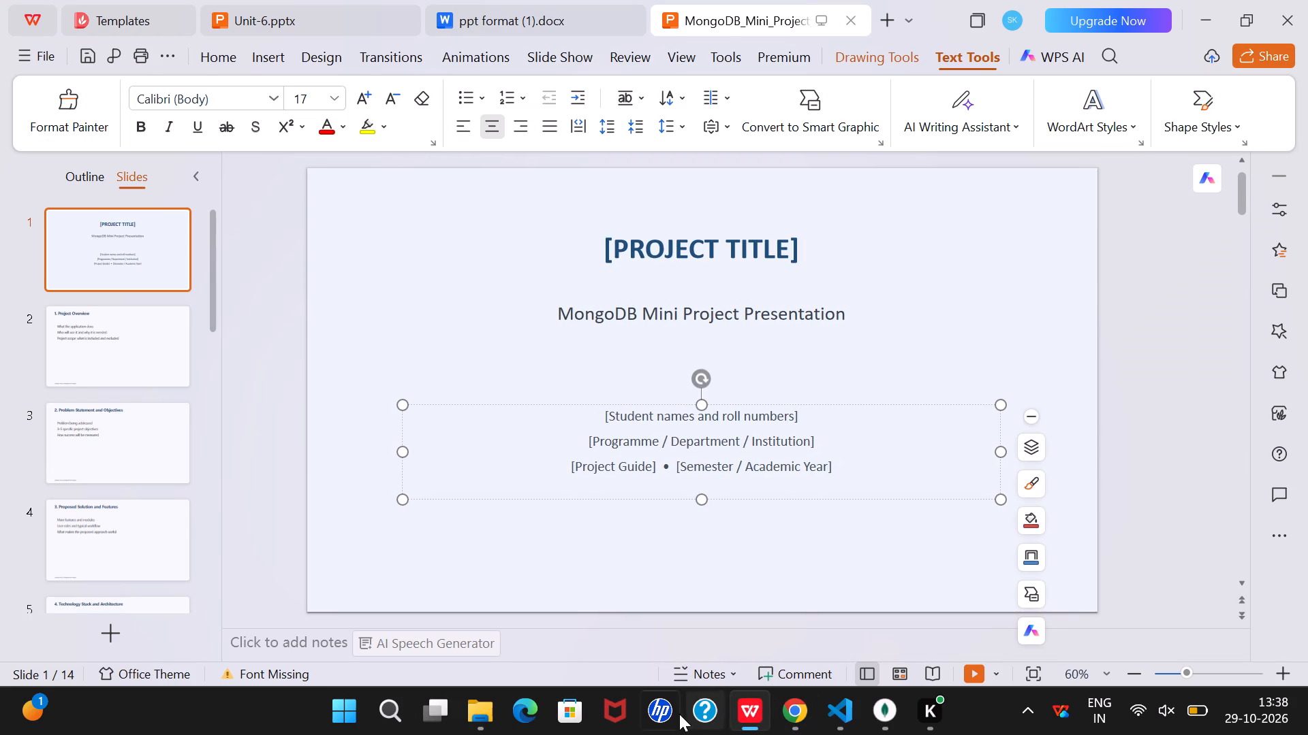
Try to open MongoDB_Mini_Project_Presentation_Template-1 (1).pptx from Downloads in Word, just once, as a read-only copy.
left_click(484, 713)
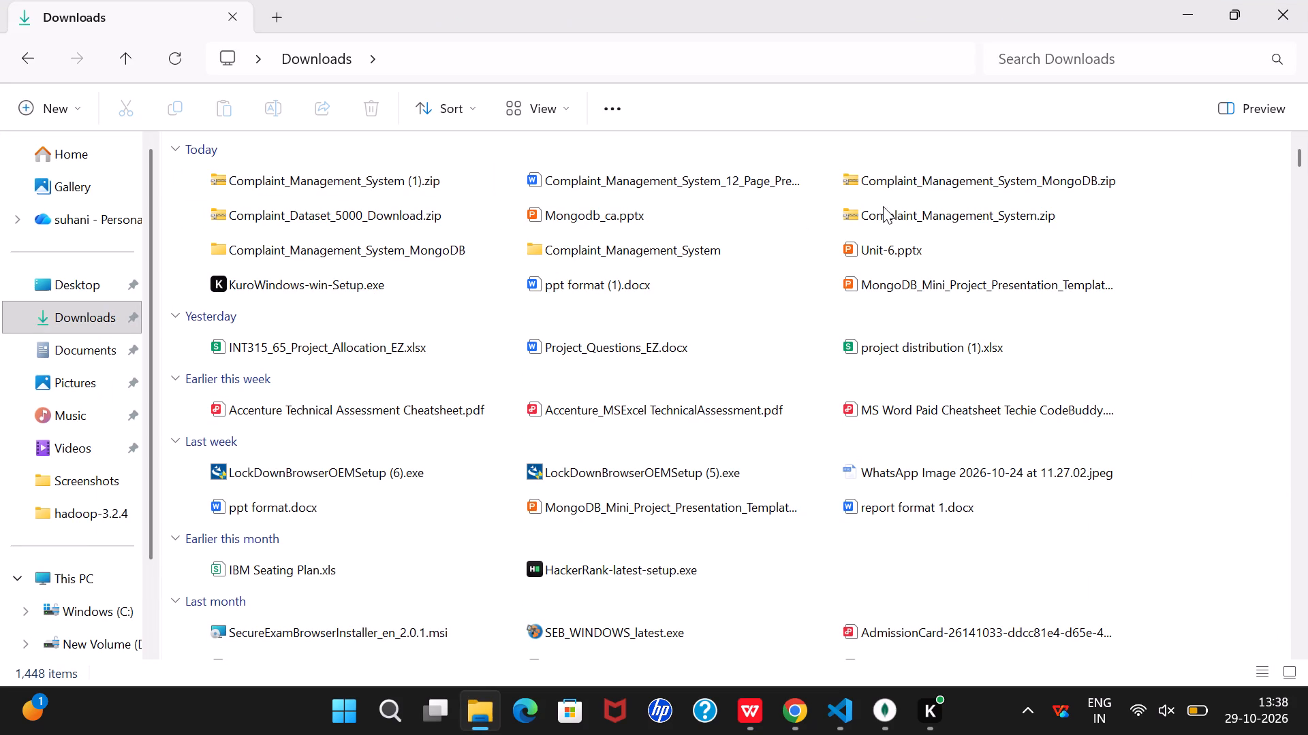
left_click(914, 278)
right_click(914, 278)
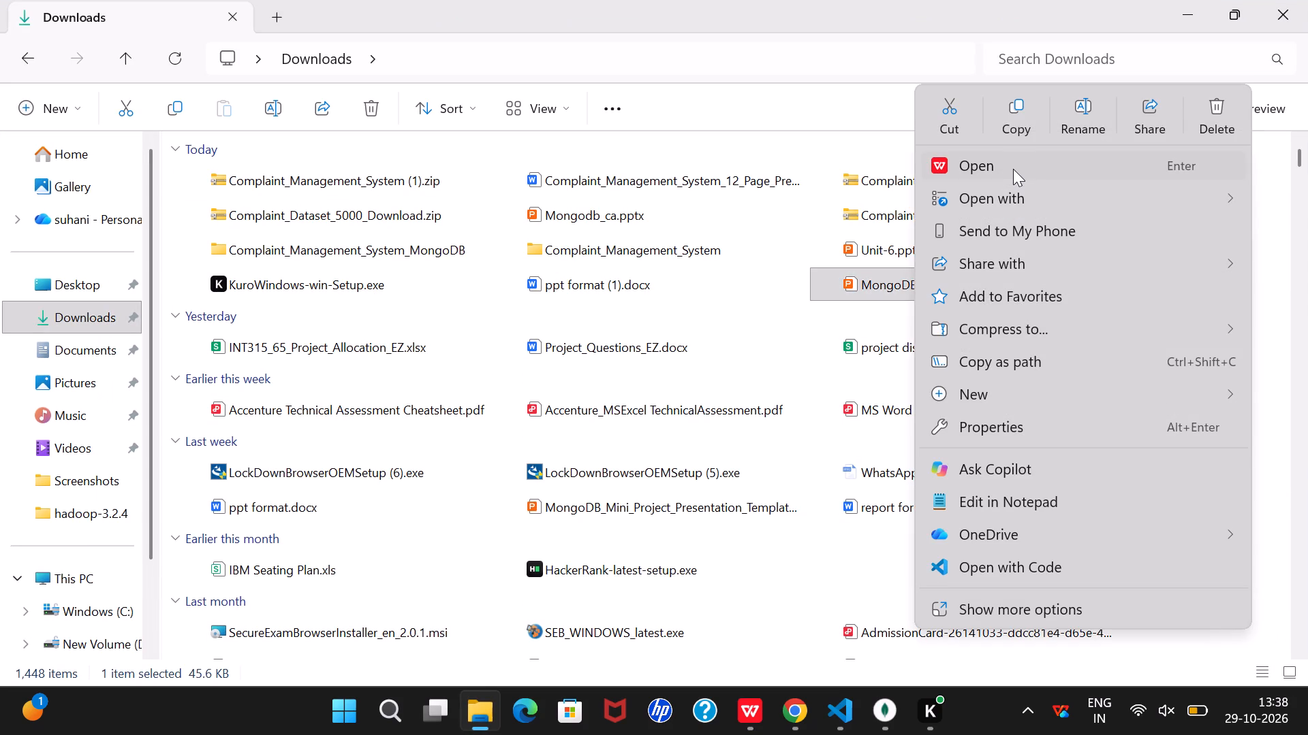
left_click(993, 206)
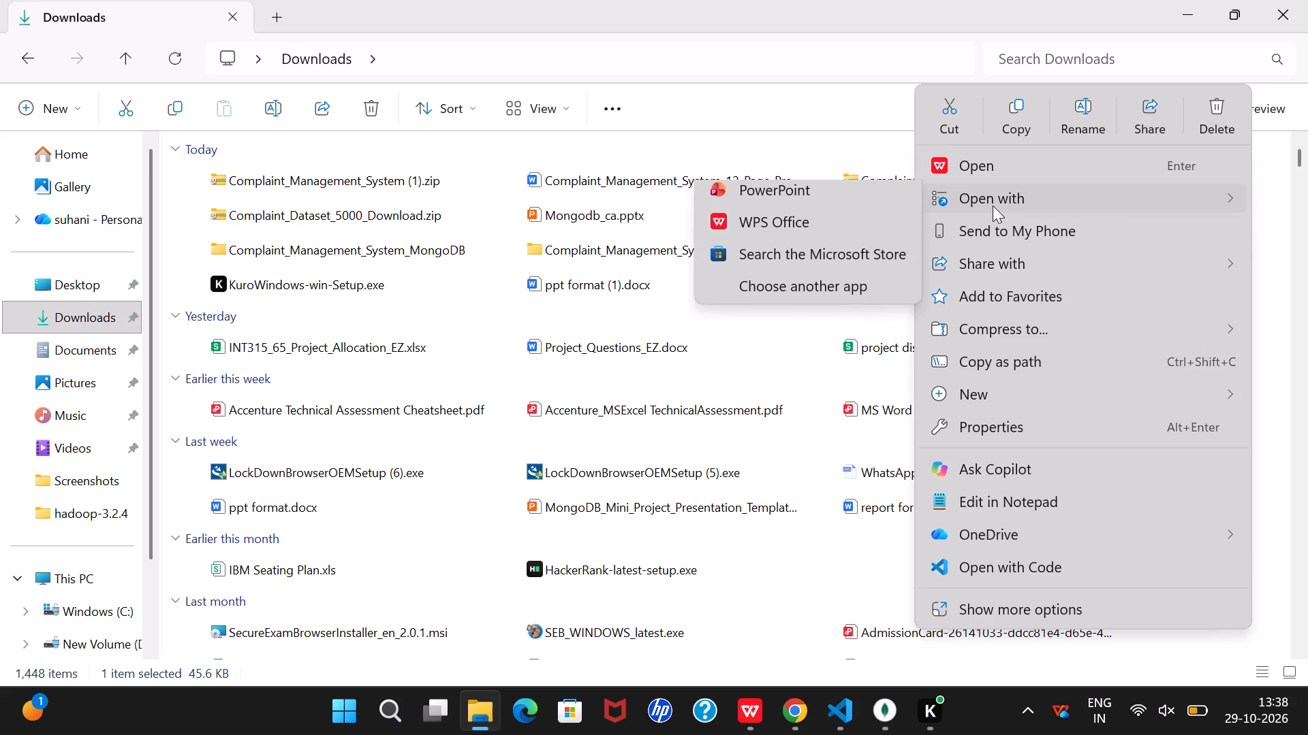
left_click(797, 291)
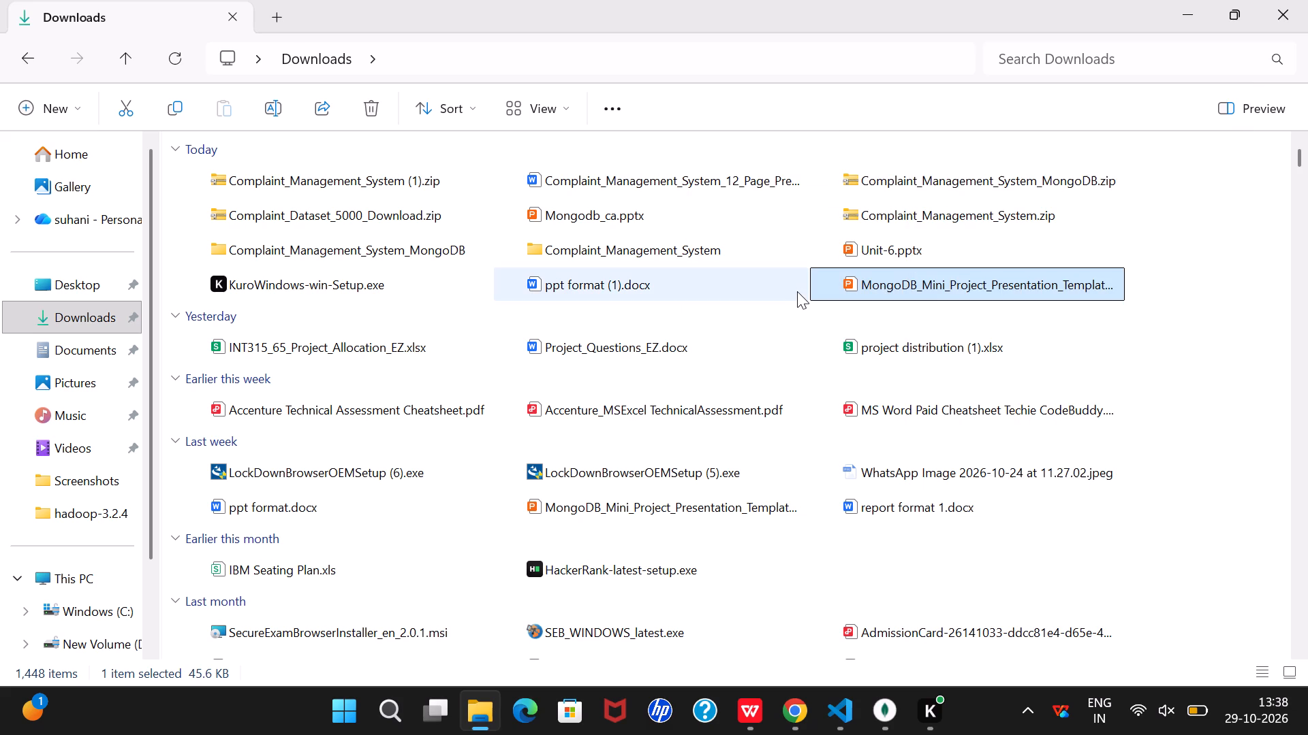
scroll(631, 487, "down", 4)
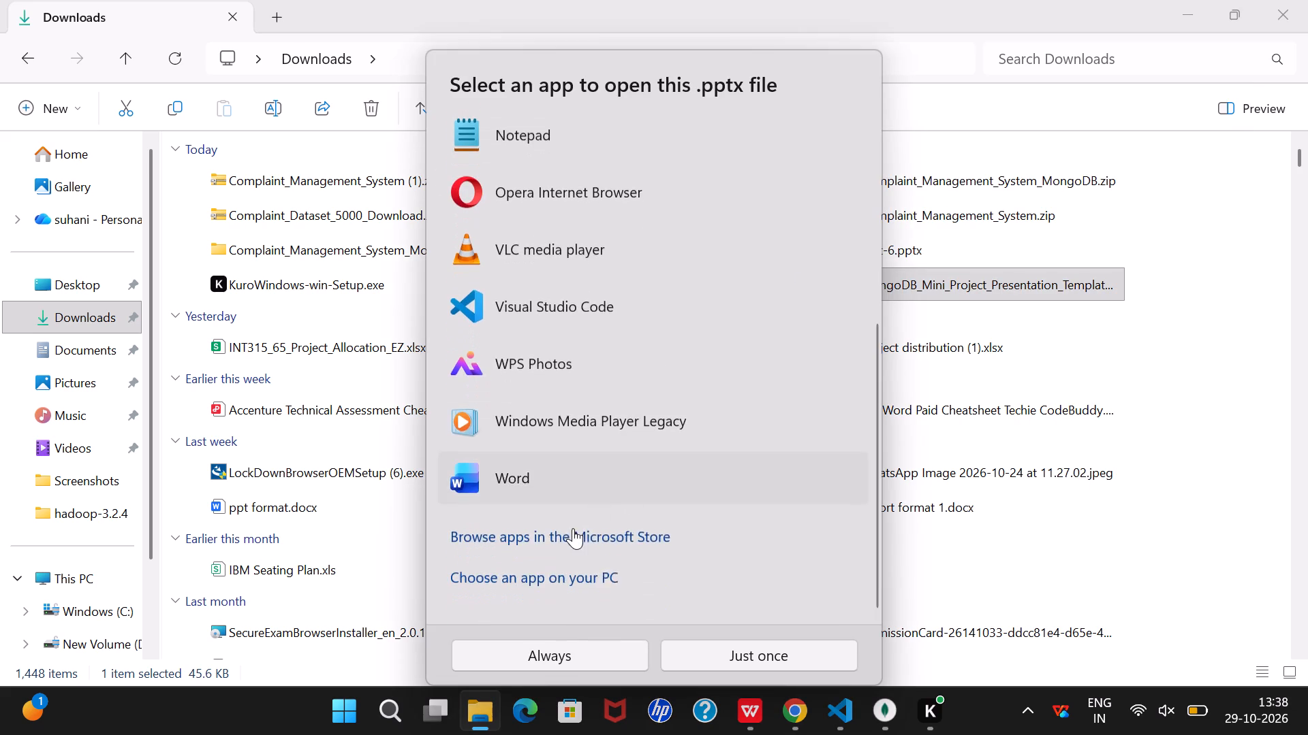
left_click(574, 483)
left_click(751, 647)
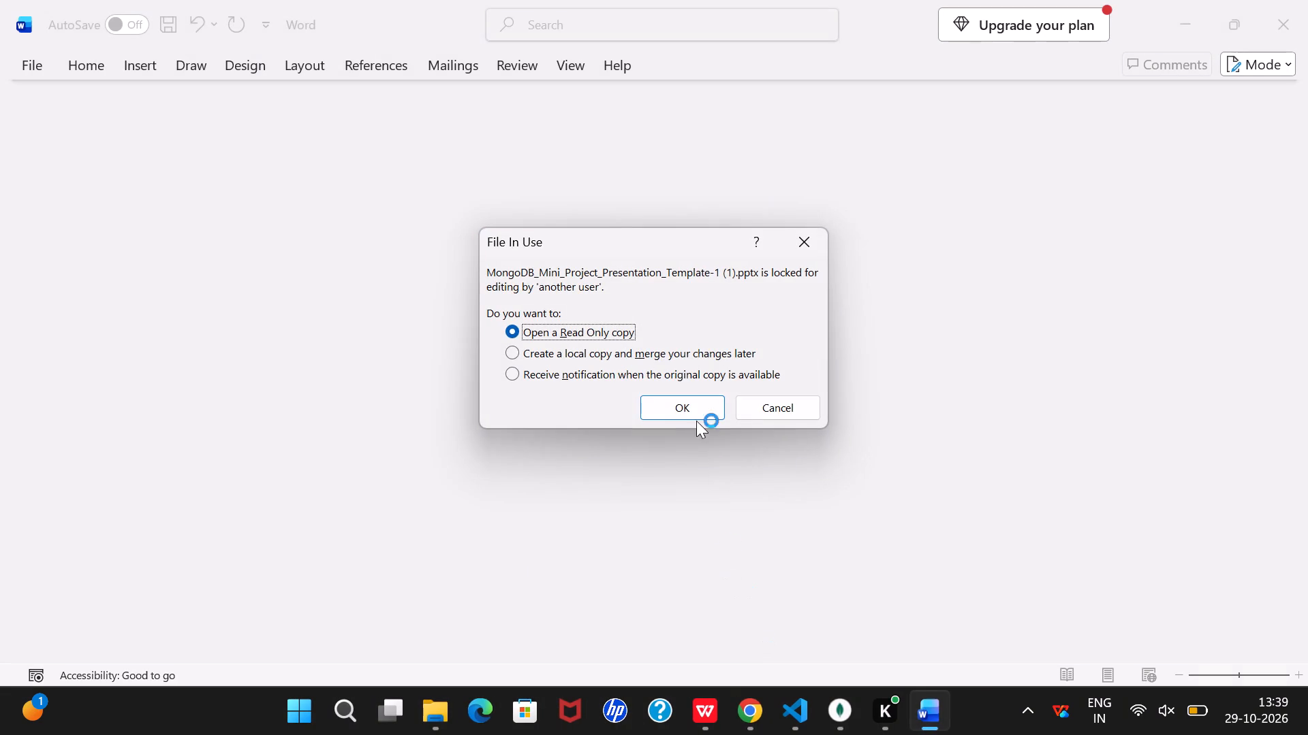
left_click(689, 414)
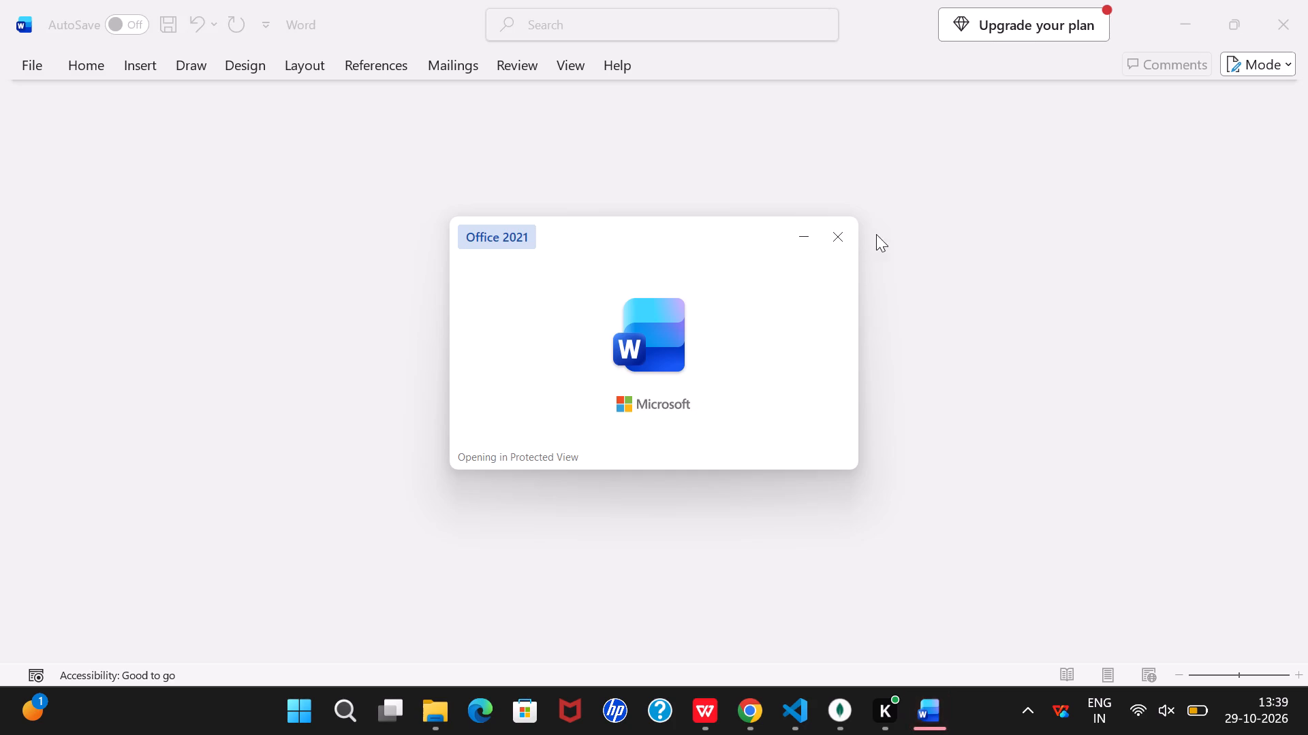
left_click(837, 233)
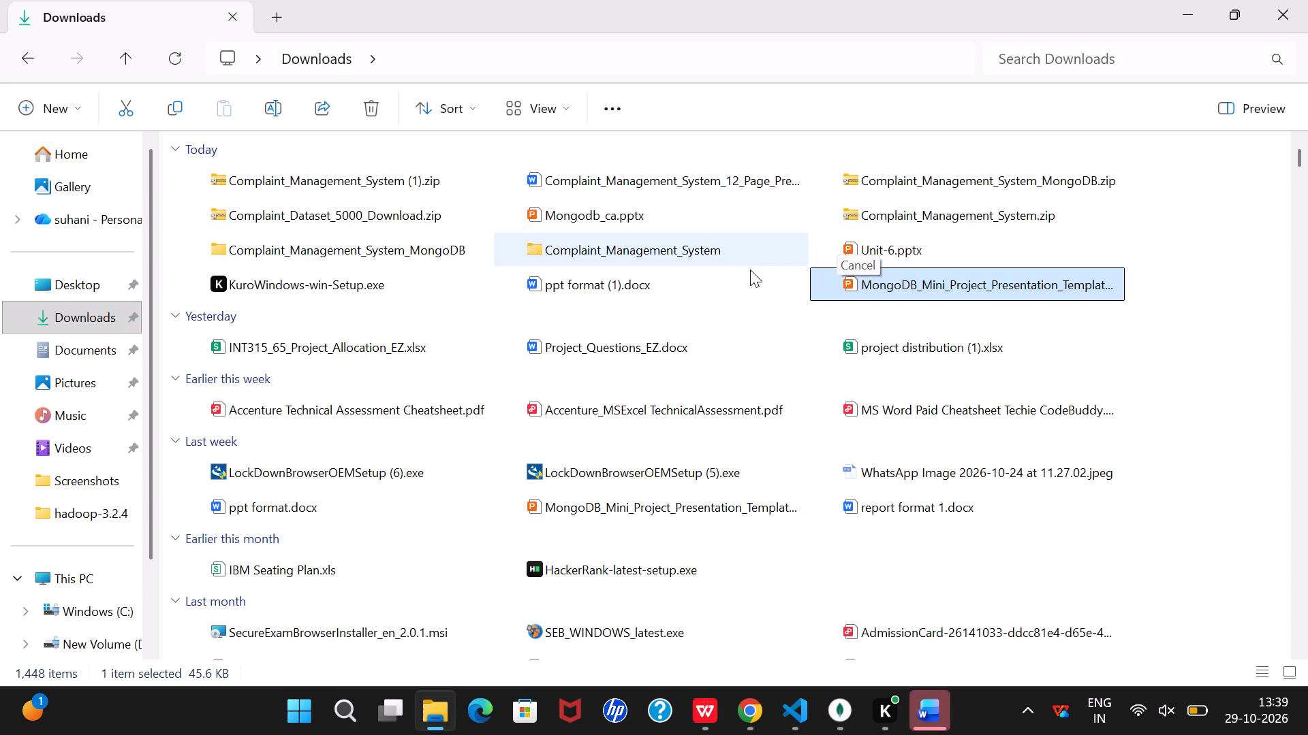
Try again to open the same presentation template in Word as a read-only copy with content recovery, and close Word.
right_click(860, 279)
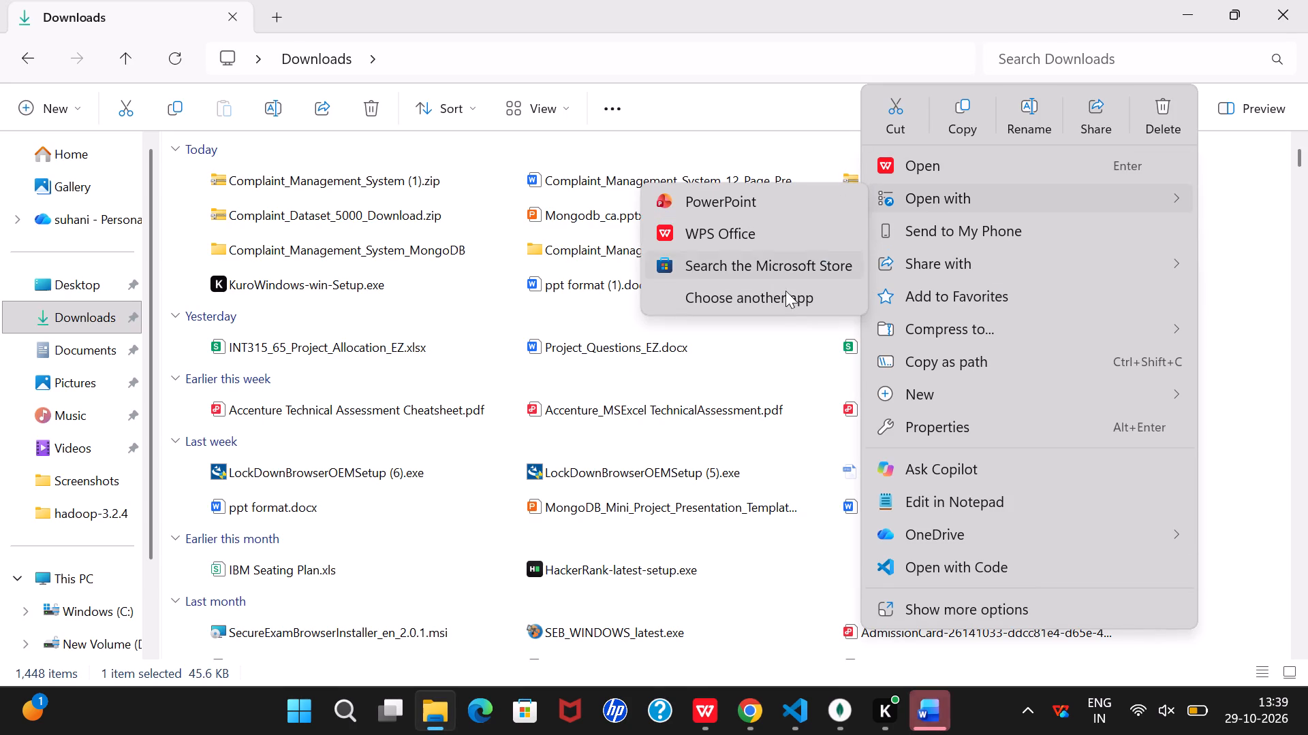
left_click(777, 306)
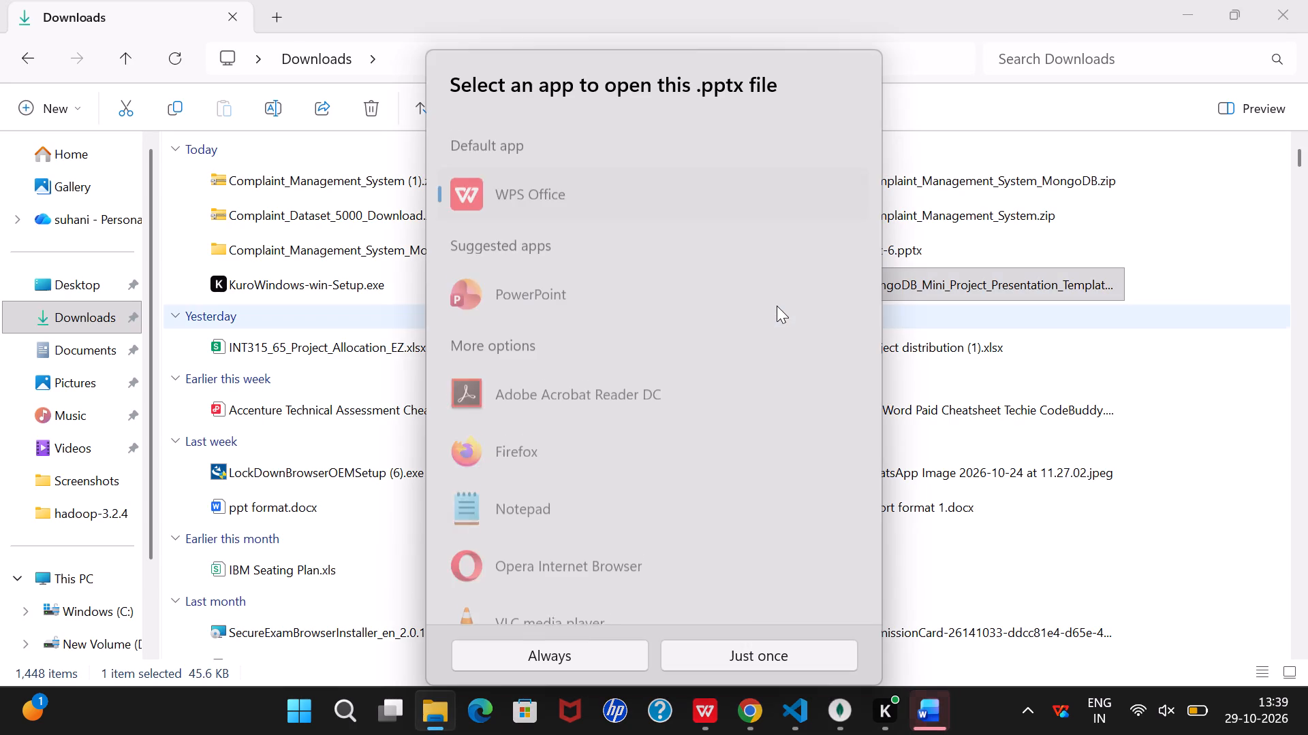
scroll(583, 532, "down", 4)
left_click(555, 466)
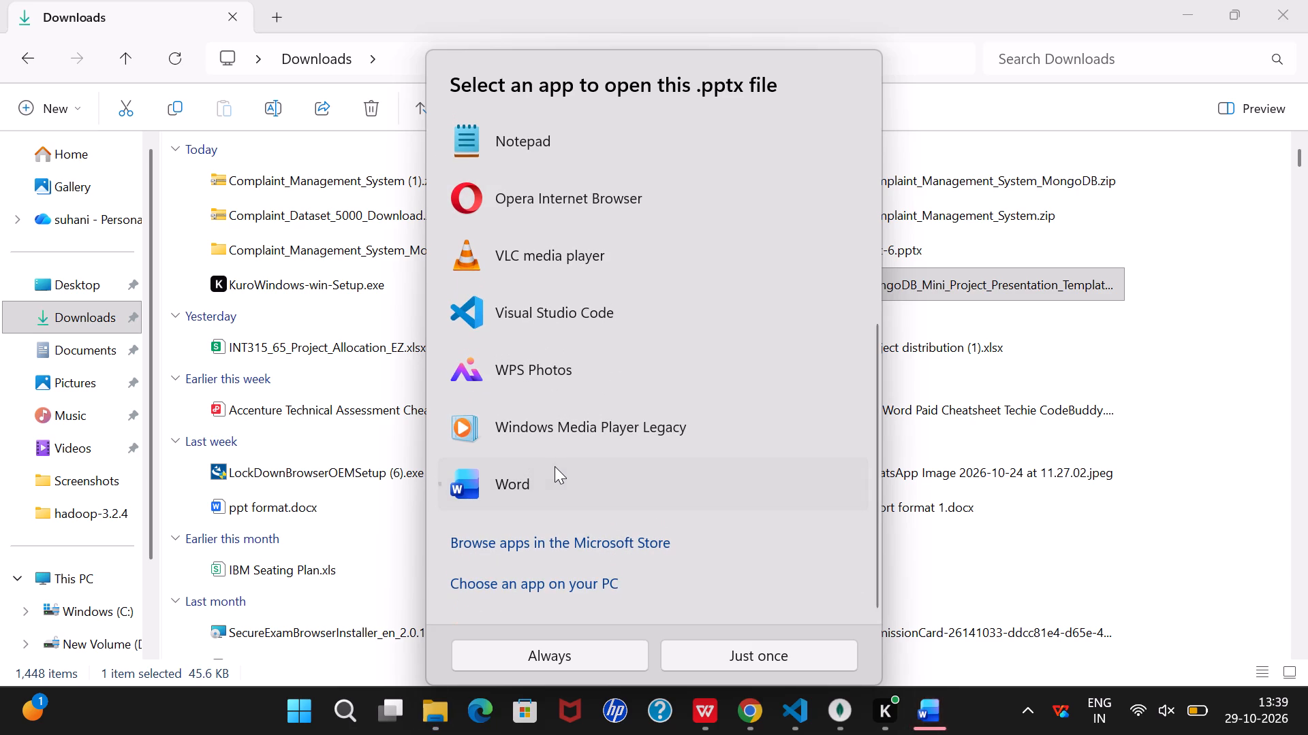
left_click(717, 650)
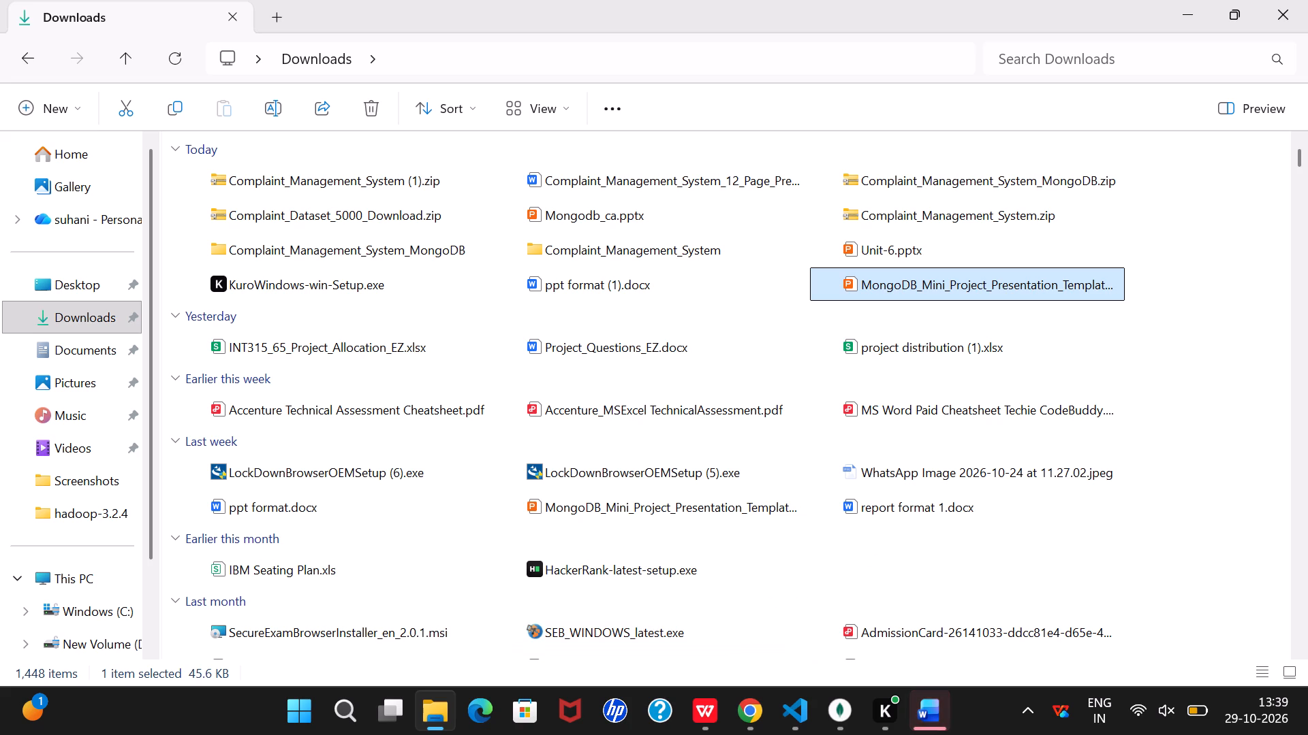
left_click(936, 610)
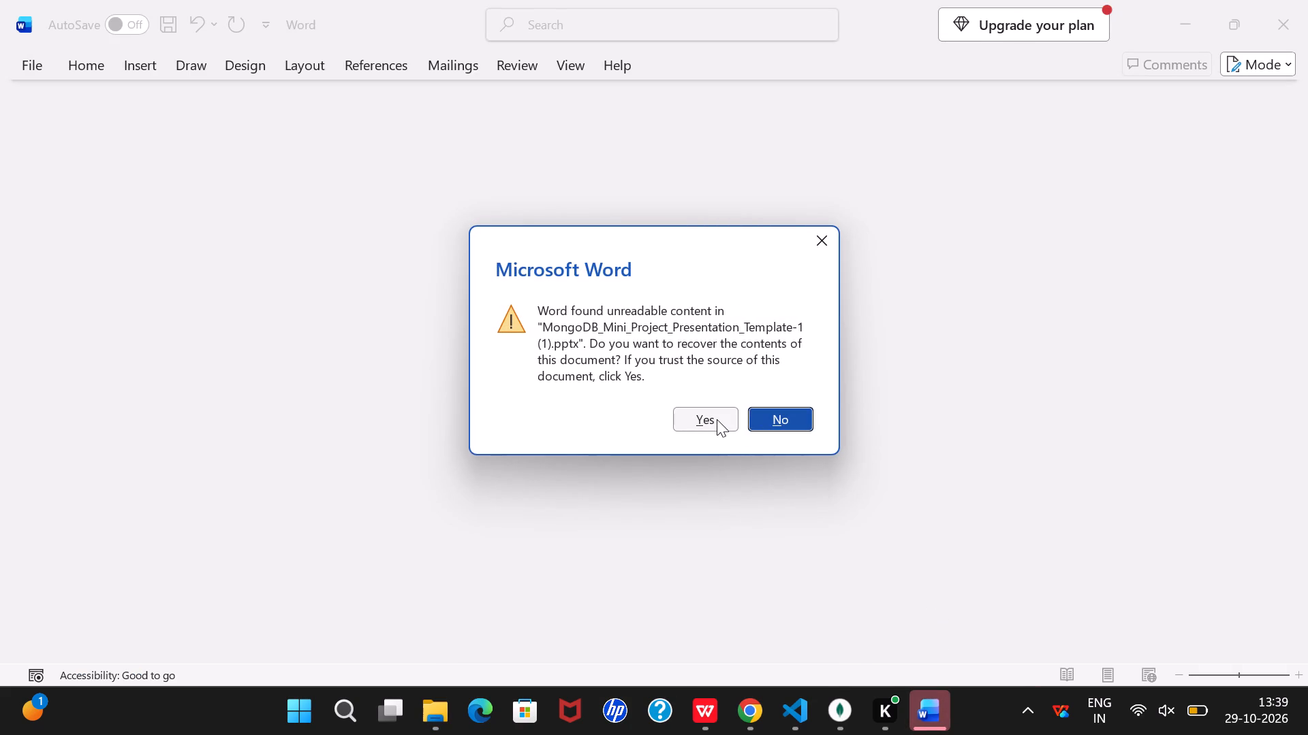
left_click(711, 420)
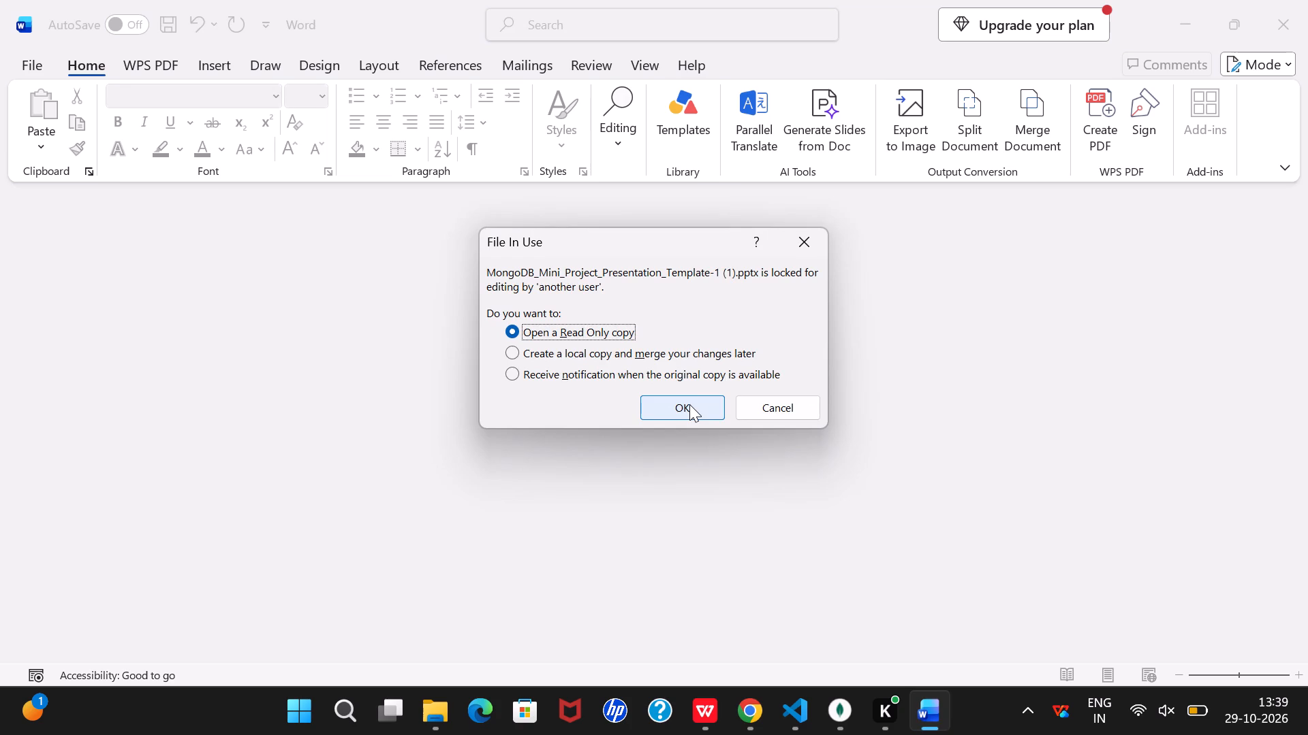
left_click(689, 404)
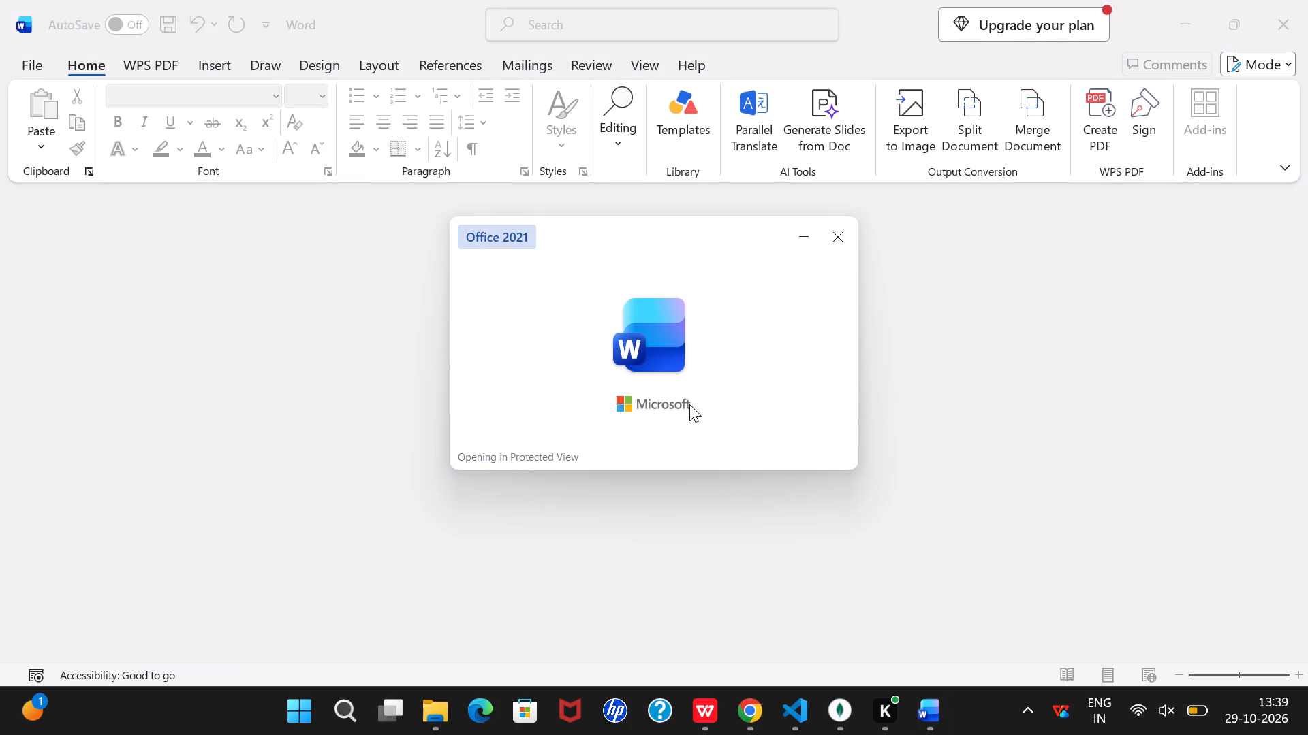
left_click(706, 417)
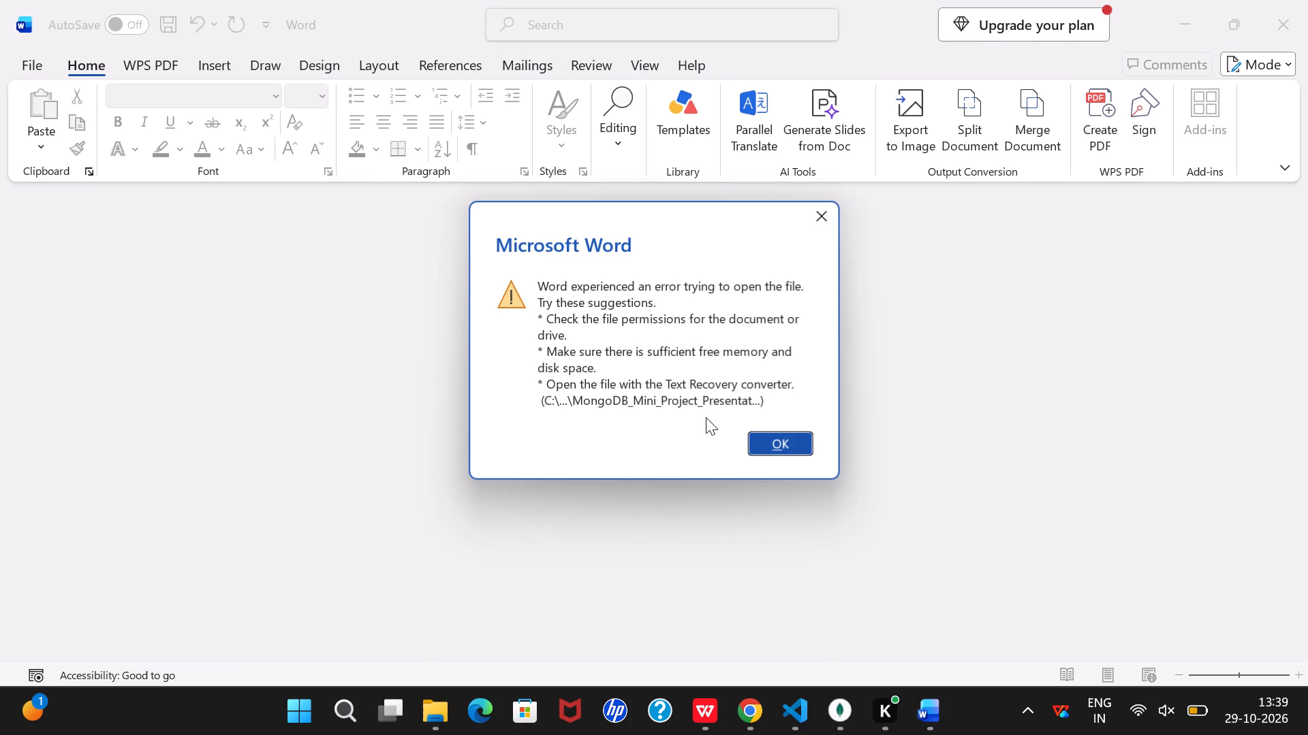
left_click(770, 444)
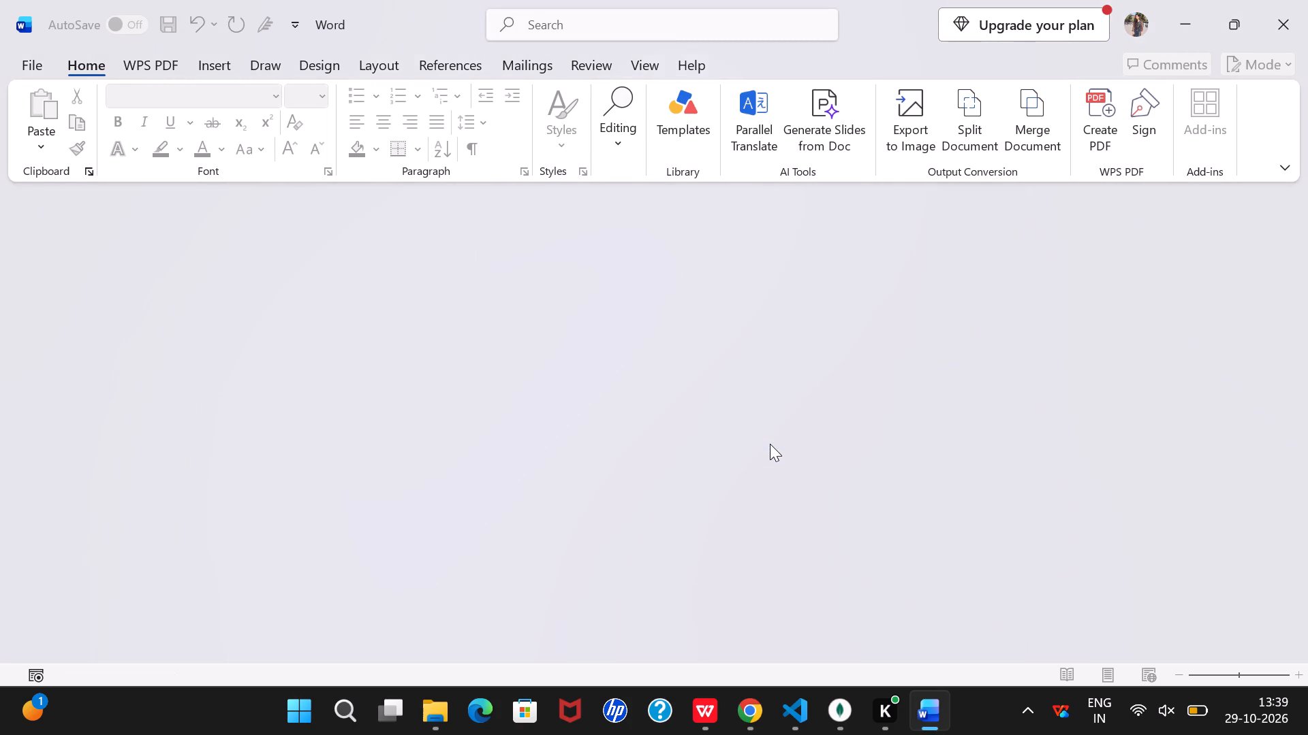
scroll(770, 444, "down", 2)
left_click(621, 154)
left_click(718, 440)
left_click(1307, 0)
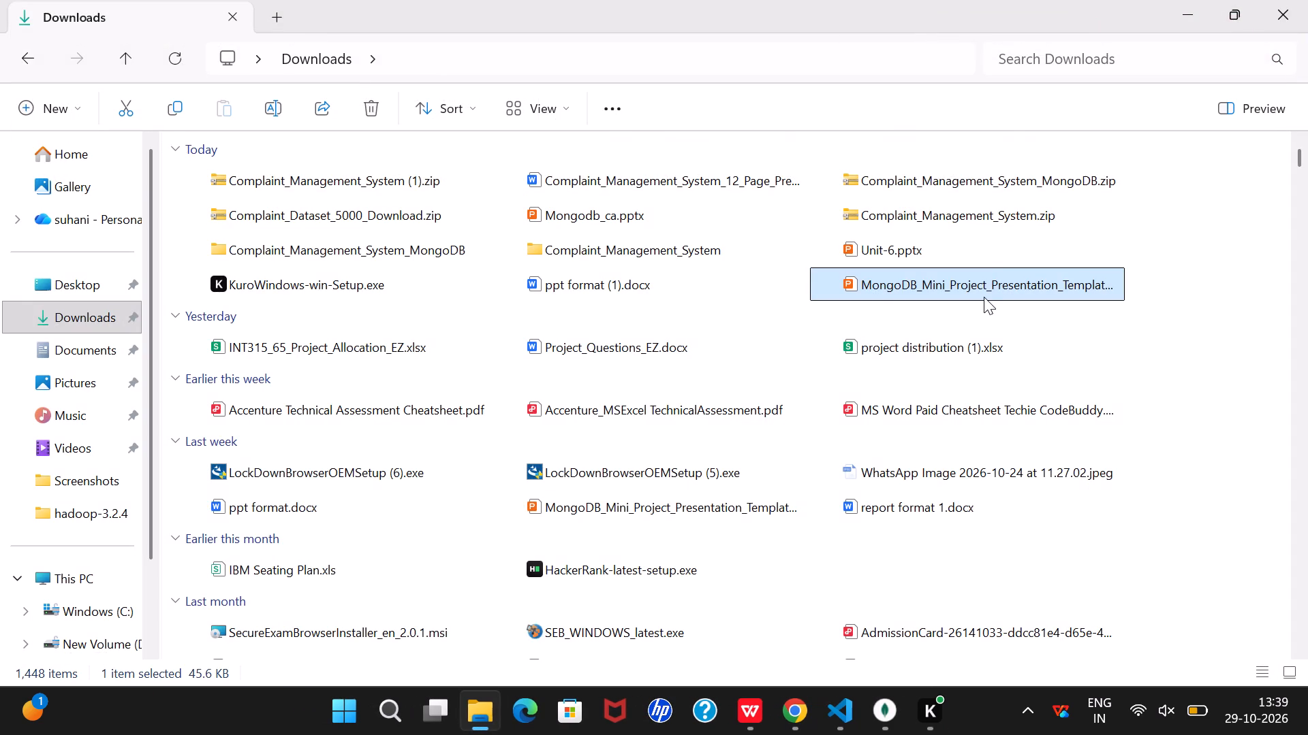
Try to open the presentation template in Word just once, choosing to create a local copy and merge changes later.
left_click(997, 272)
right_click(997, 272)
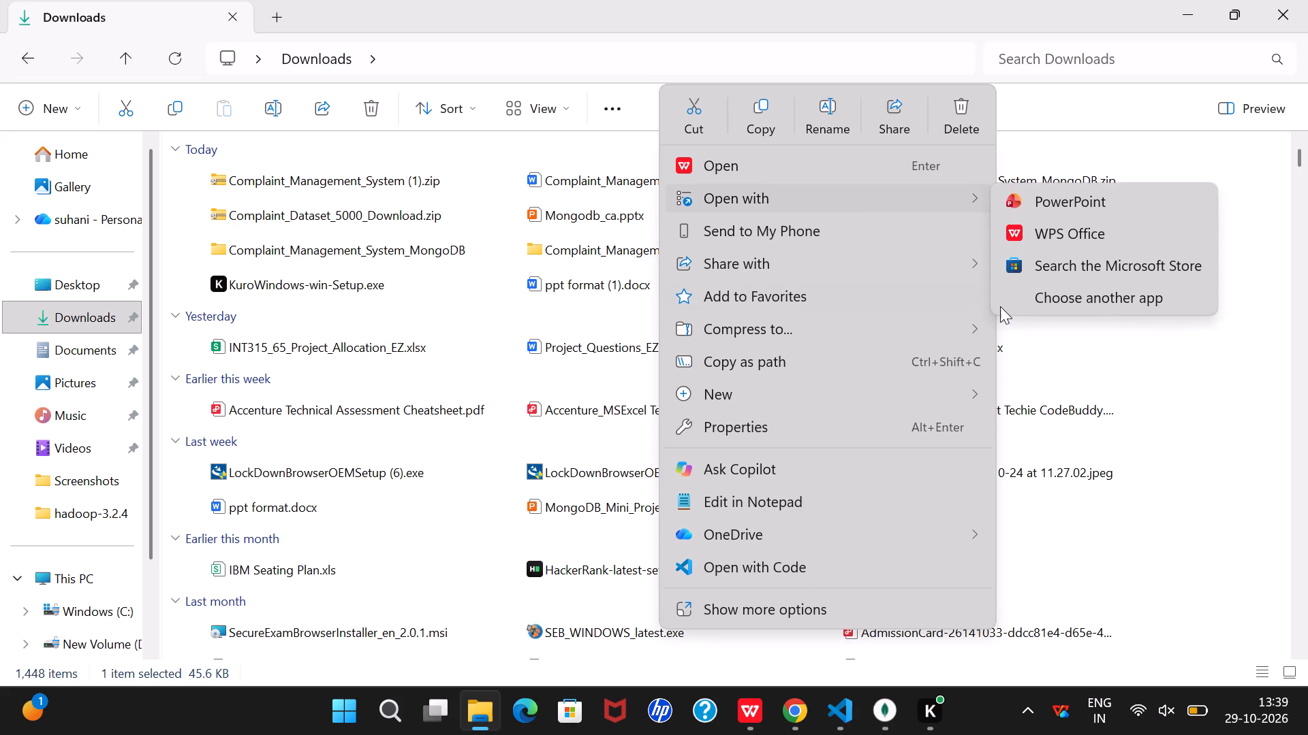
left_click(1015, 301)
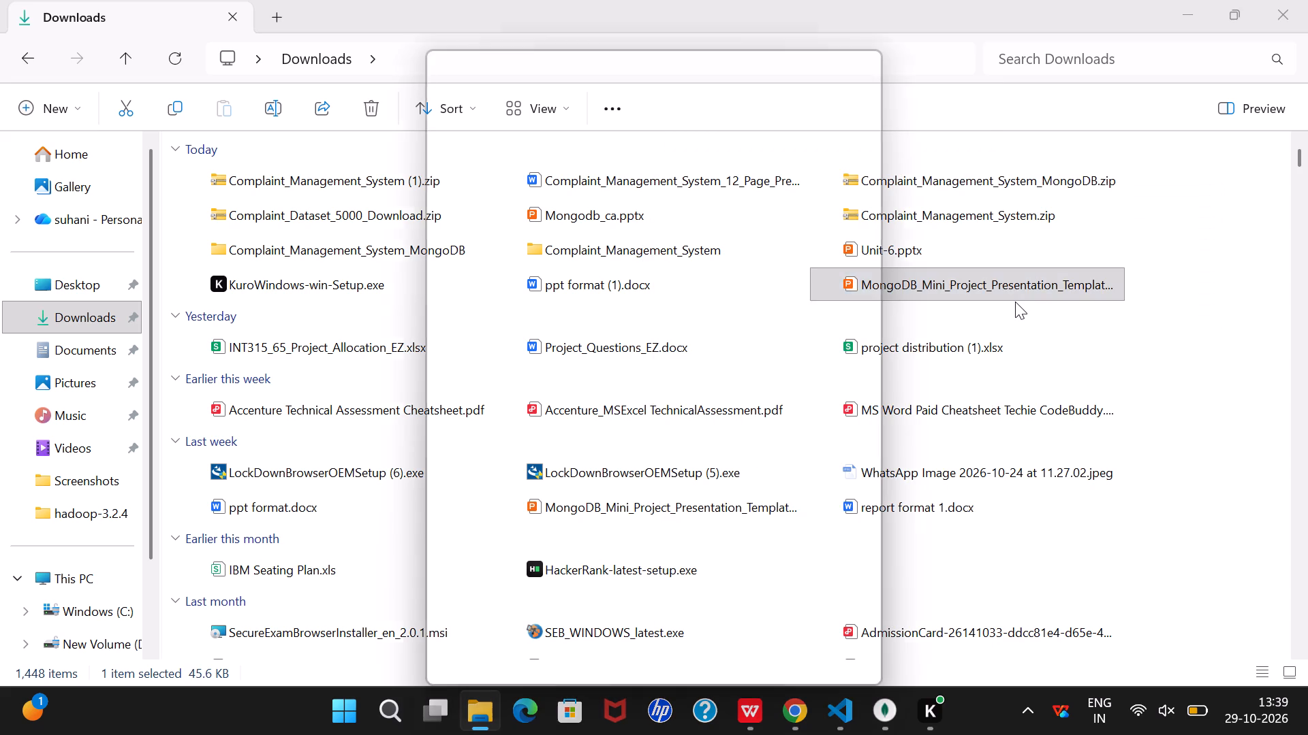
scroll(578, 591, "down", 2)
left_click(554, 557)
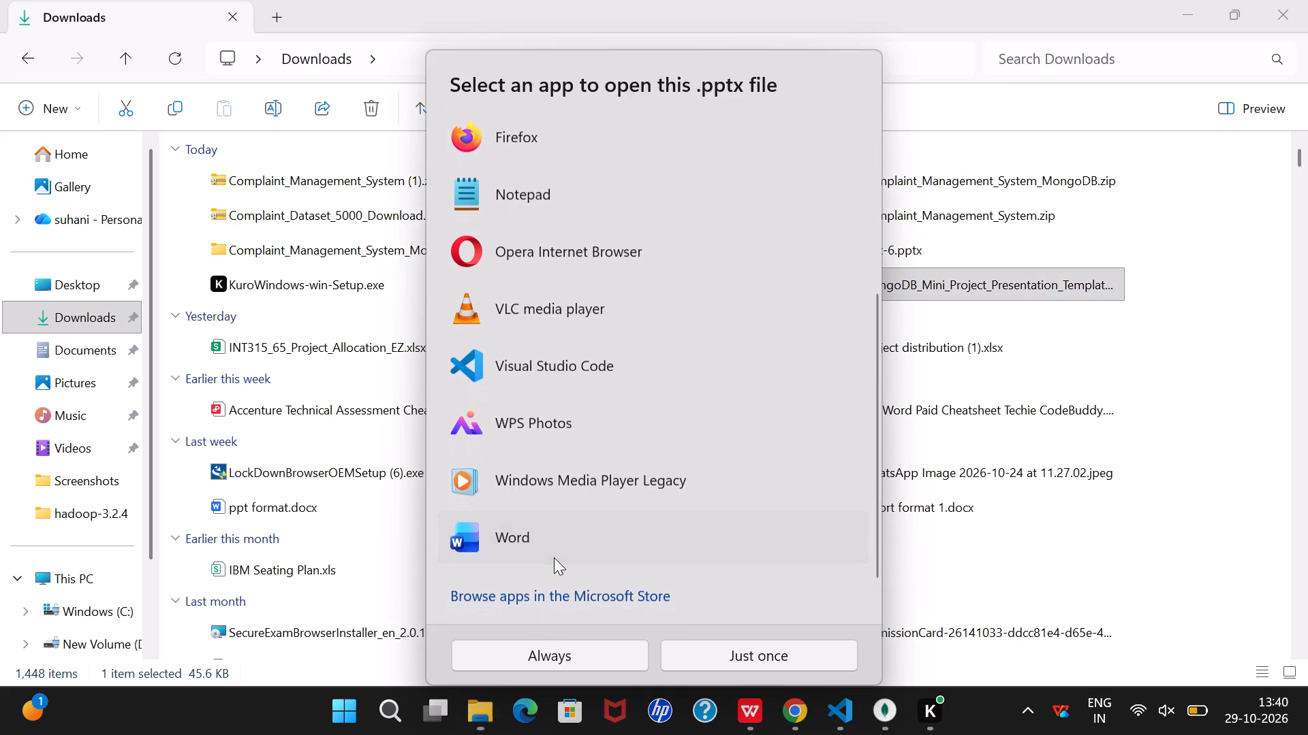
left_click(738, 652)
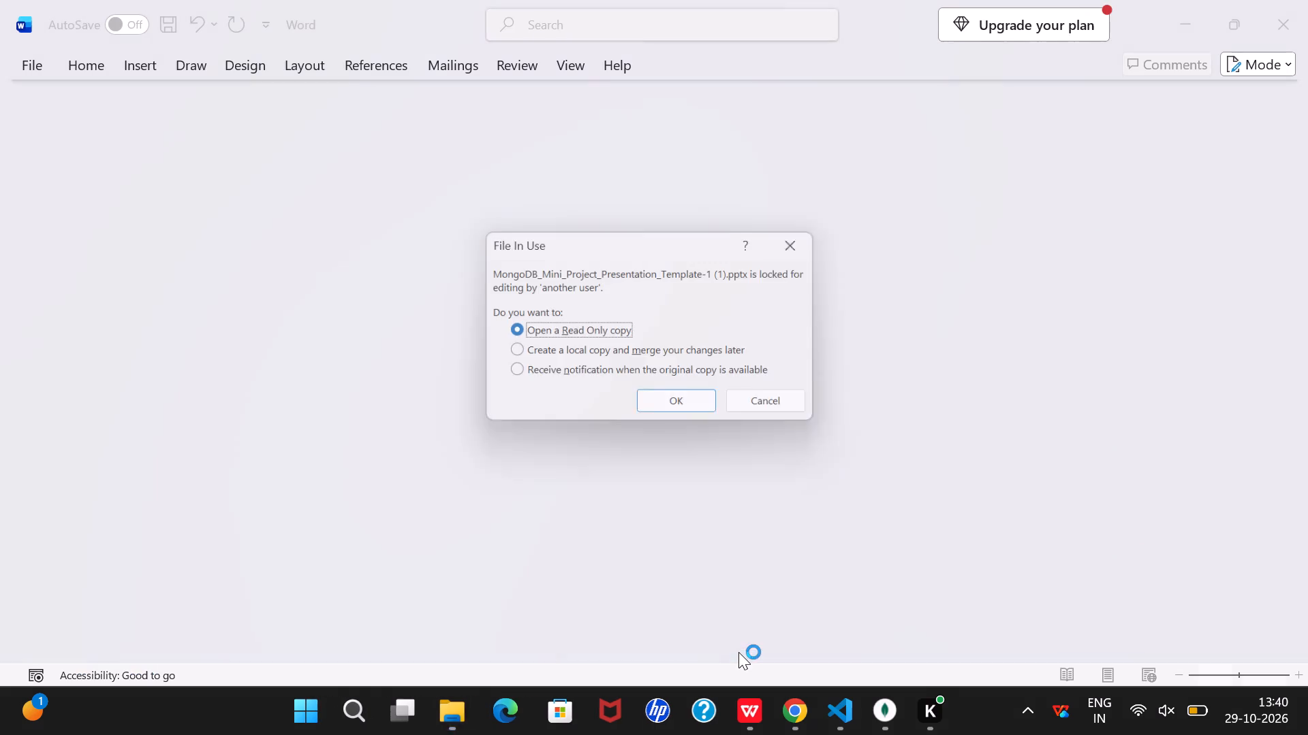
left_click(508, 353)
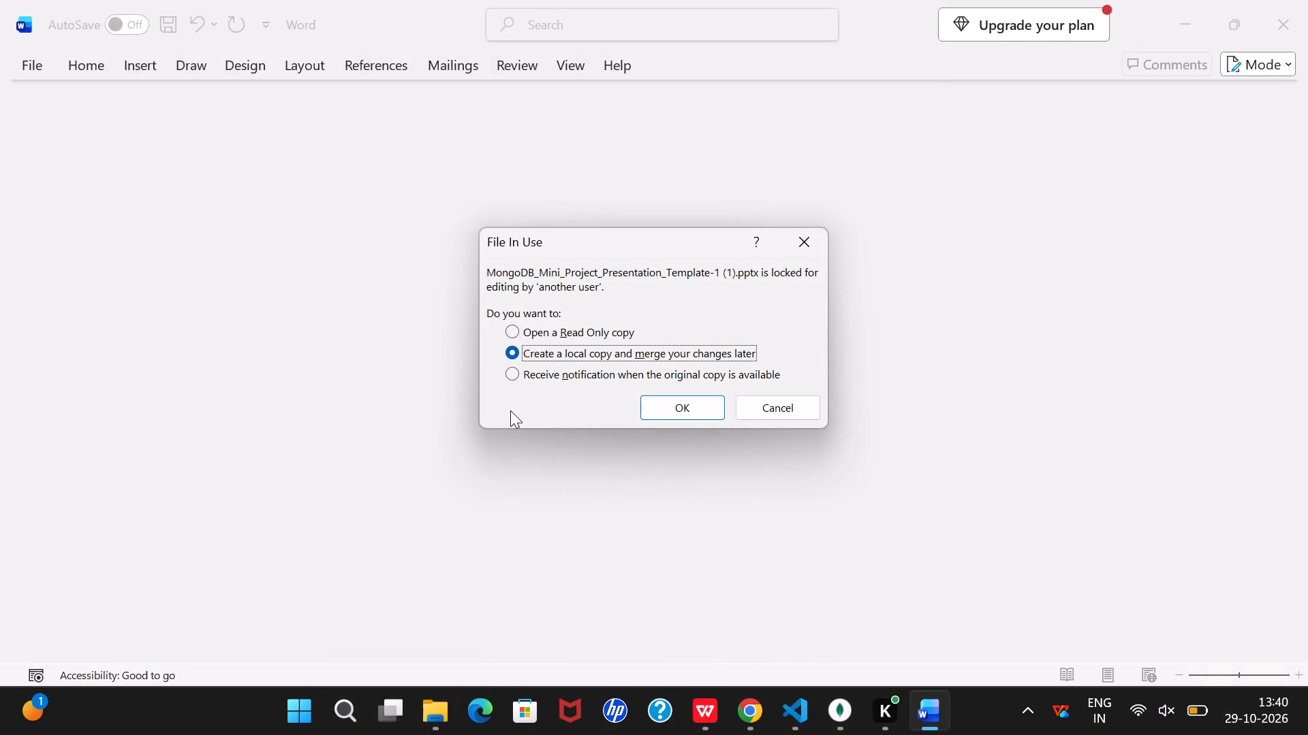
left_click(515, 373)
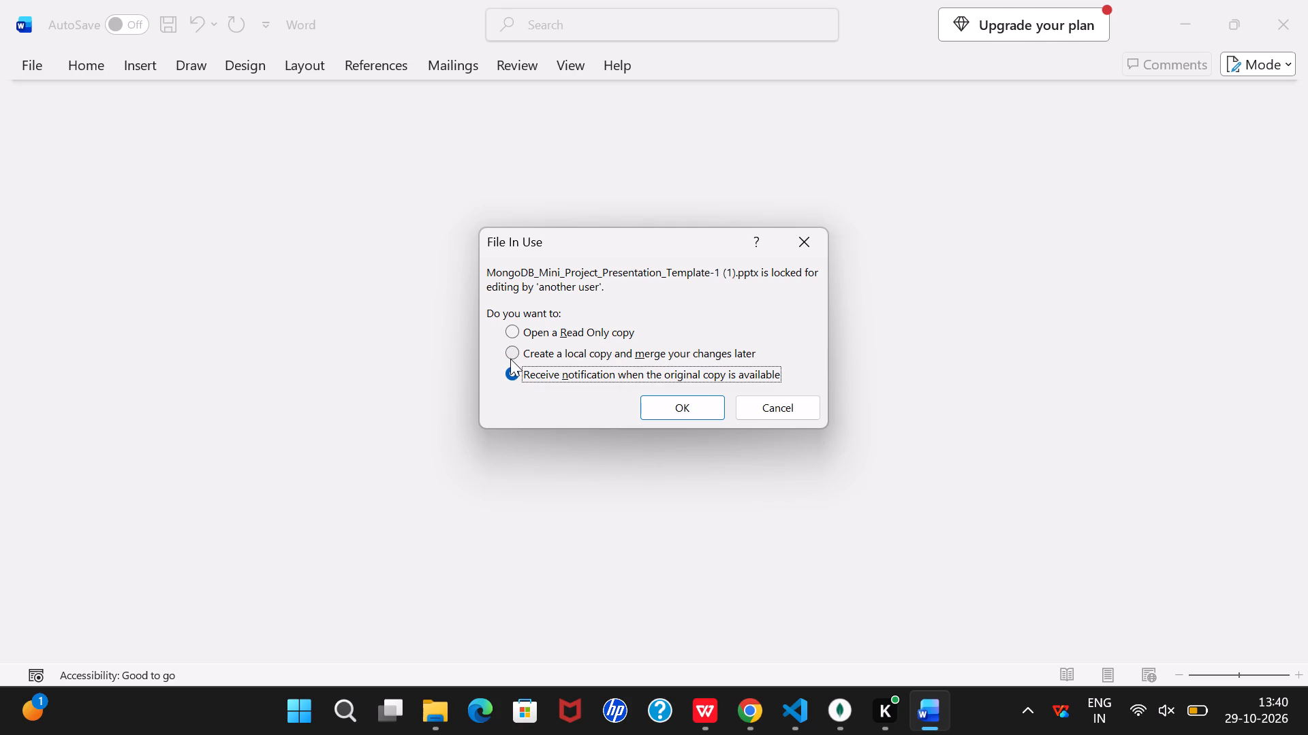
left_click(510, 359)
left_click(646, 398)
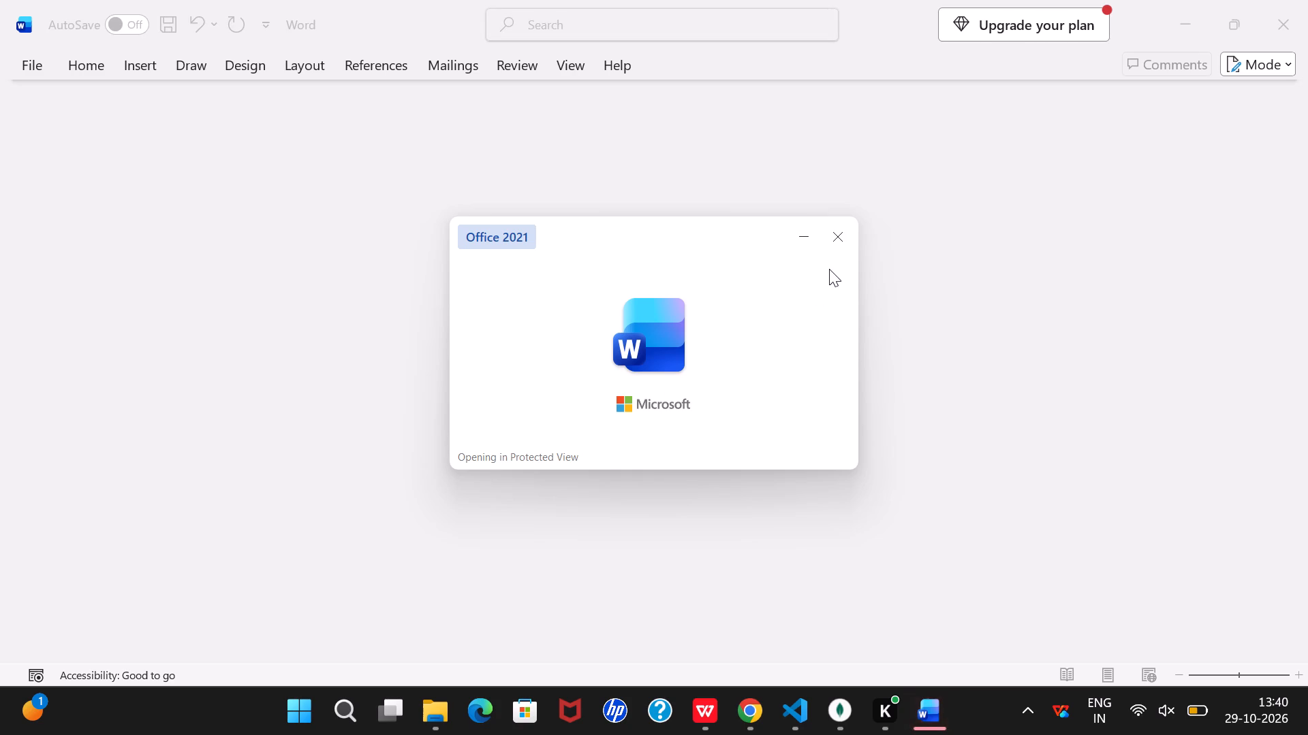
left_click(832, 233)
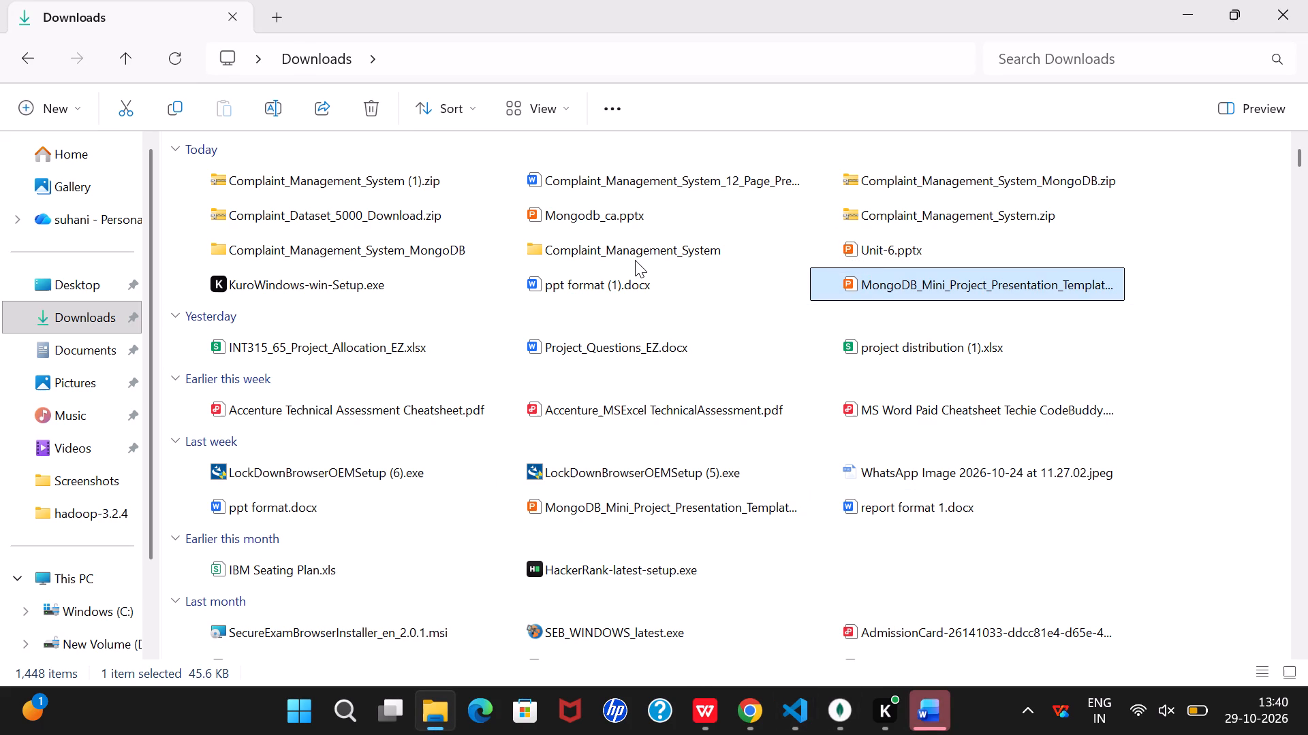
Open the file options for Mongodb_ca.pptx in the Downloads folder.
left_click(621, 214)
right_click(621, 214)
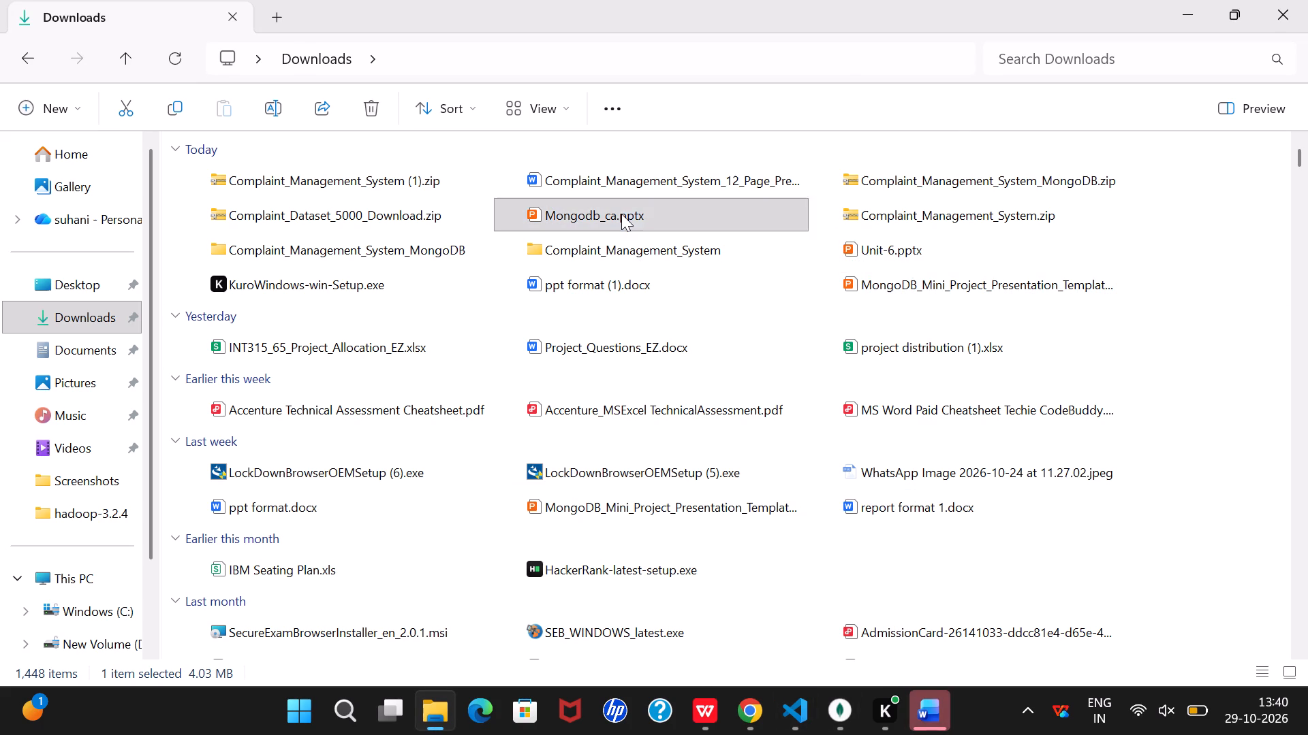
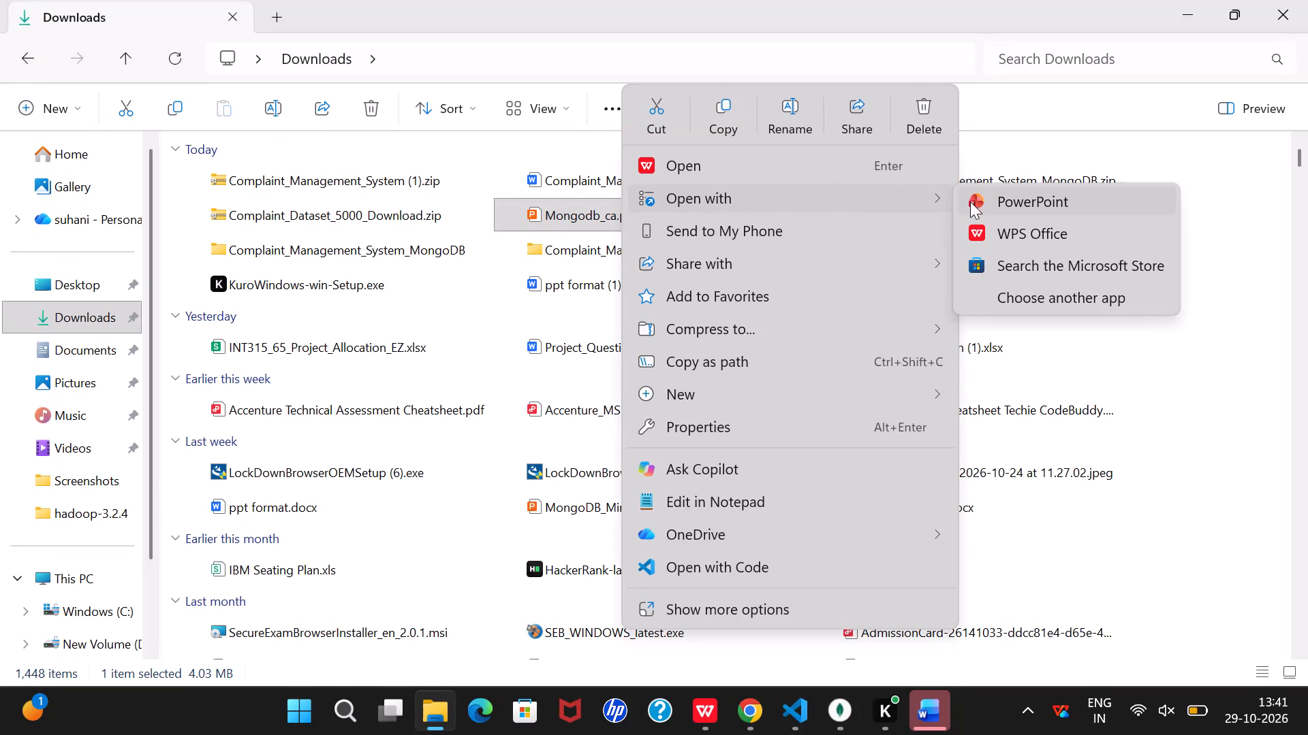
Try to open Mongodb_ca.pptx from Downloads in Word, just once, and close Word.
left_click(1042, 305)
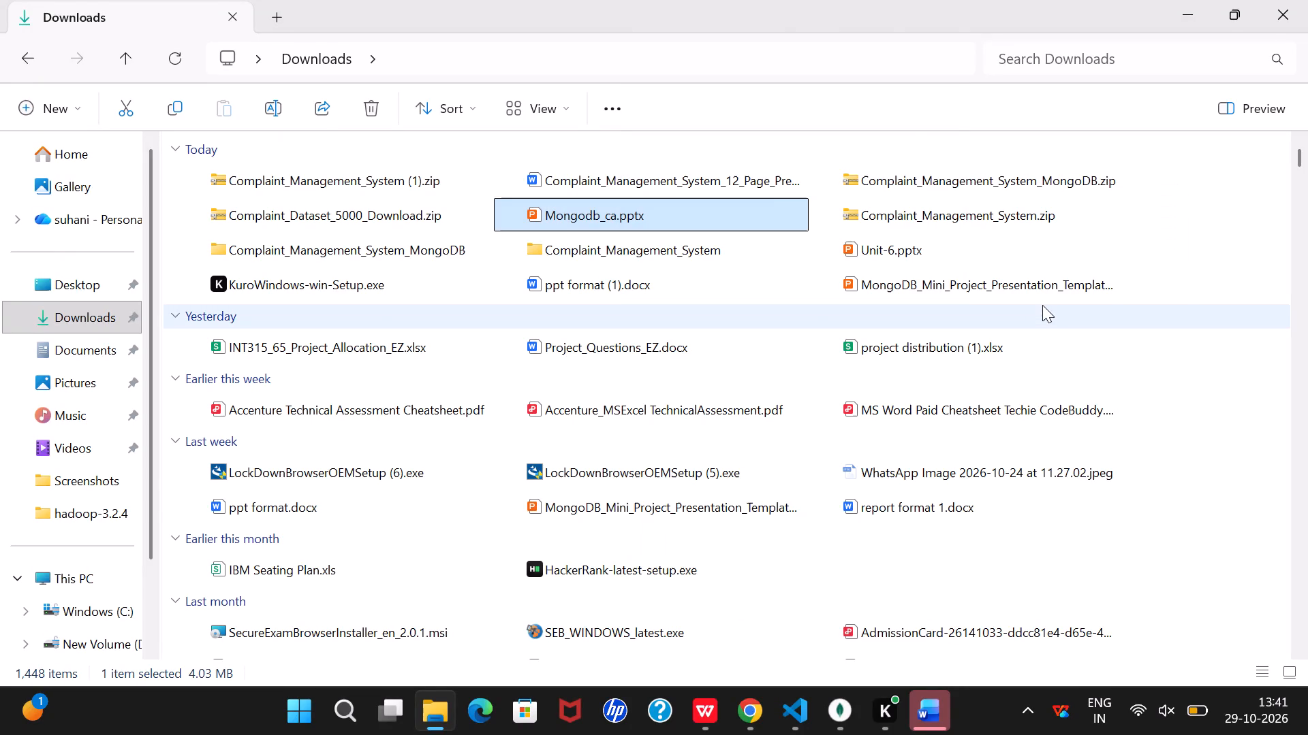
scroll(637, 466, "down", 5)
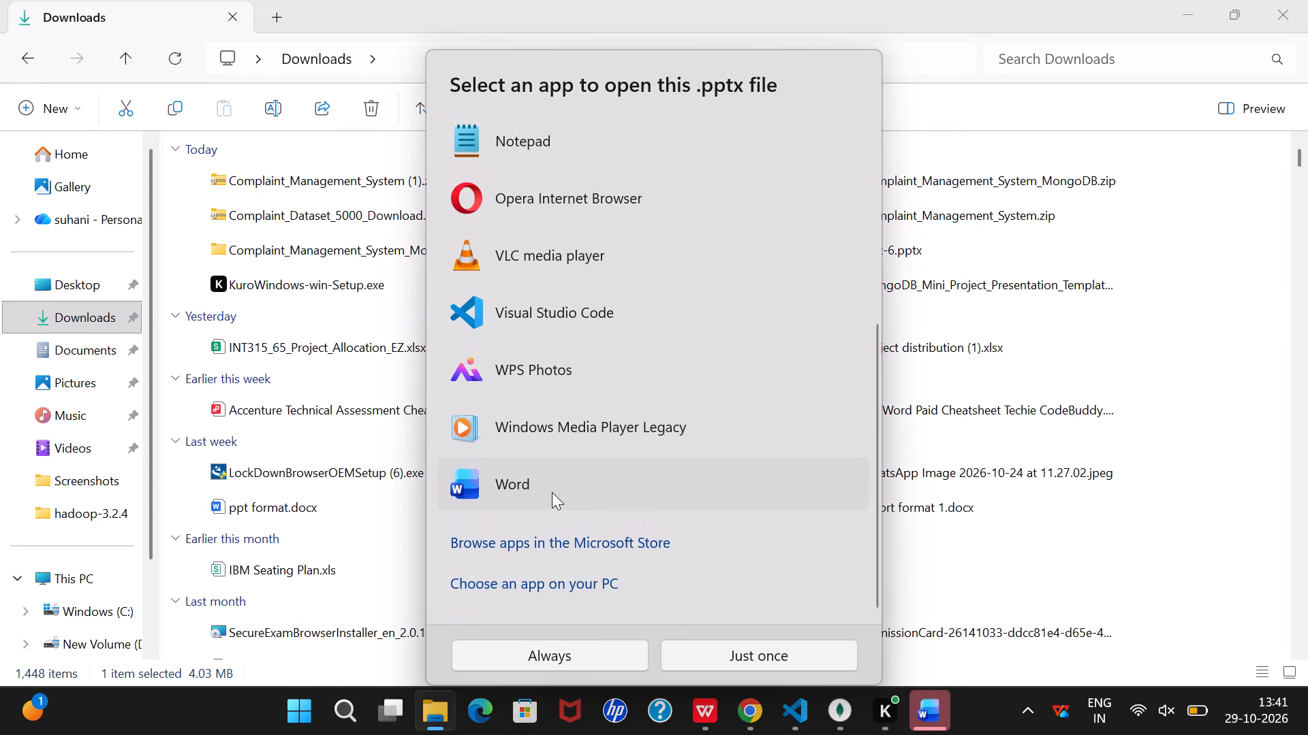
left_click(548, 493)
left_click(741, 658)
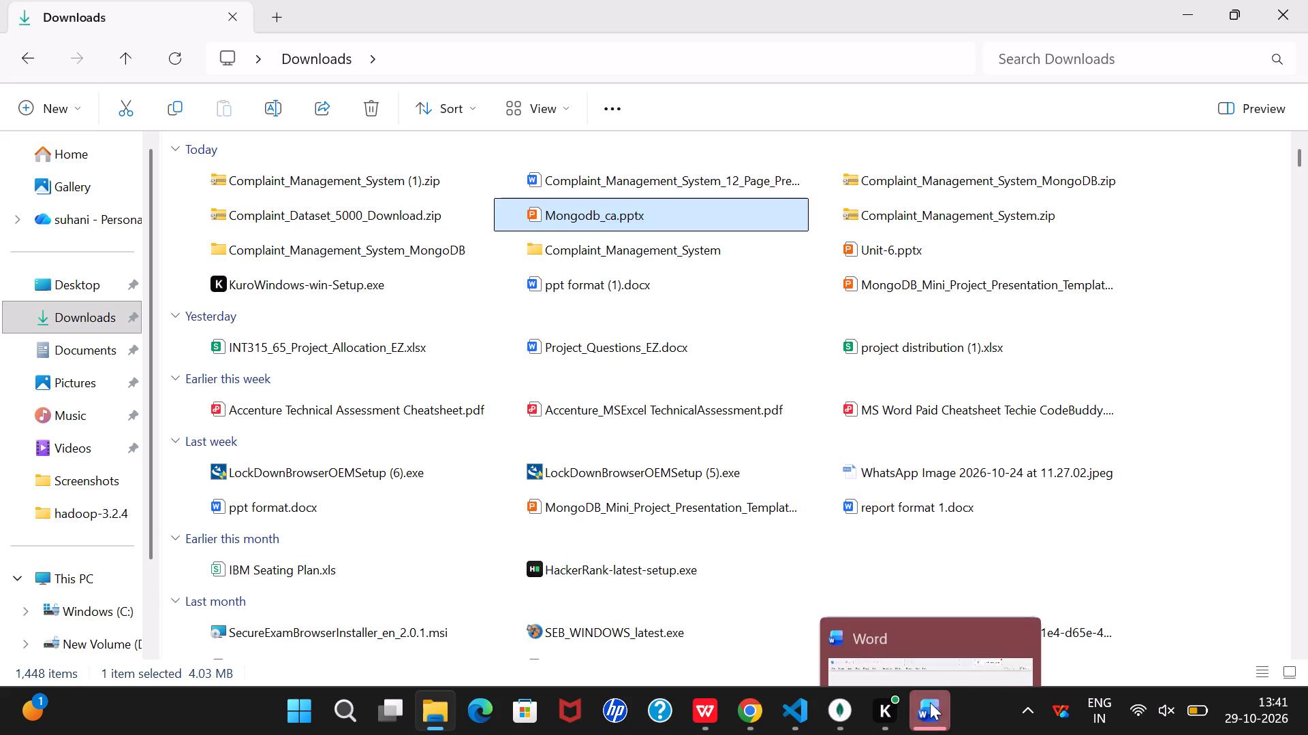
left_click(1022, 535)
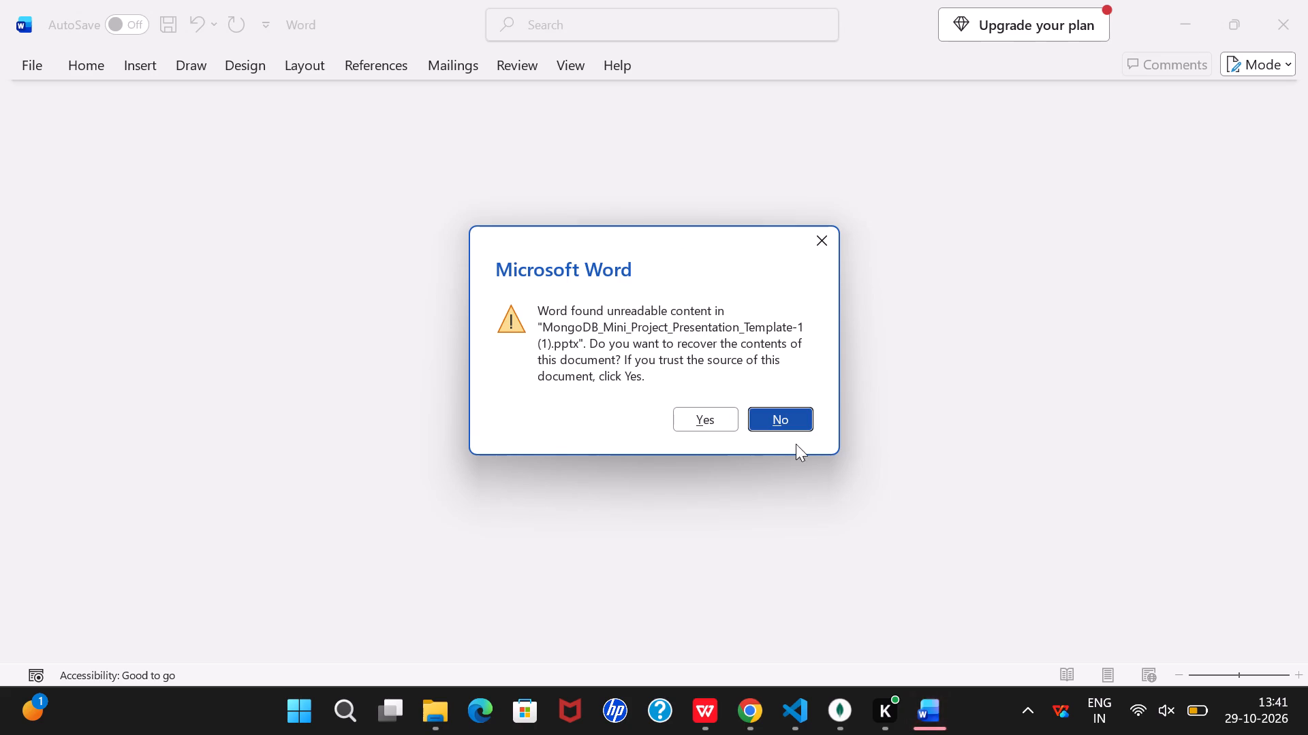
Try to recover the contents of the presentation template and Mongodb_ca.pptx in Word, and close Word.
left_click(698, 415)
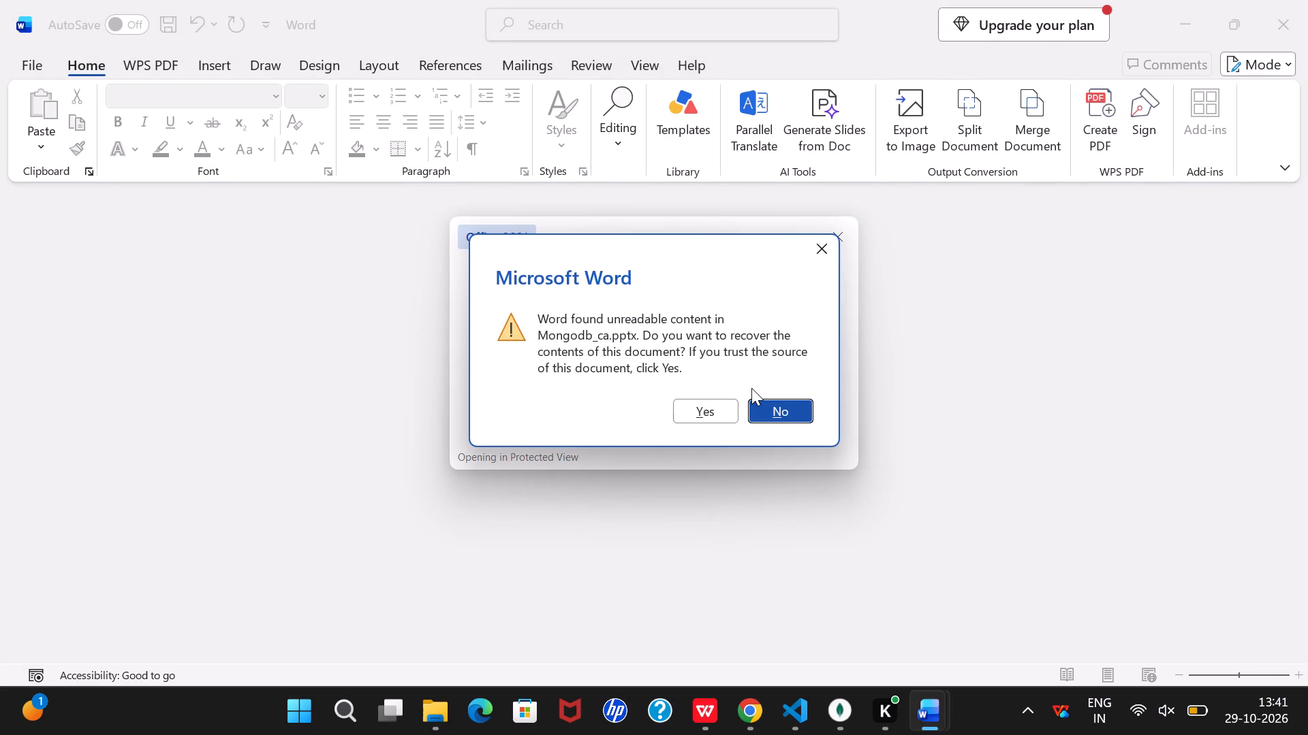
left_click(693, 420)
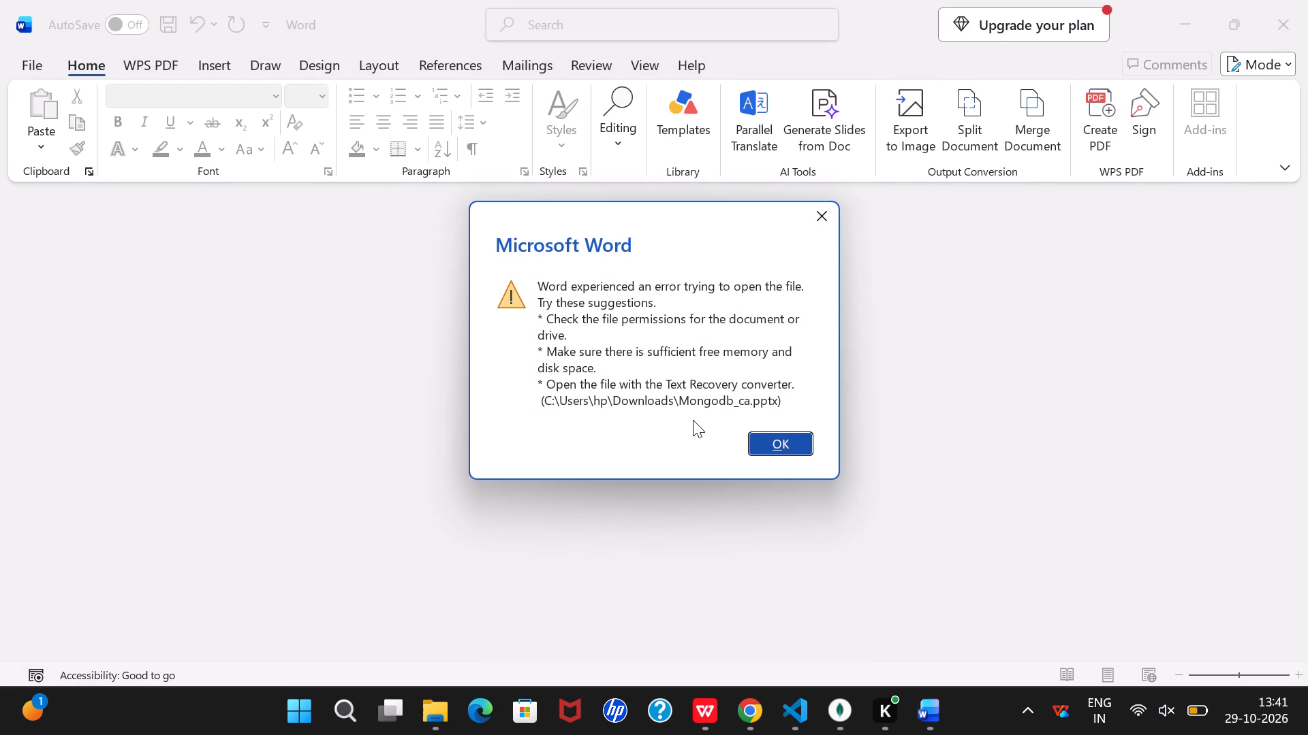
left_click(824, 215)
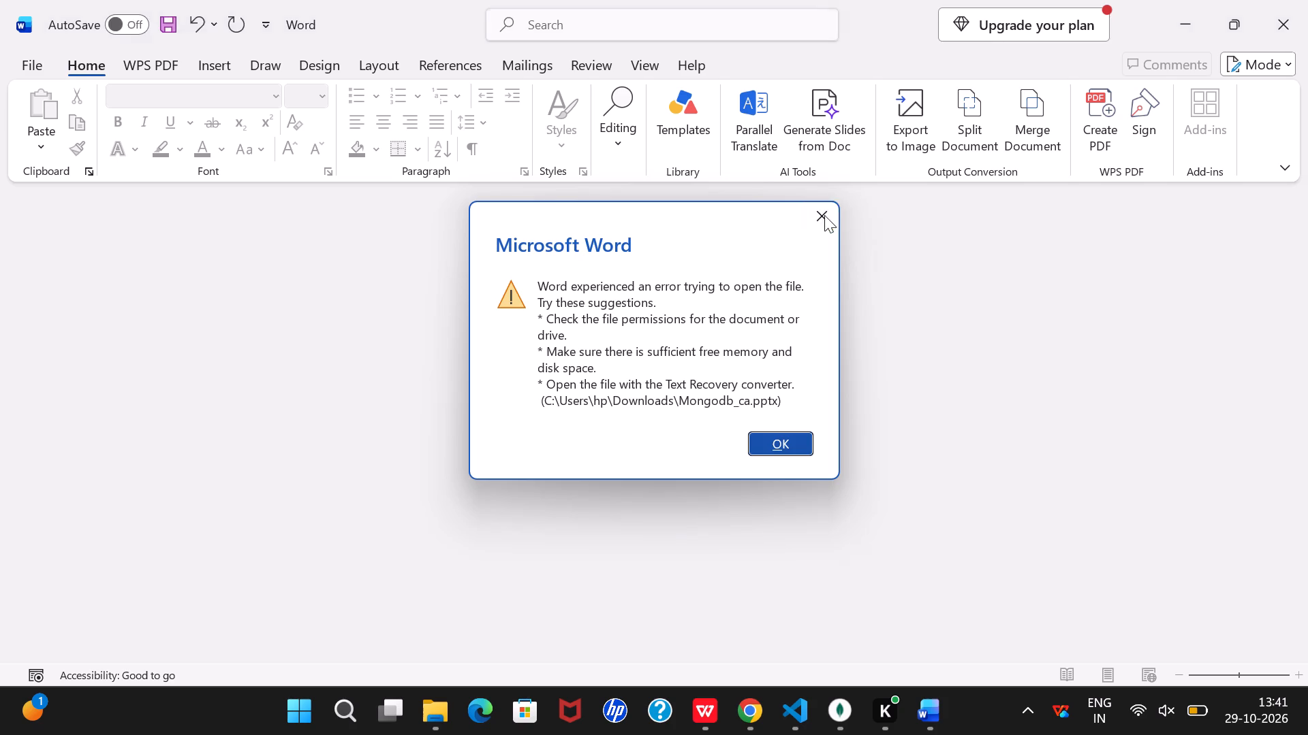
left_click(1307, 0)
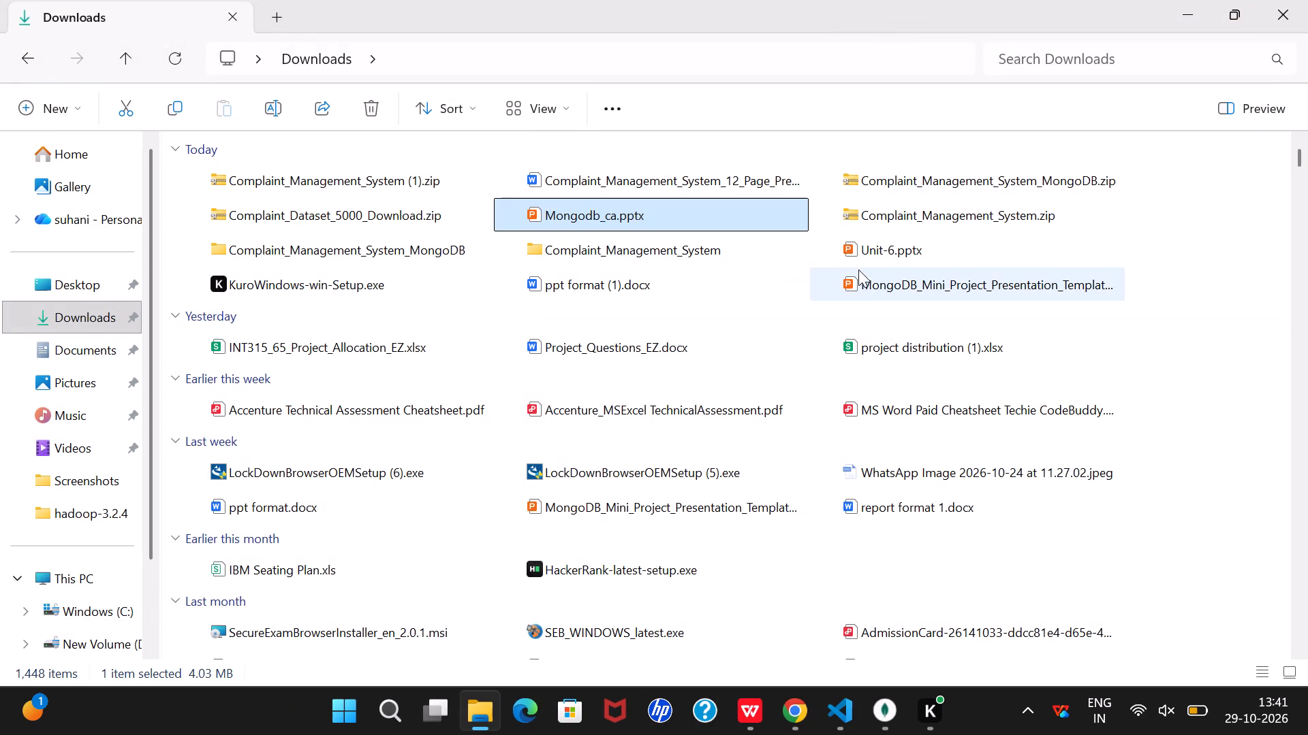
Open today's MongoDB_Mini_Project_Presentation_Template file from the Downloads folder in WPS Office.
left_click(871, 281)
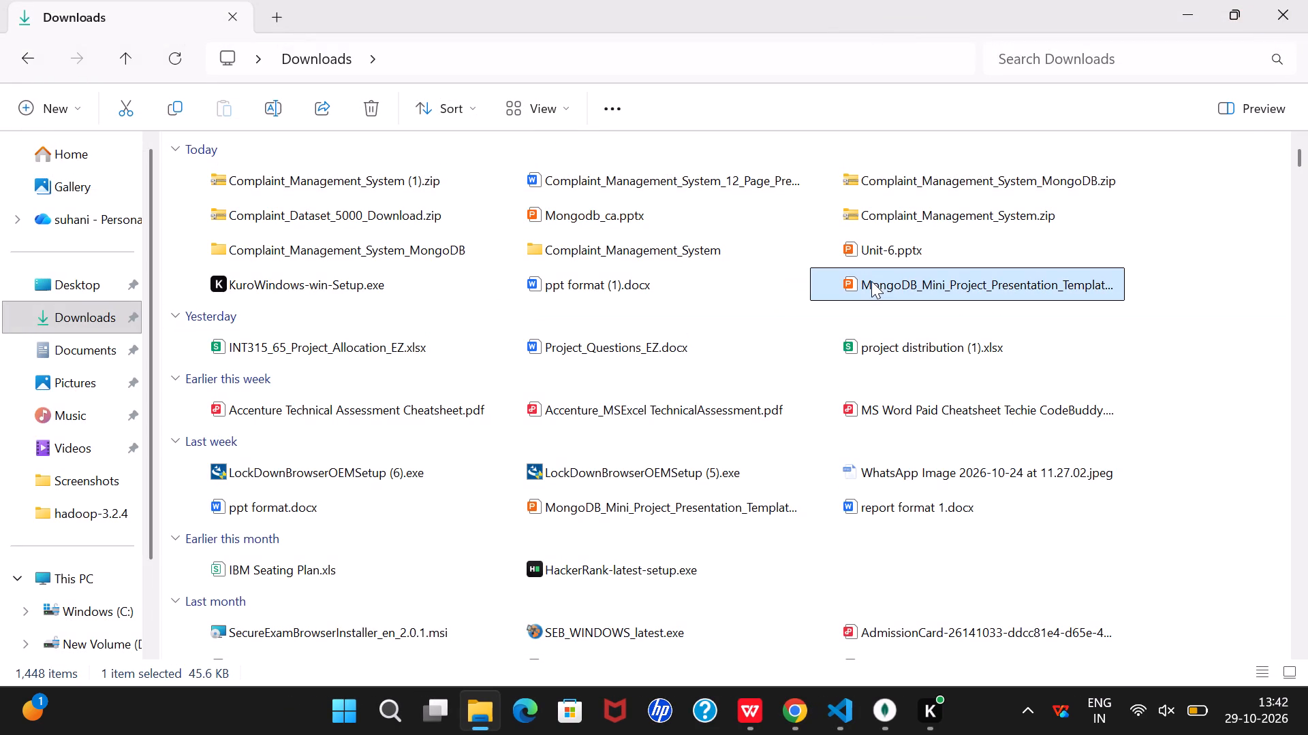
double_click(871, 281)
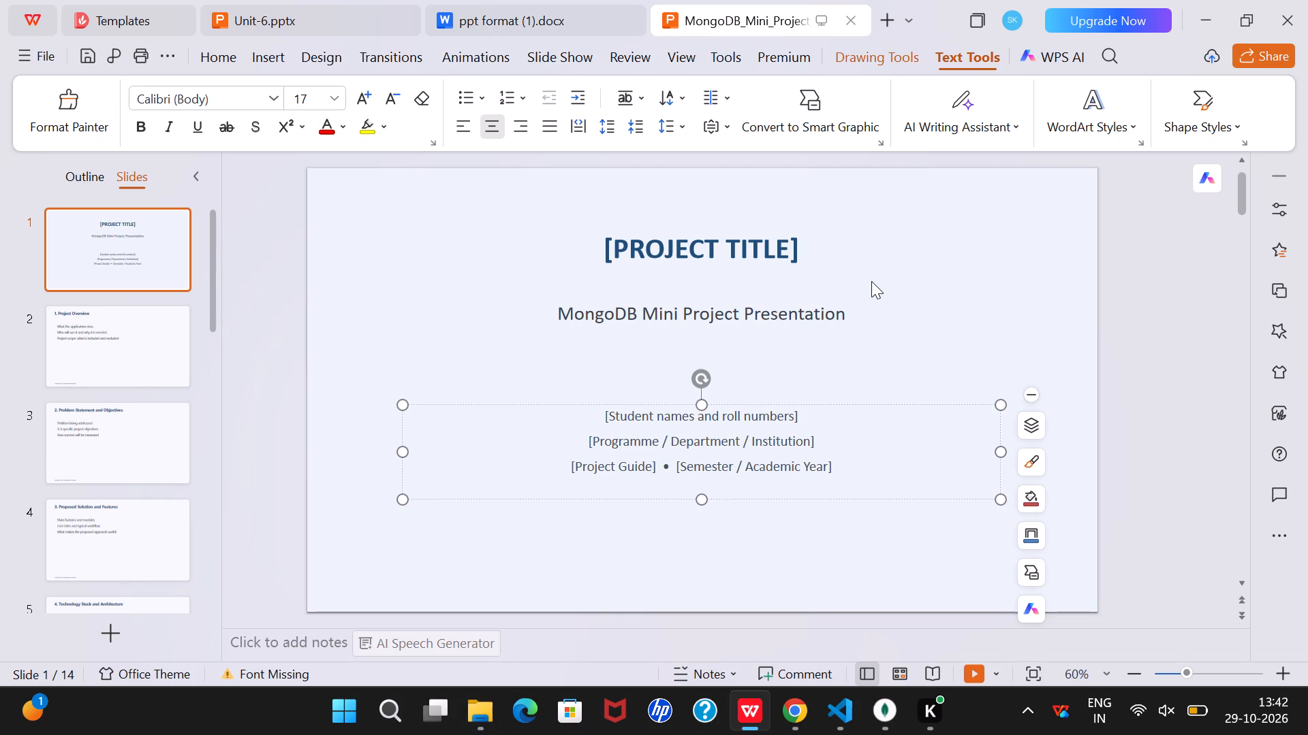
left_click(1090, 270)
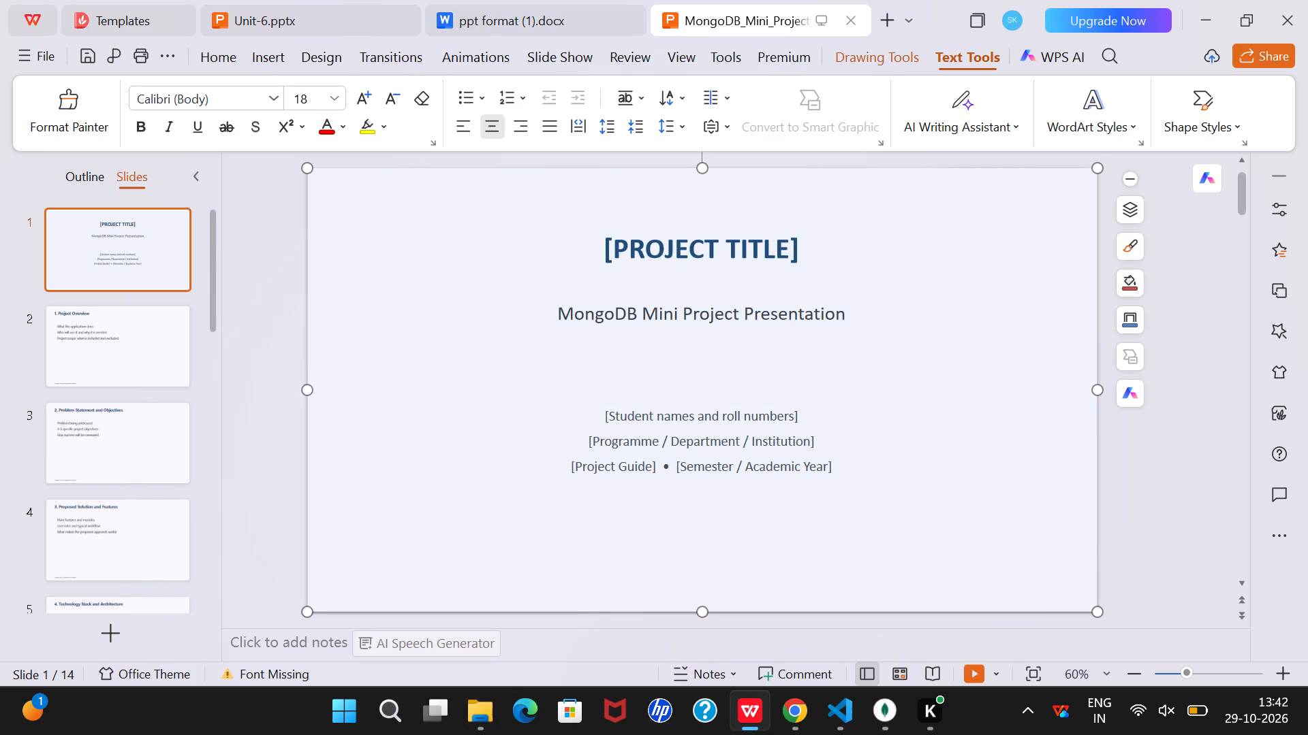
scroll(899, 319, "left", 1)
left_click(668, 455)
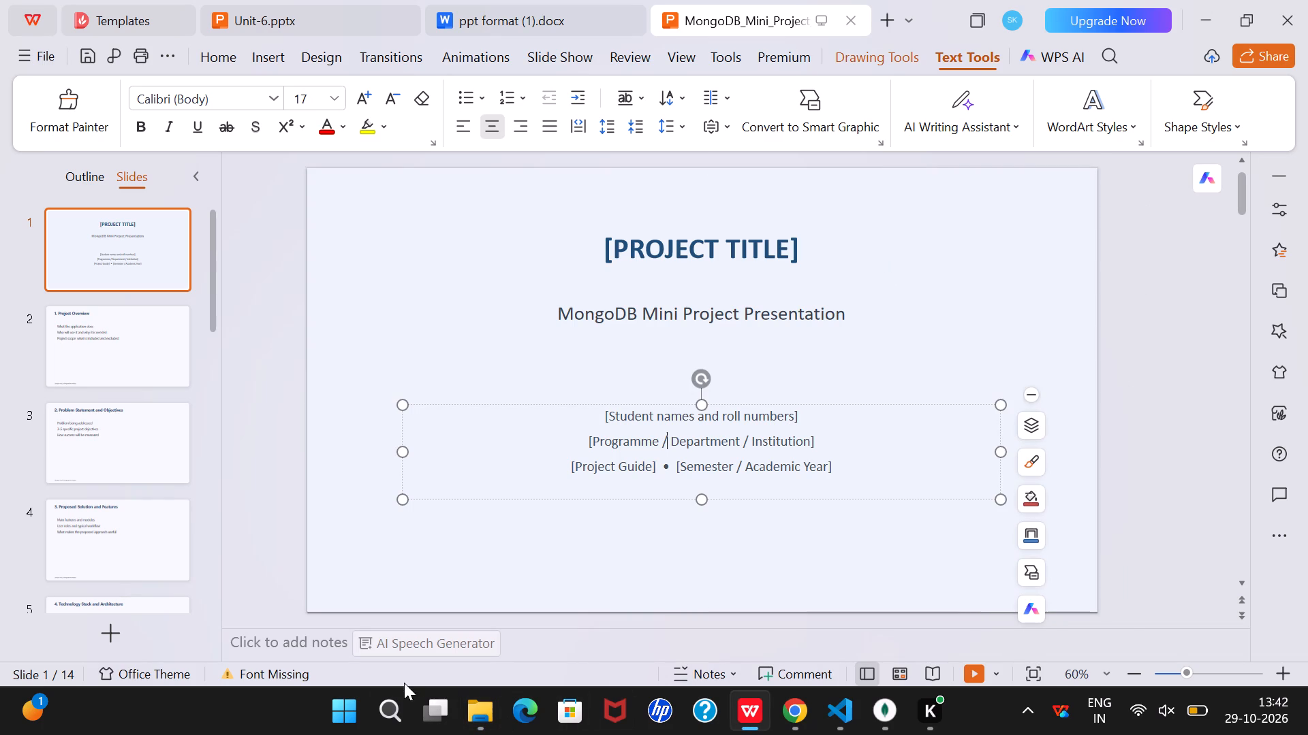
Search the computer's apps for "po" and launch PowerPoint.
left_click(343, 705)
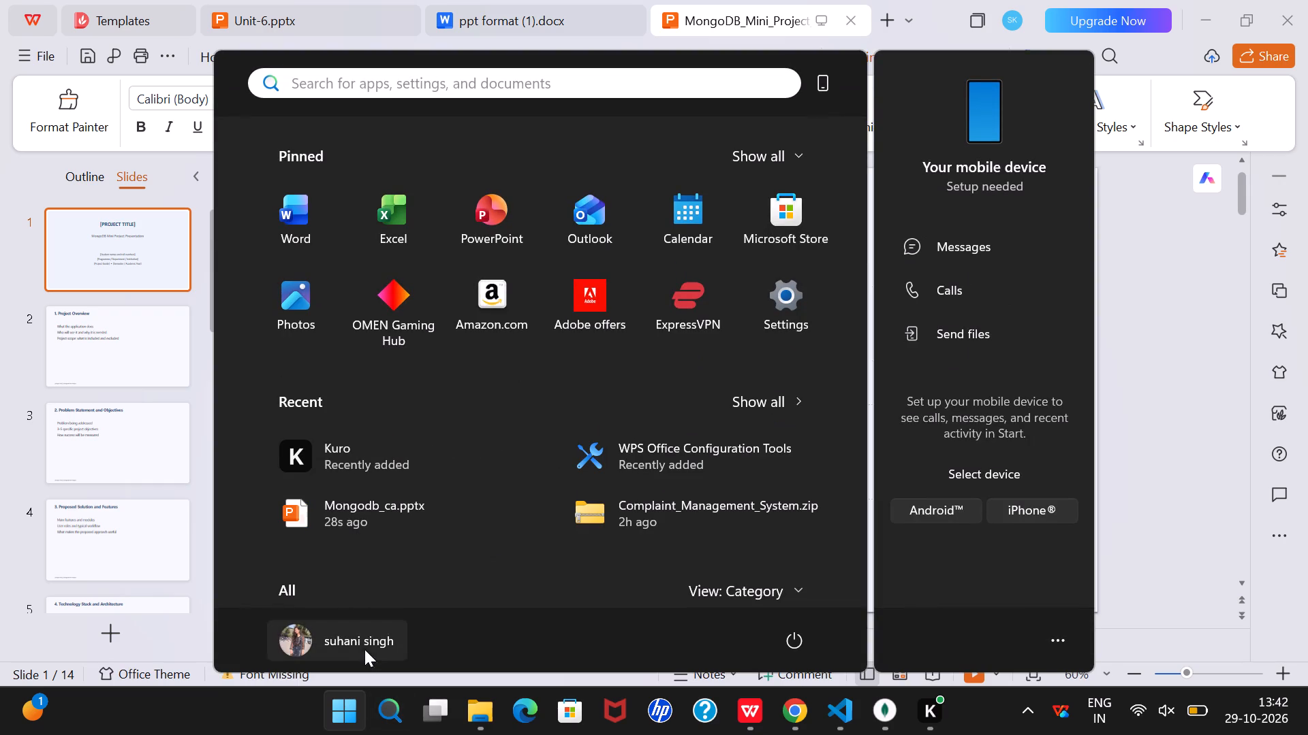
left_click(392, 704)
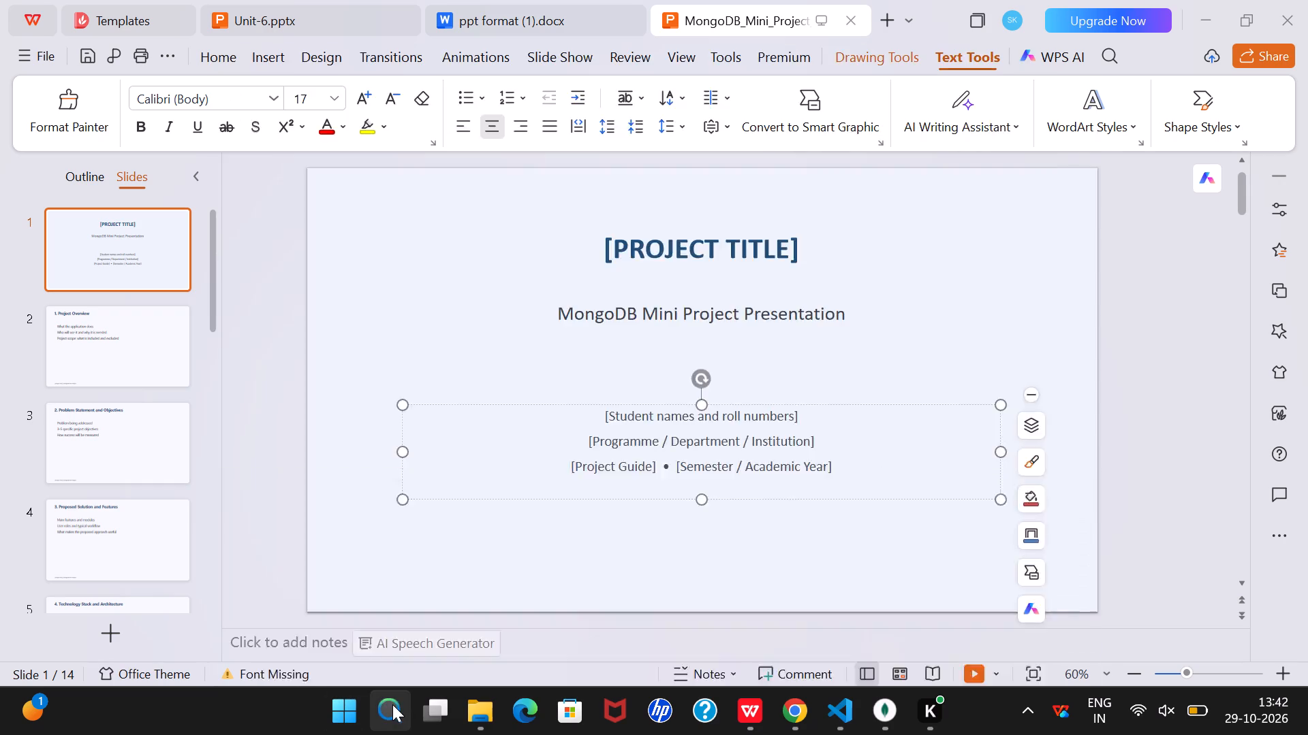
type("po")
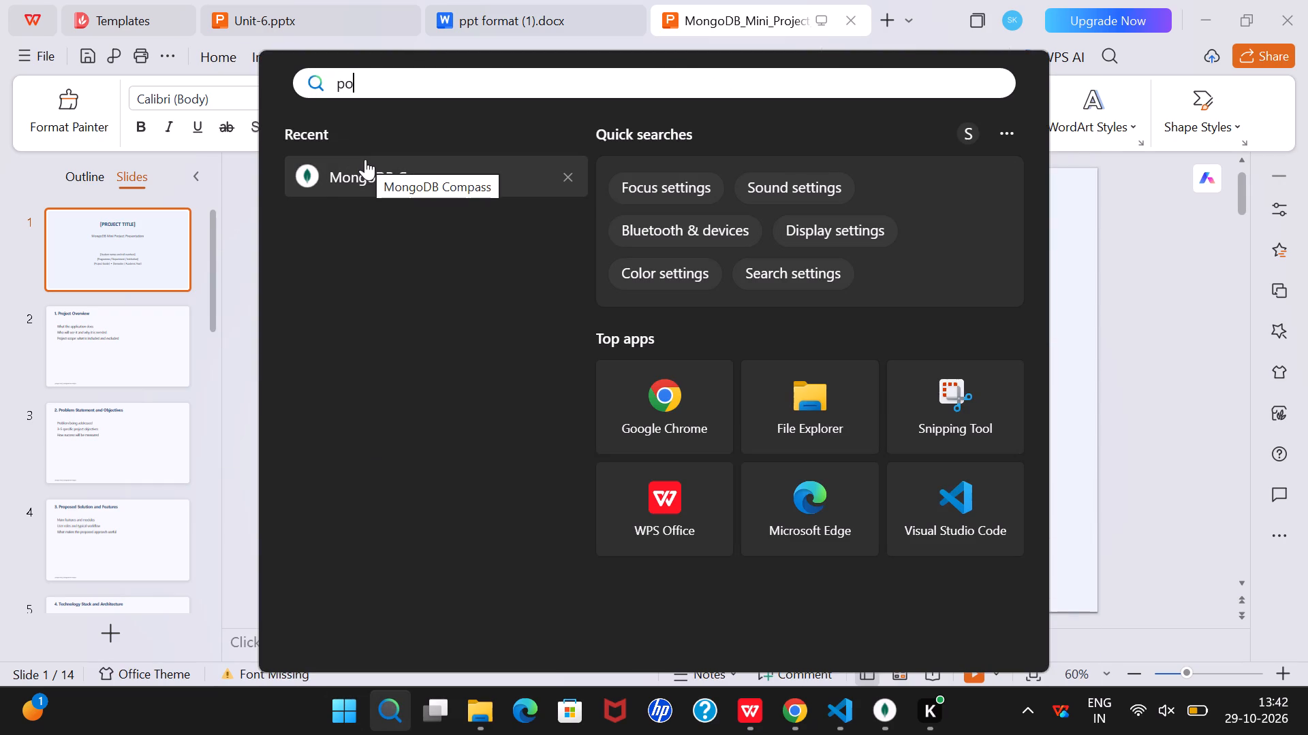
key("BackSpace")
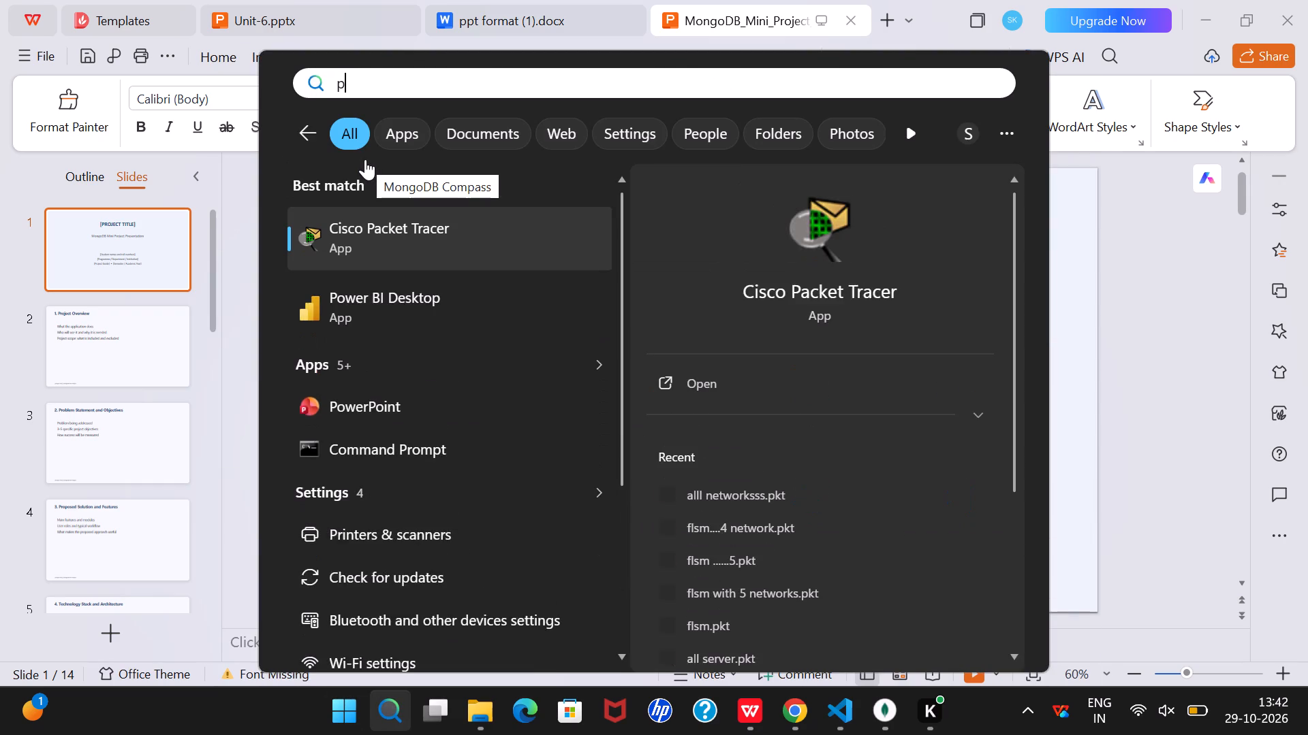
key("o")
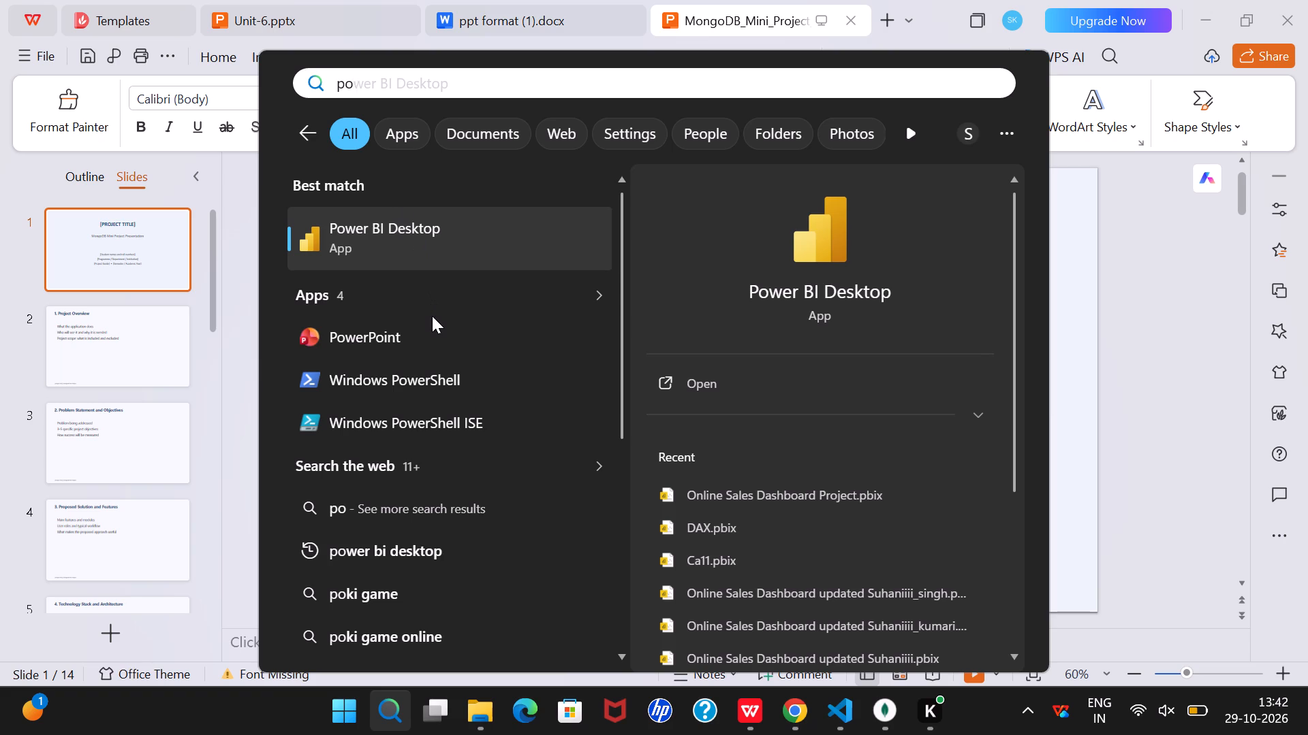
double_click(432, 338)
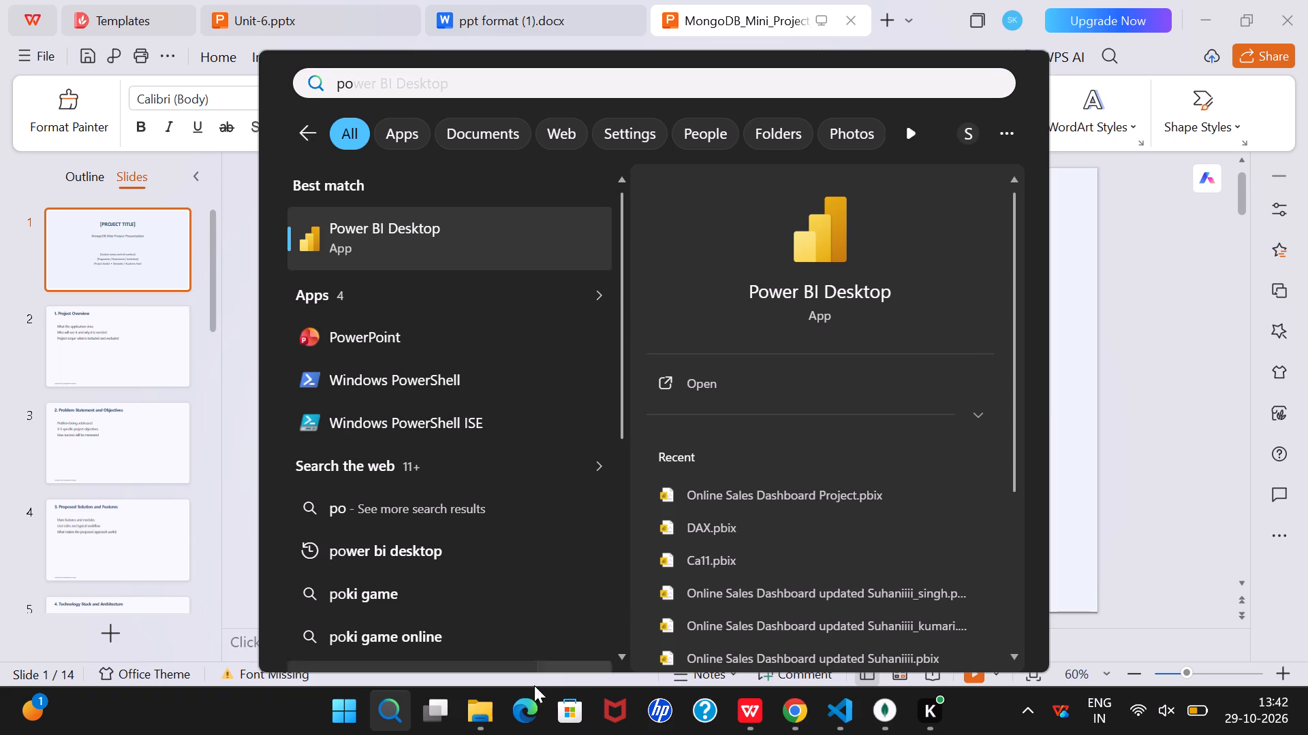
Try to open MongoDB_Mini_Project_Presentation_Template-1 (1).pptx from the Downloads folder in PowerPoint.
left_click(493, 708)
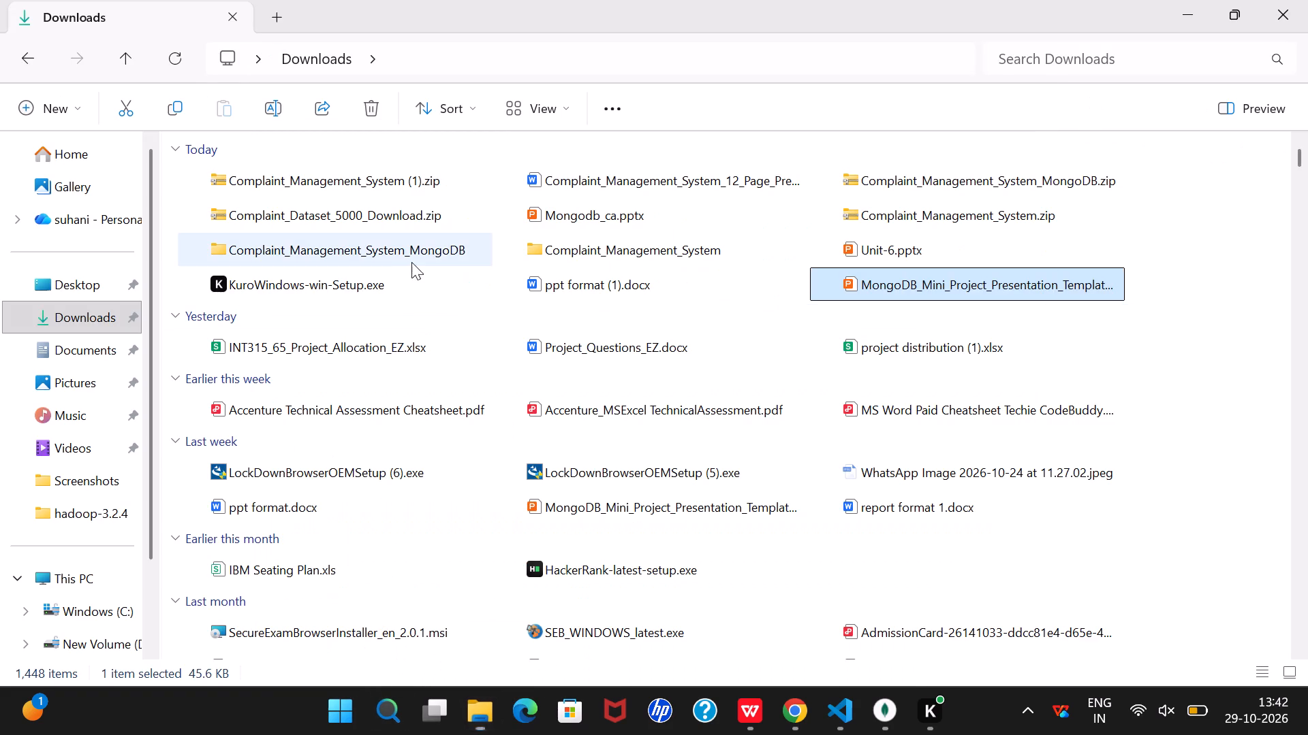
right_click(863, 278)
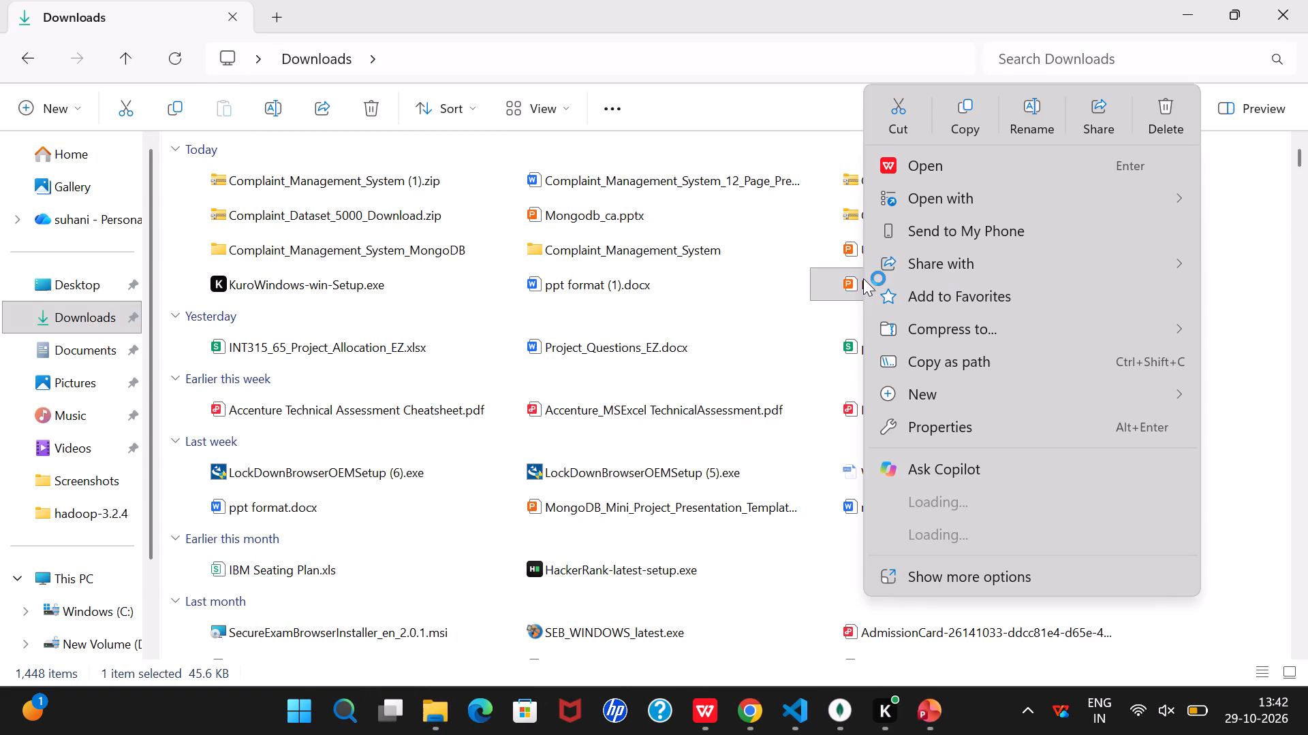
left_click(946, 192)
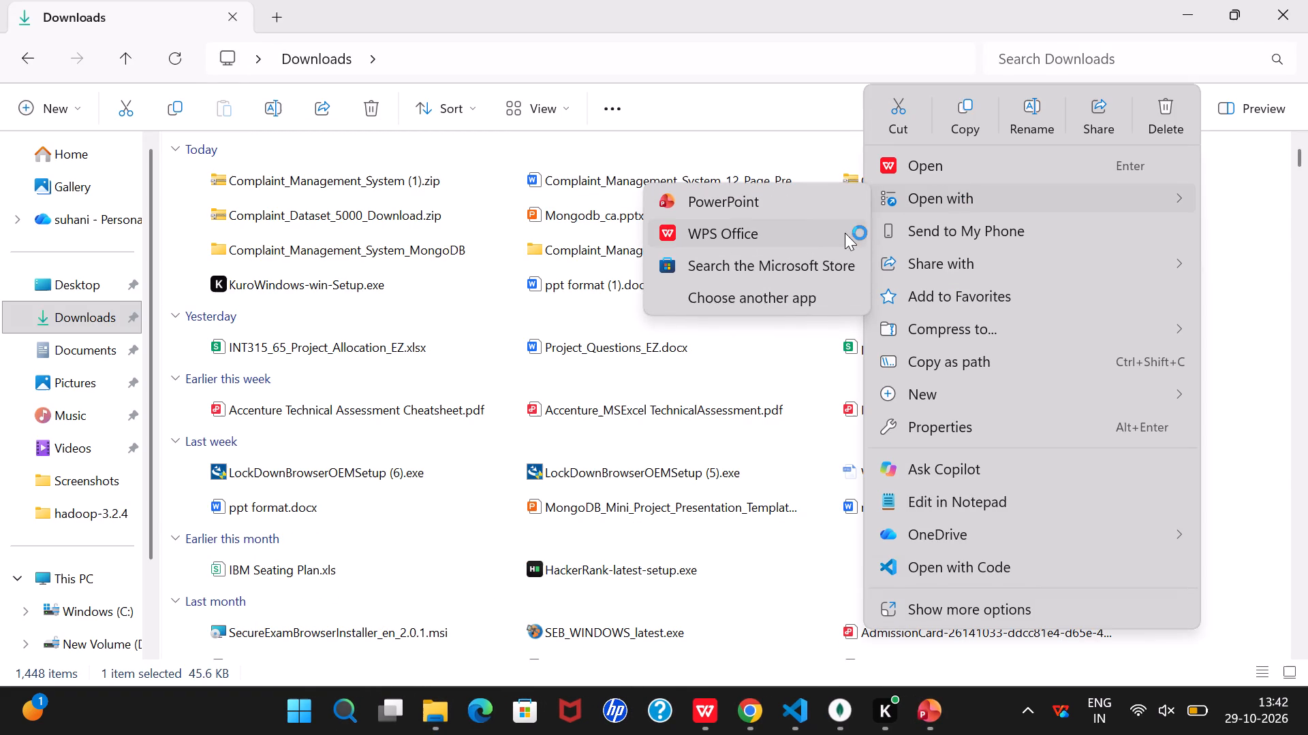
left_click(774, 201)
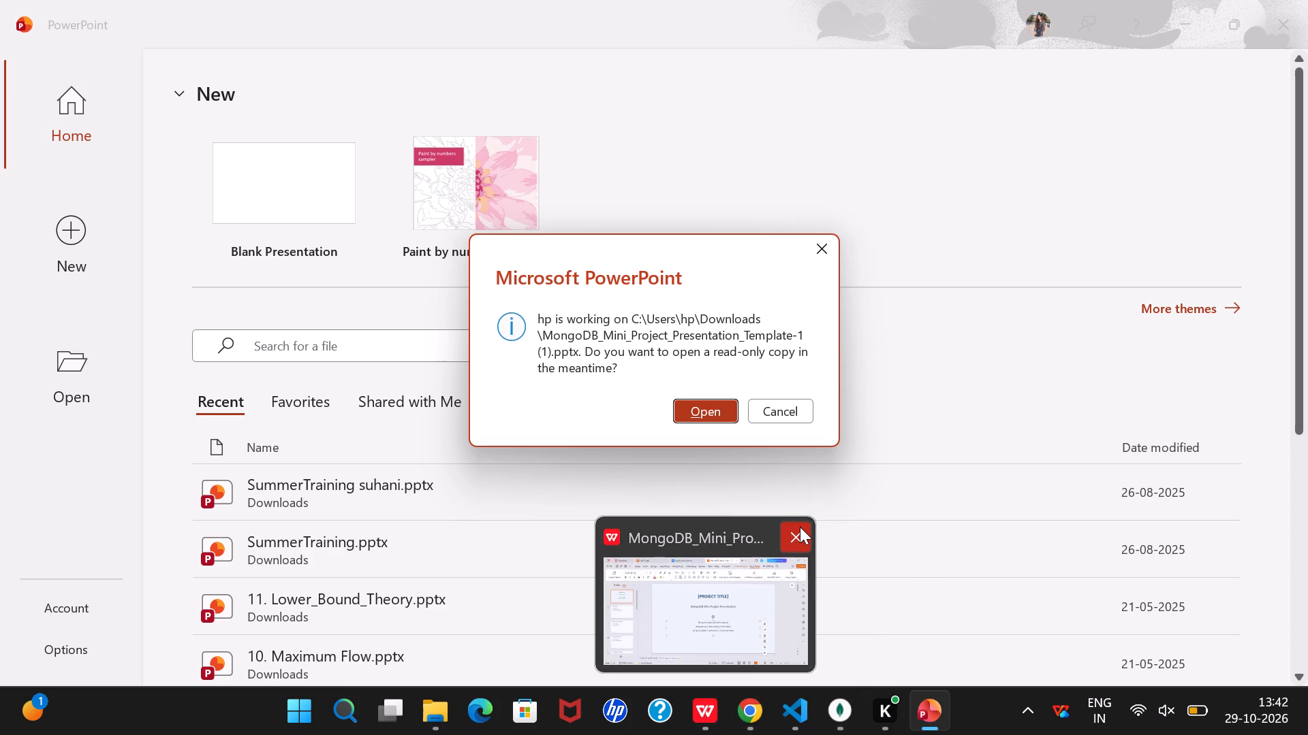
Close the WPS Office window holding the template open and decline PowerPoint's read-only copy.
left_click(800, 527)
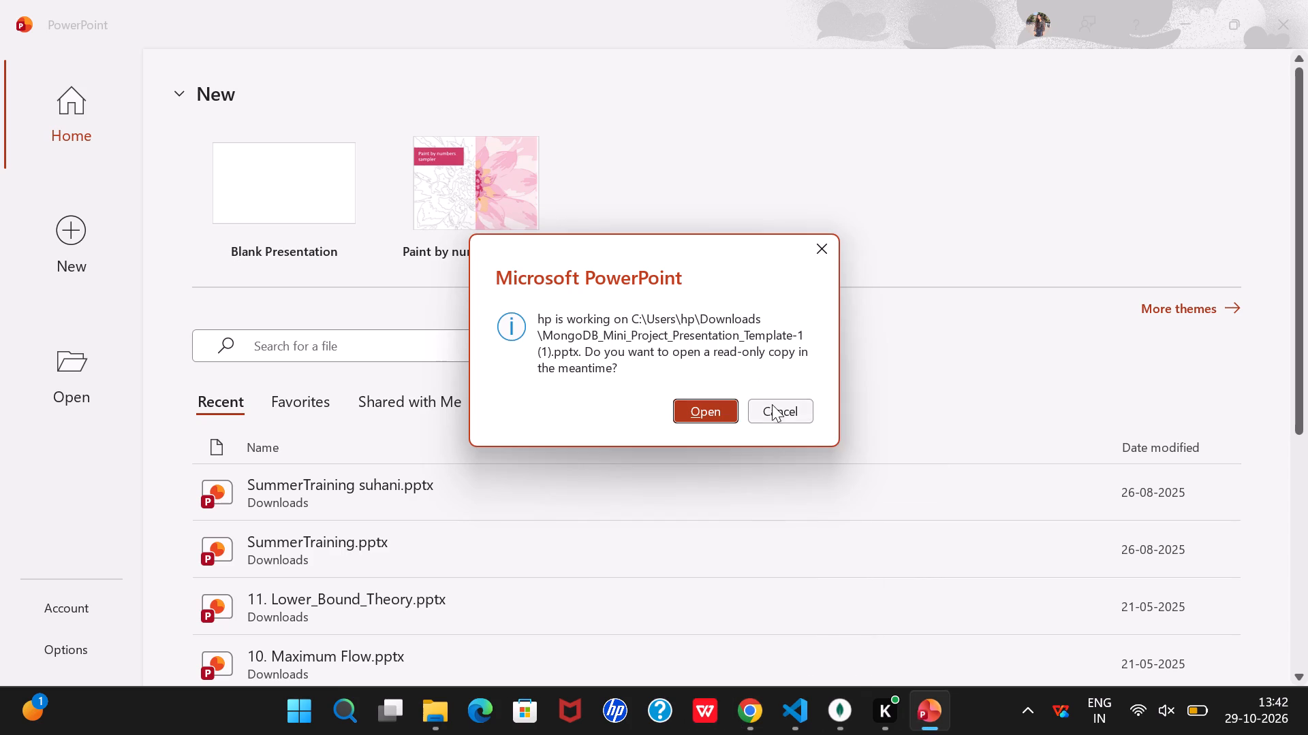
left_click(772, 404)
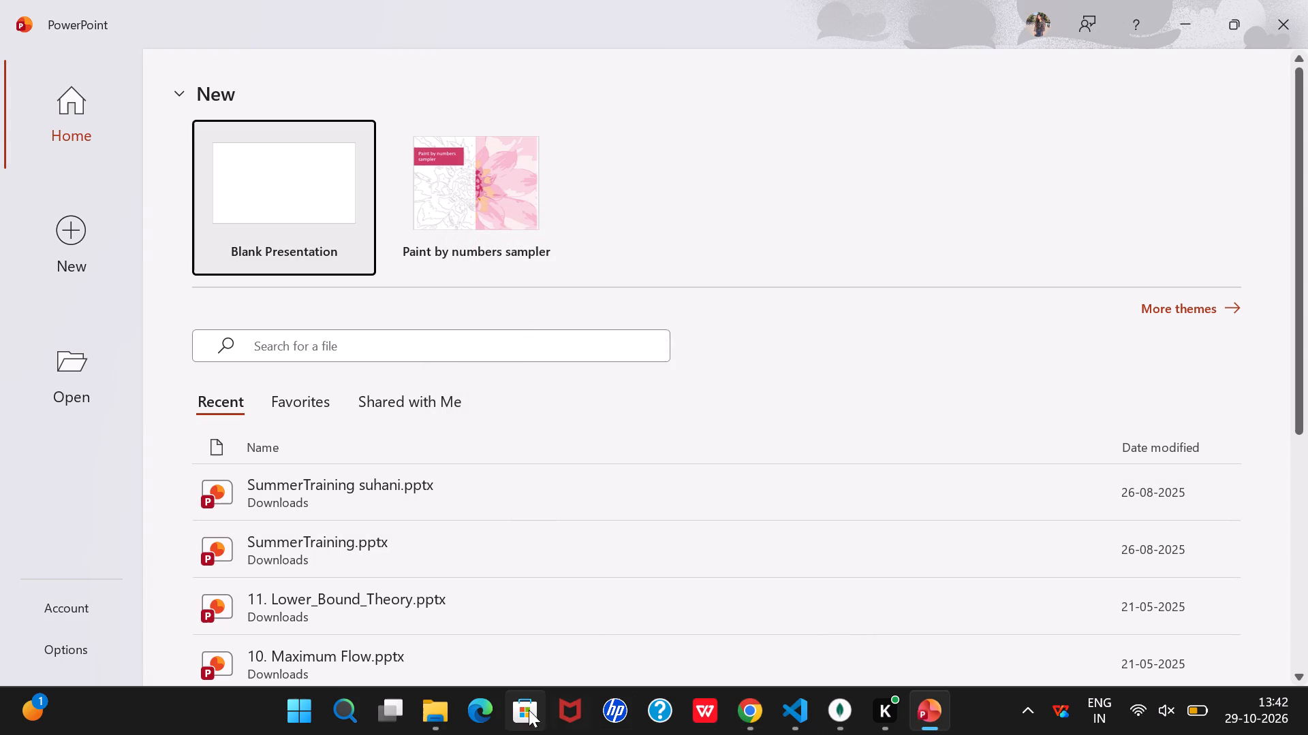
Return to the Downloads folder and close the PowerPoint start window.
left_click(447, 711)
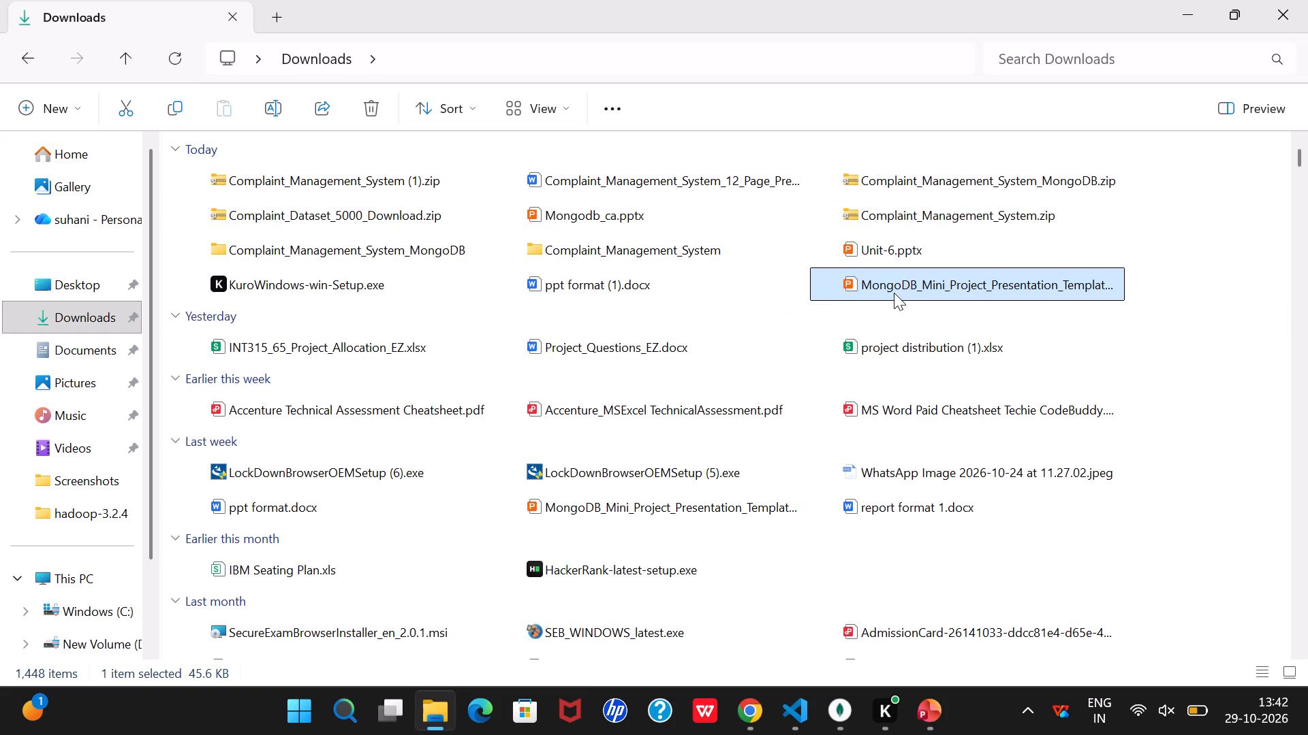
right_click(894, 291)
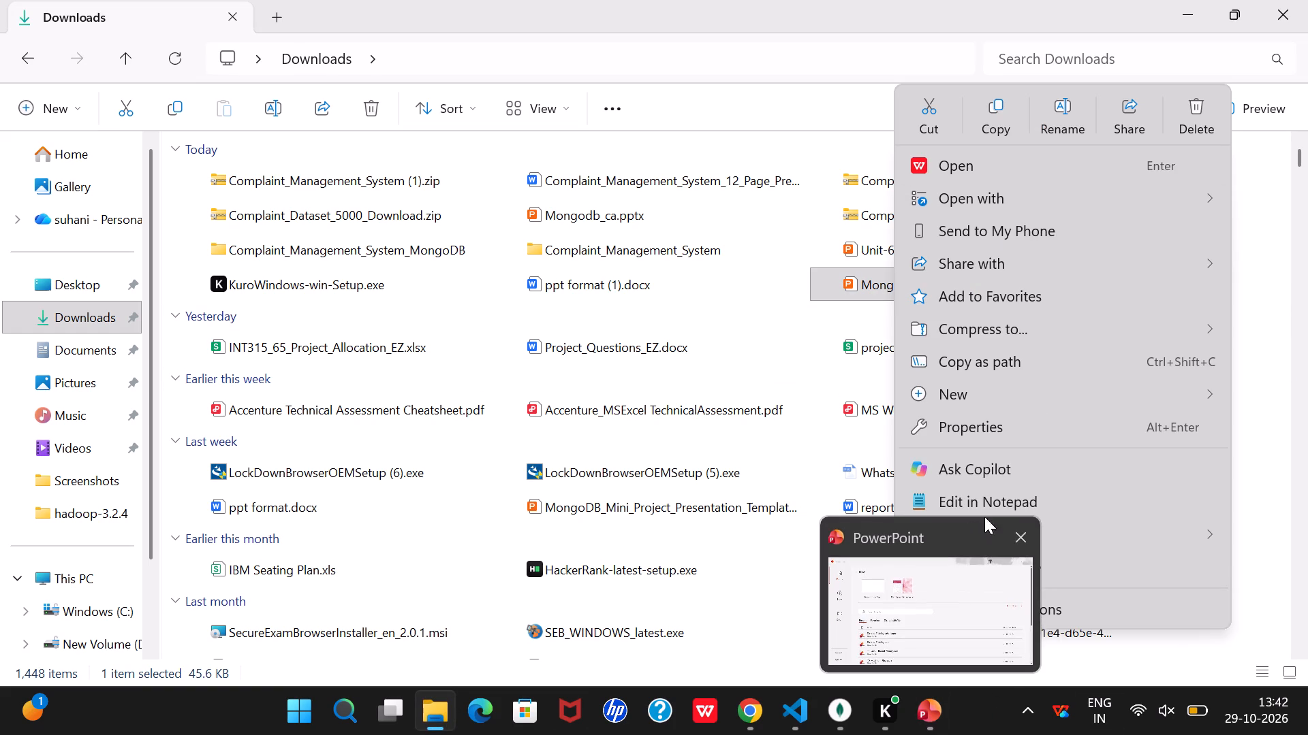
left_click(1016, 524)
Open MongoDB_Mini_Project_Presentation_Template-1 (1).pptx from the Downloads folder in PowerPoint again.
right_click(1001, 283)
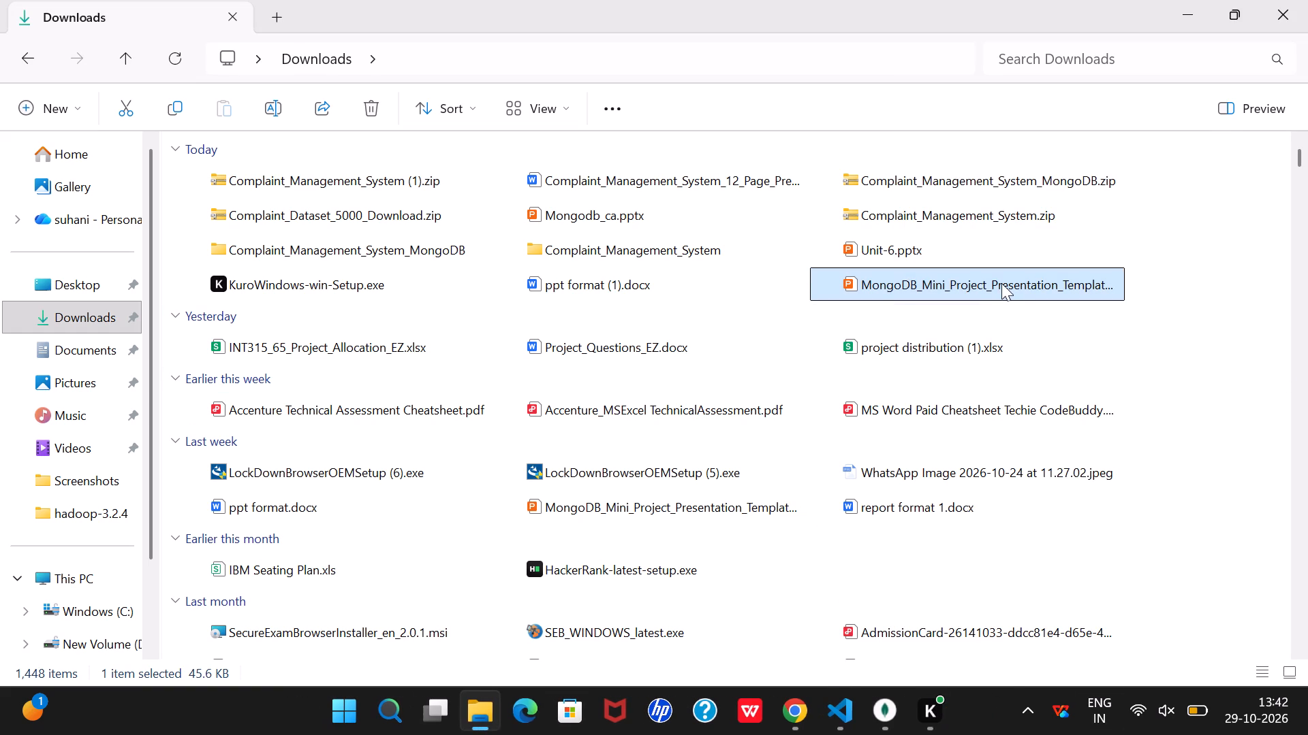
right_click(1019, 284)
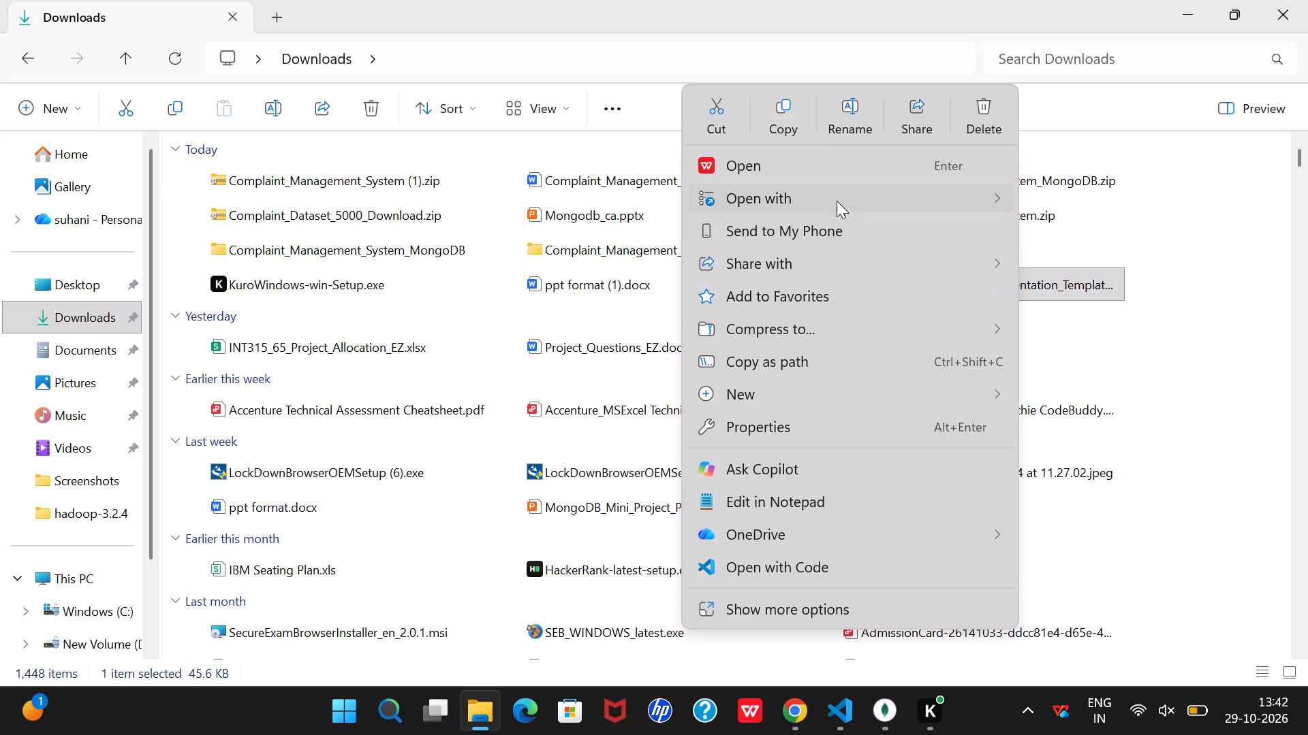
left_click(833, 199)
left_click(1087, 214)
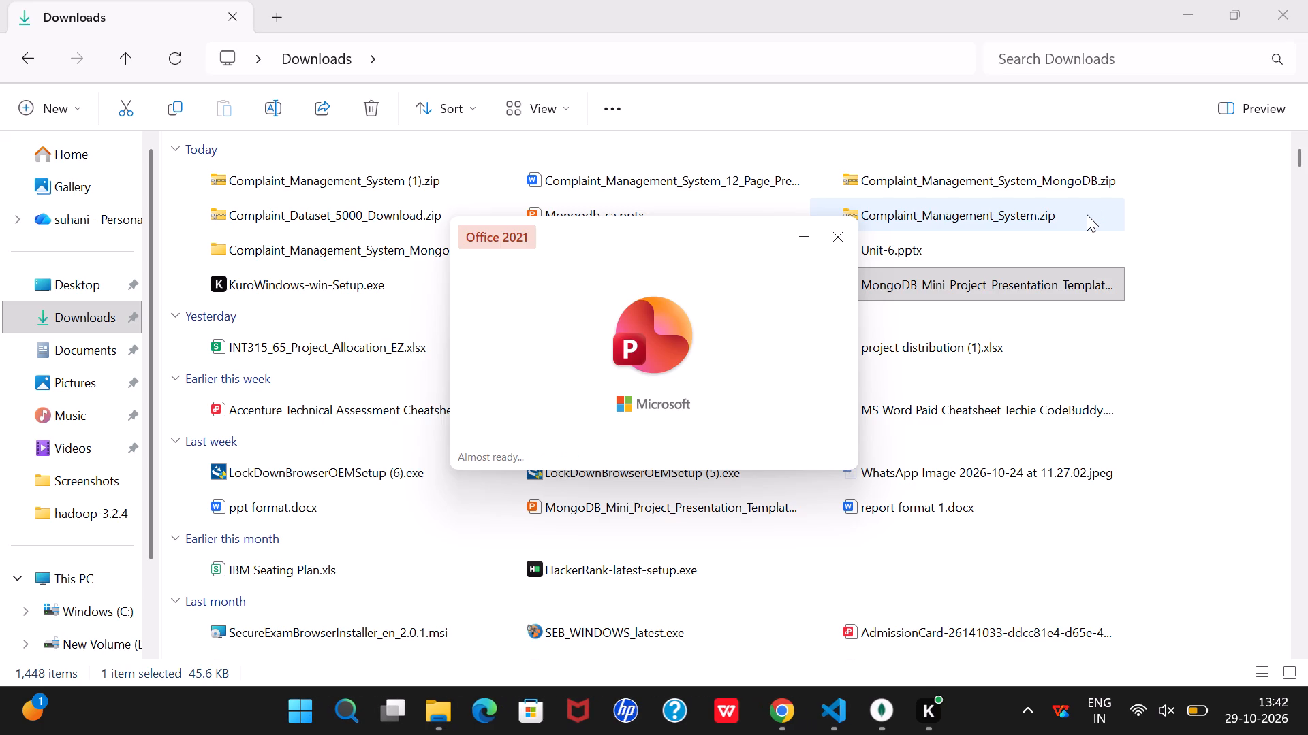
left_click(822, 95)
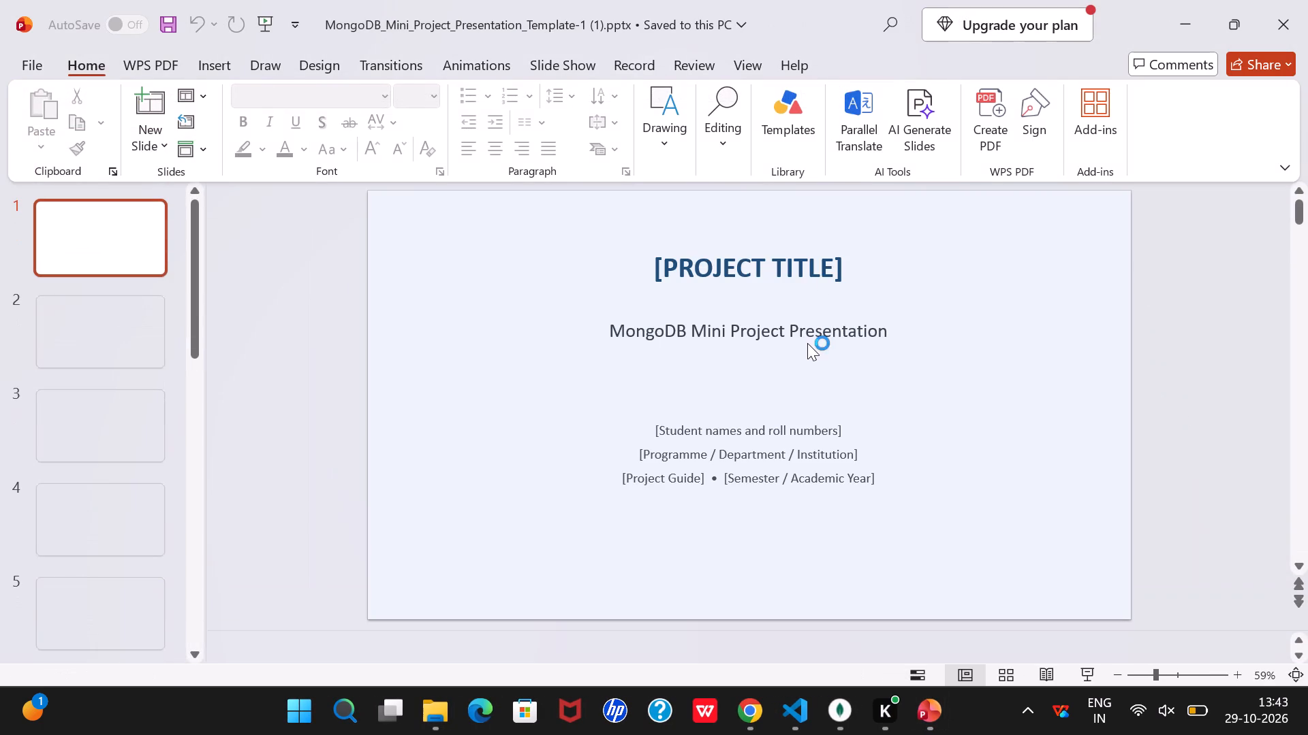
left_click(807, 343)
Replace the "Student names and roll numbers" placeholder on the title slide with "Name:" and the student's name, keeping the brackets.
left_click(822, 461)
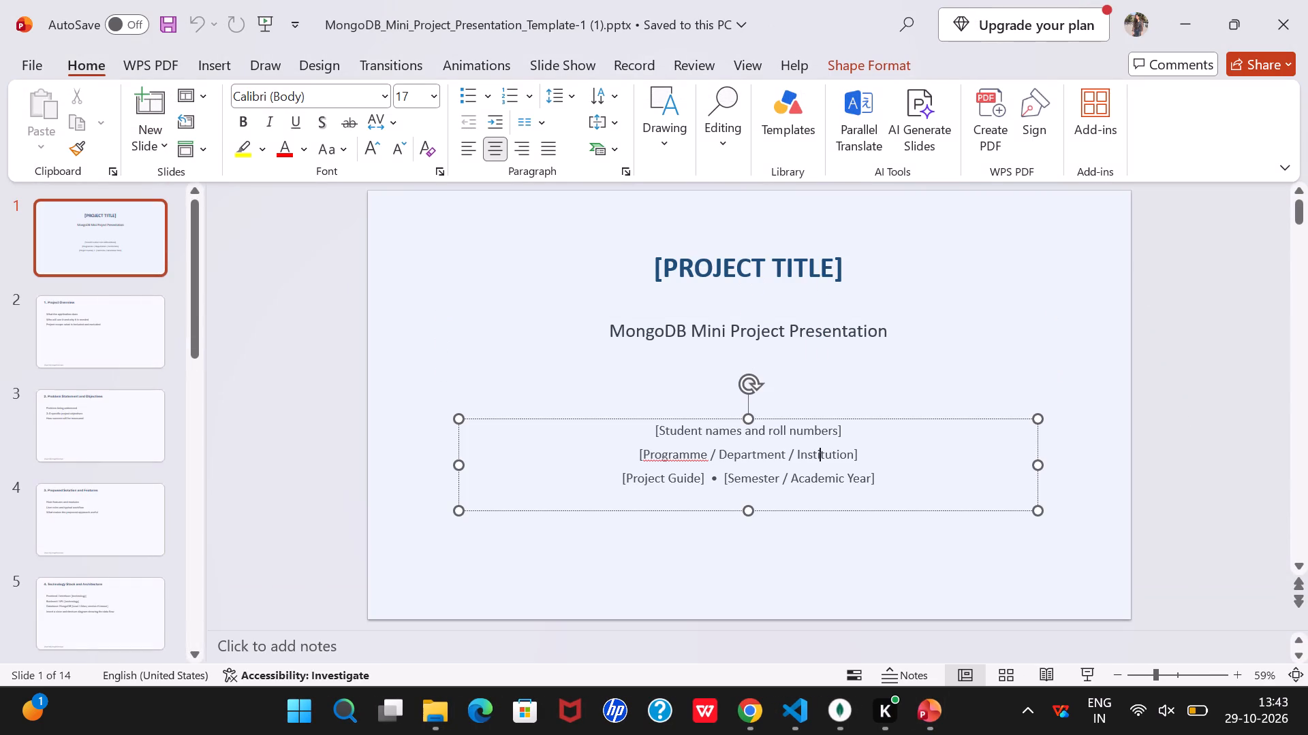
left_click(834, 442)
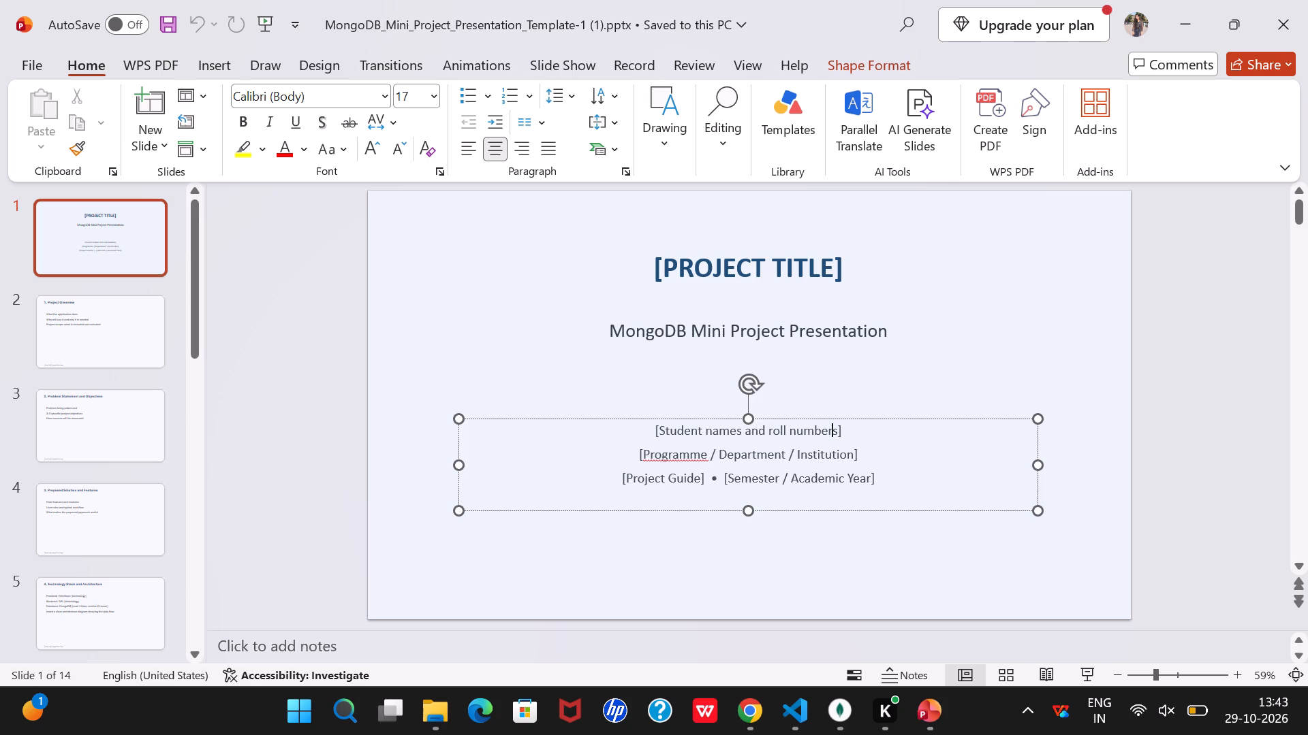
left_click(832, 430)
left_click(834, 429)
key("Right")
key("BackSpace")
key("BackSpace")
key("BackSpace")
key("BackSpace")
key("BackSpace")
key("BackSpace")
key("BackSpace")
key("BackSpace")
key("BackSpace")
key("BackSpace")
key("BackSpace")
key("BackSpace")
key("BackSpace")
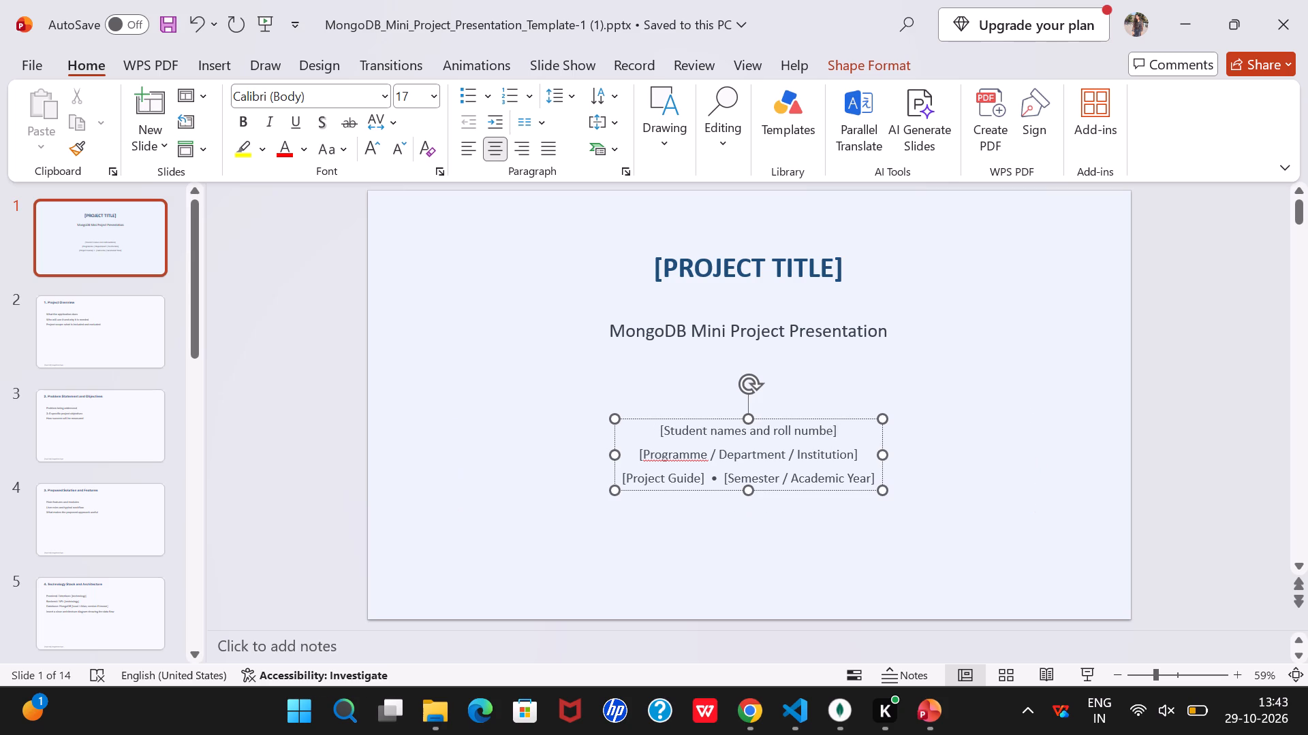
key("BackSpace")
key("BackSpace")
key("BackSpace")
key("BackSpace")
key("BackSpace")
key("BackSpace")
key("BackSpace")
key("BackSpace")
key("BackSpace")
key("BackSpace")
key("BackSpace")
key("BackSpace")
key("BackSpace")
key("BackSpace")
key("BackSpace")
key("BackSpace")
key("BackSpace")
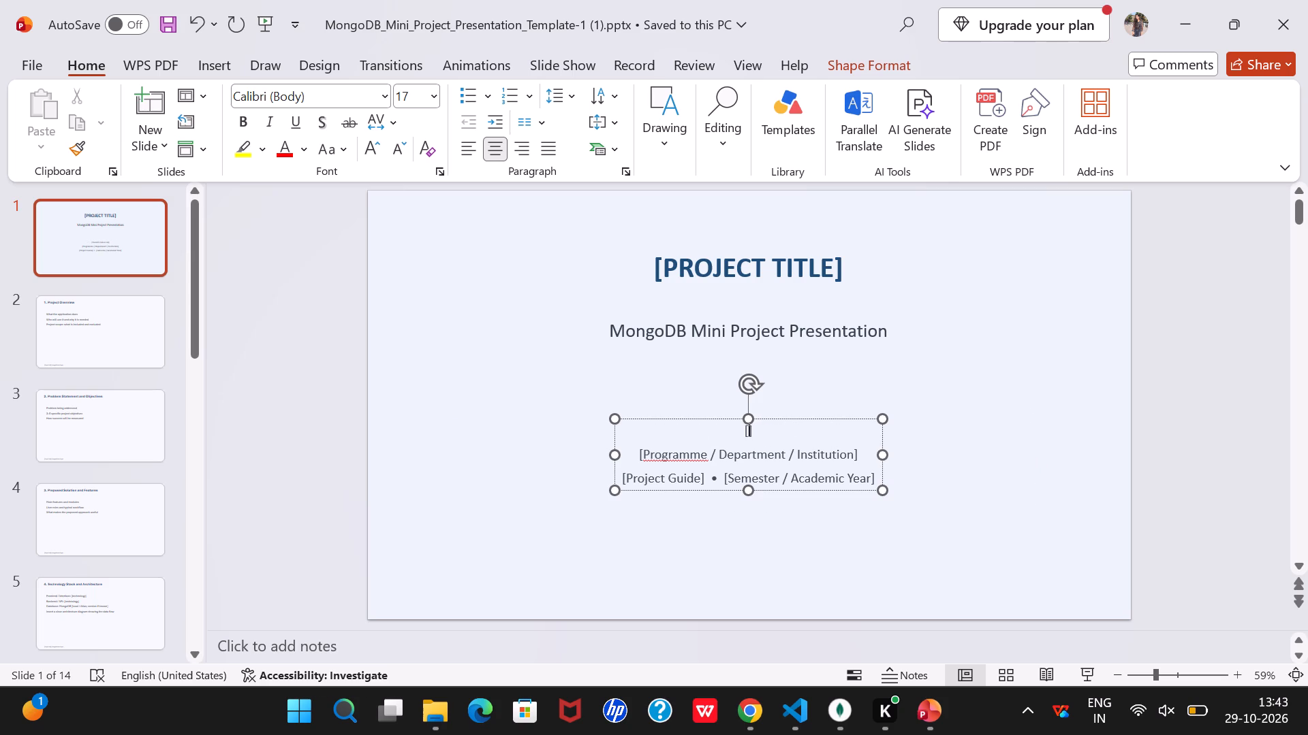
type("ame:")
key("space")
key("s")
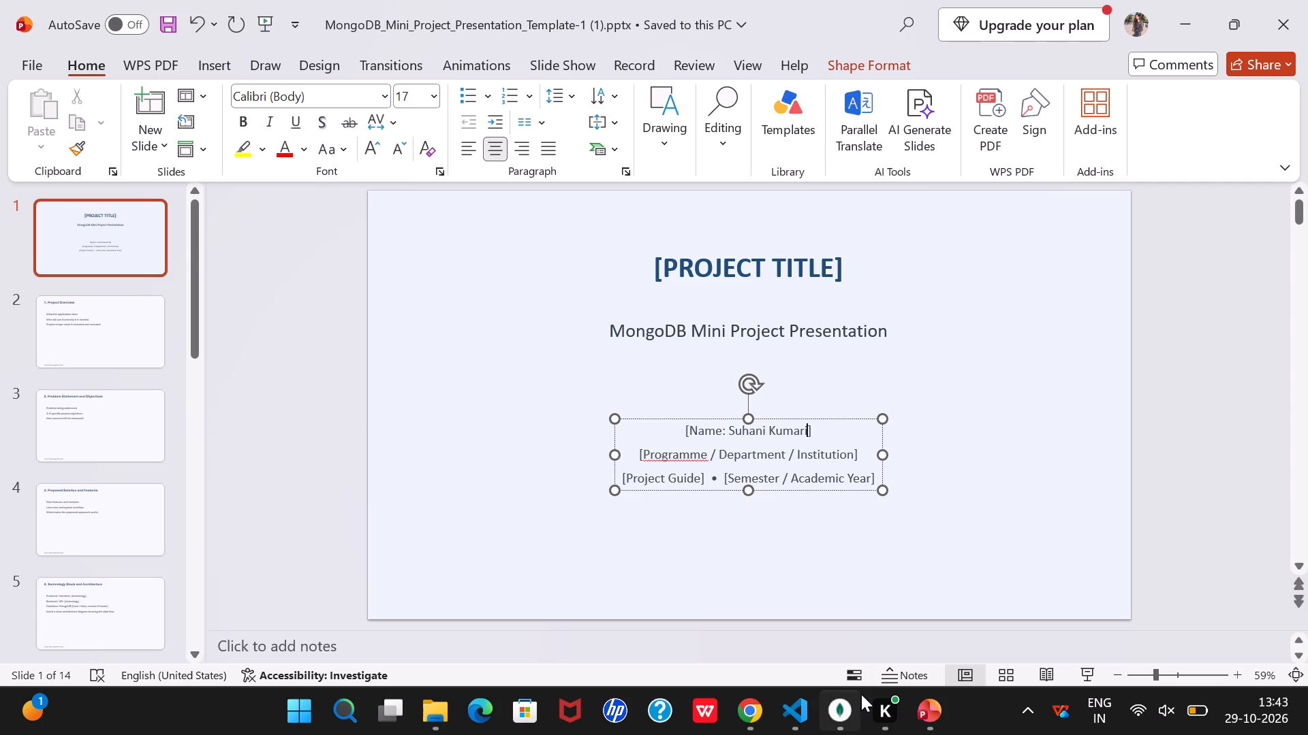
Open Mongodb_ca.pptx from Downloads in WPS Office, check its title slide details as a reference, and return to the template in PowerPoint.
left_click(437, 718)
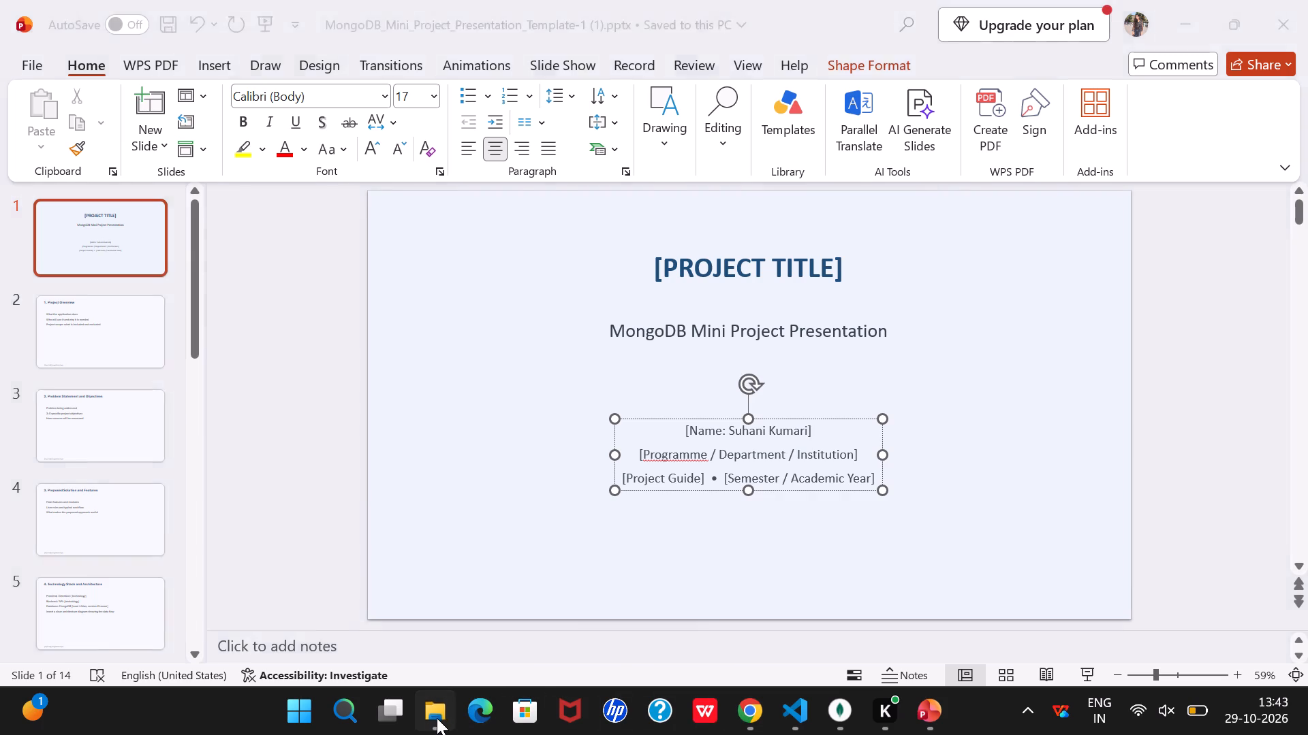
double_click(623, 223)
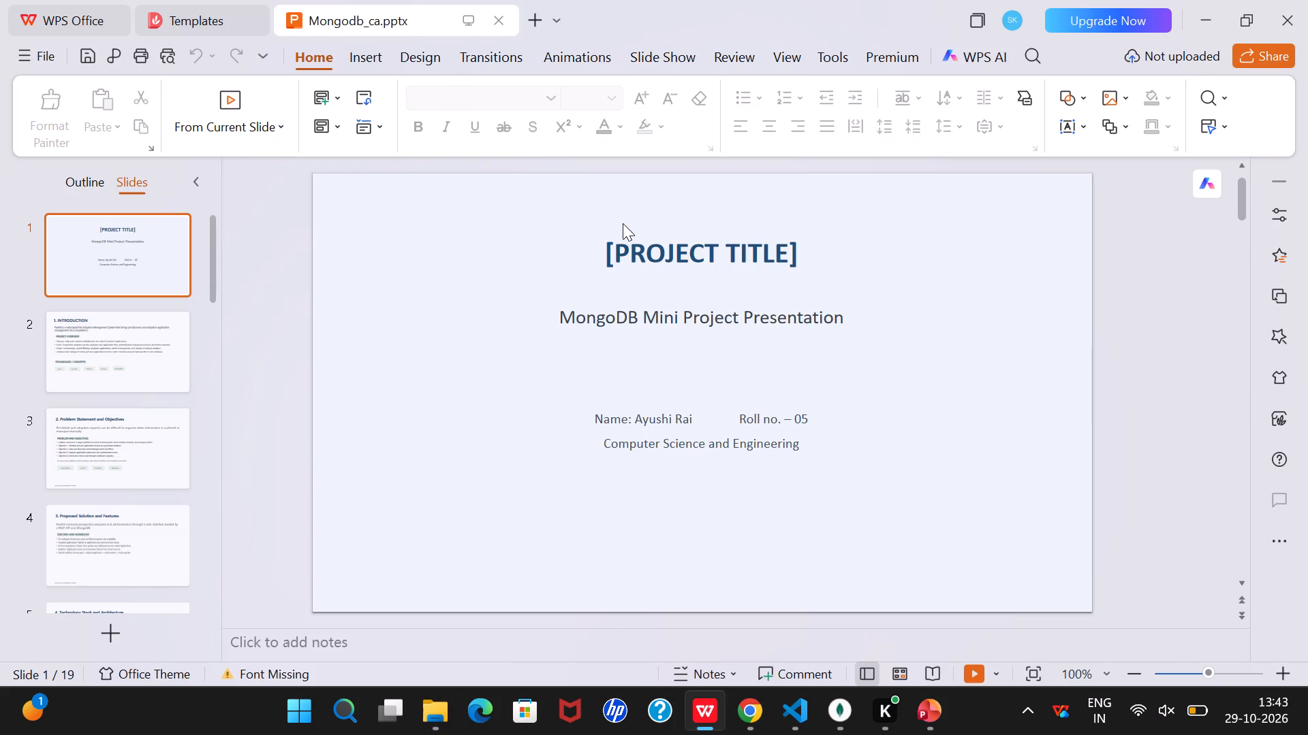
left_click(924, 710)
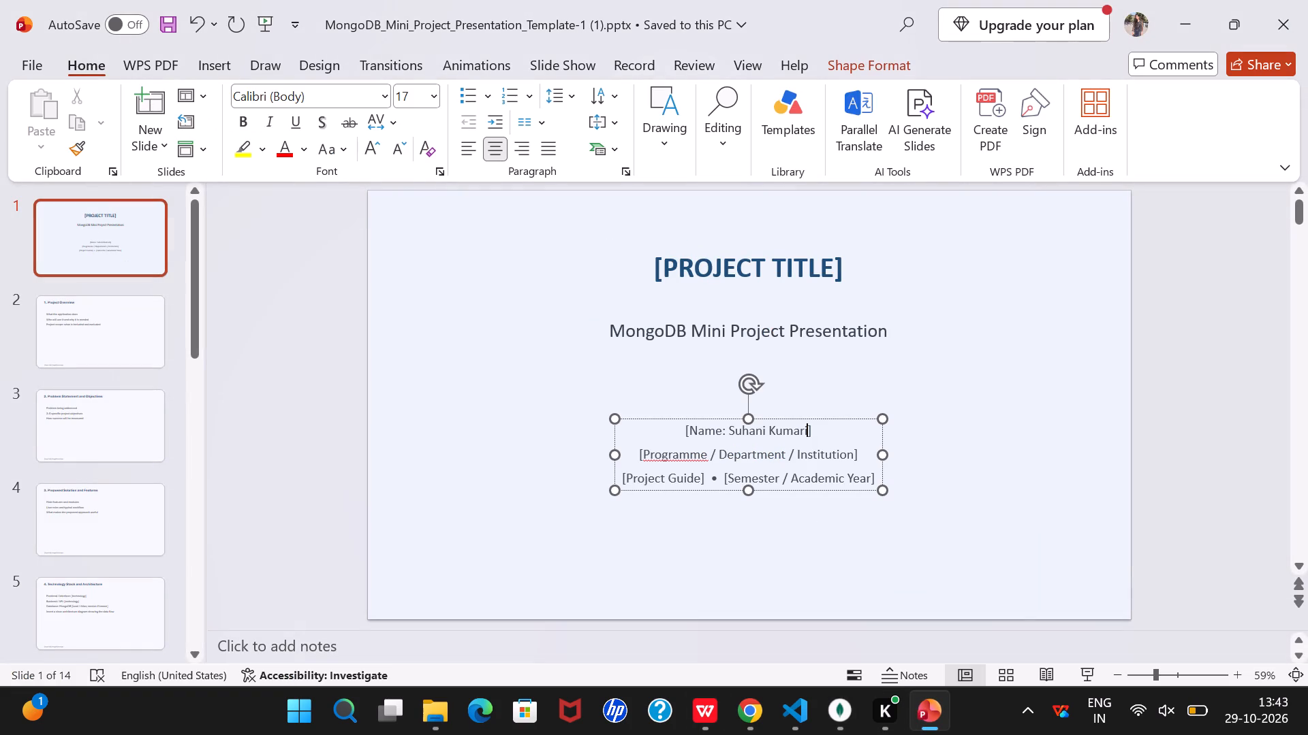
Replace the "Programme / Department / Institution" placeholder on the title slide with "Roll No:" and the student's roll number, keeping the brackets.
left_click(850, 451)
key("Right")
key("BackSpace")
key("BackSpace")
key("BackSpace")
key("BackSpace")
key("BackSpace")
key("BackSpace")
key("BackSpace")
key("BackSpace")
key("BackSpace")
key("BackSpace")
key("BackSpace")
key("BackSpace")
key("BackSpace")
key("BackSpace")
key("BackSpace")
key("BackSpace")
key("BackSpace")
key("BackSpace")
key("BackSpace")
key("BackSpace")
key("BackSpace")
key("BackSpace")
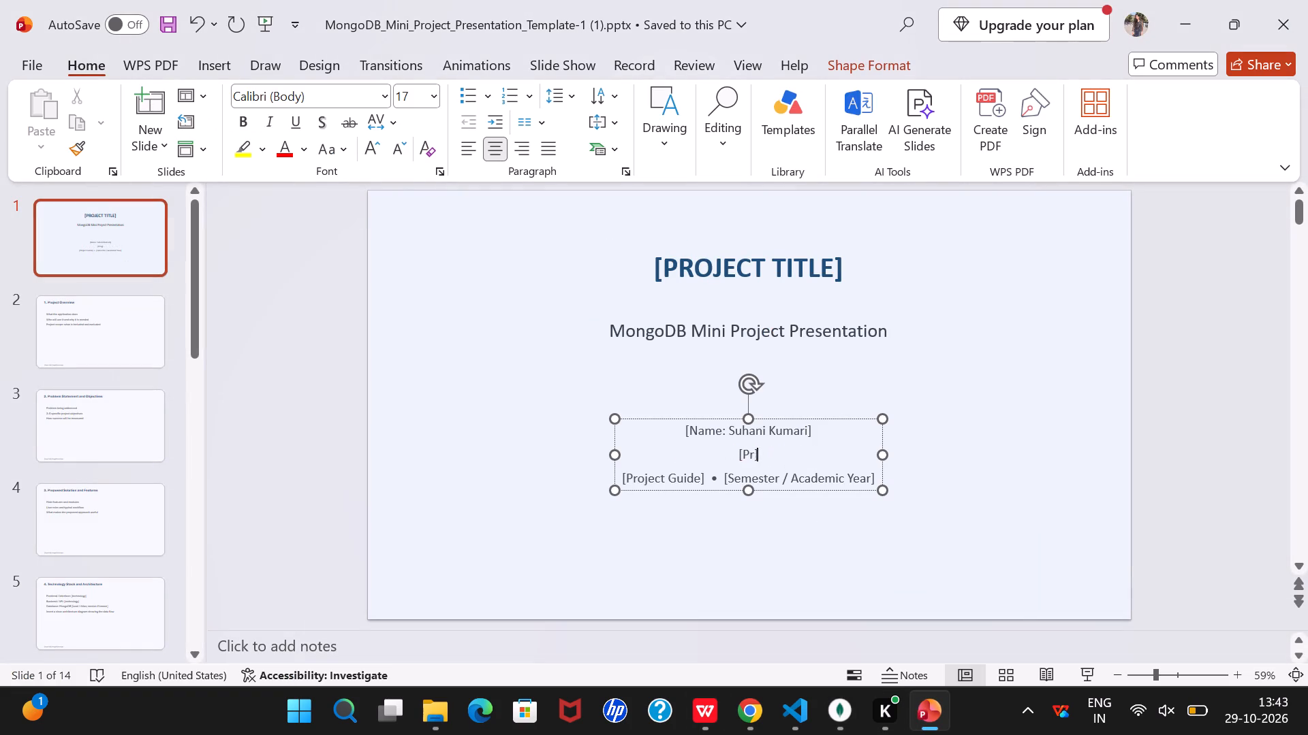
key("BackSpace")
key("BackSpace")
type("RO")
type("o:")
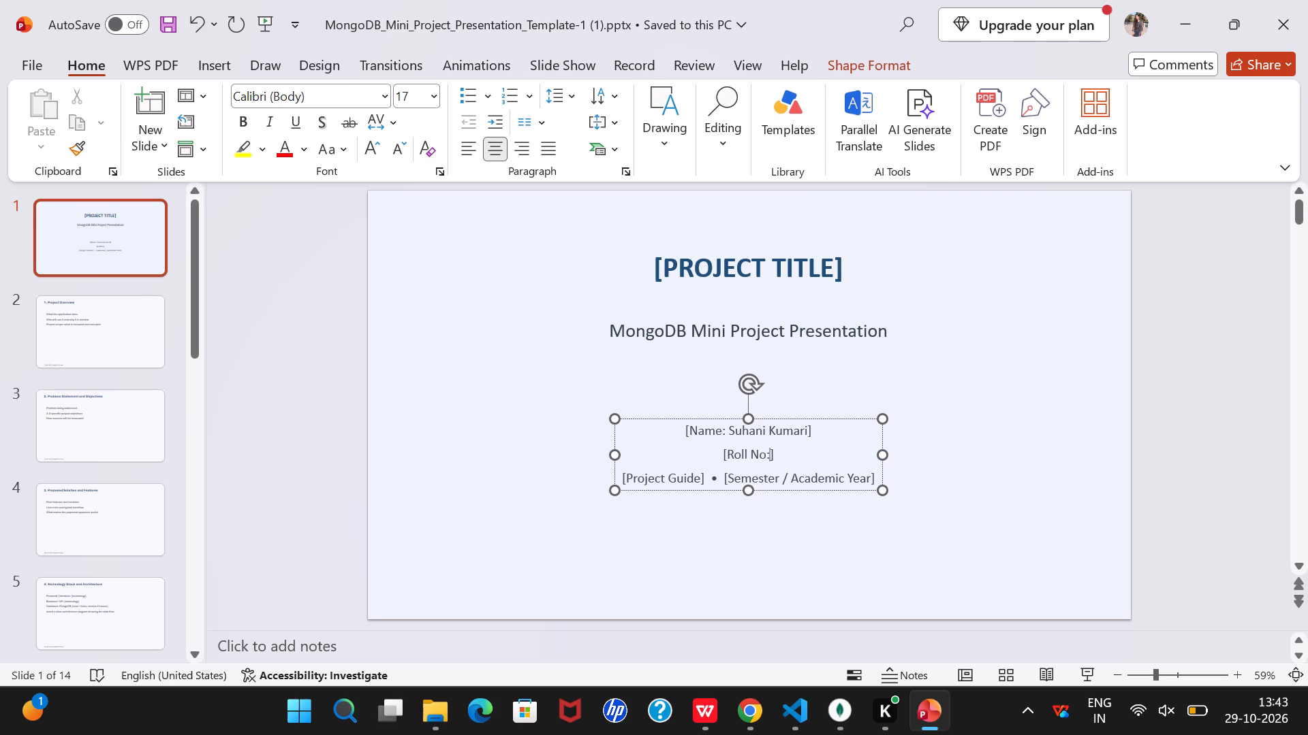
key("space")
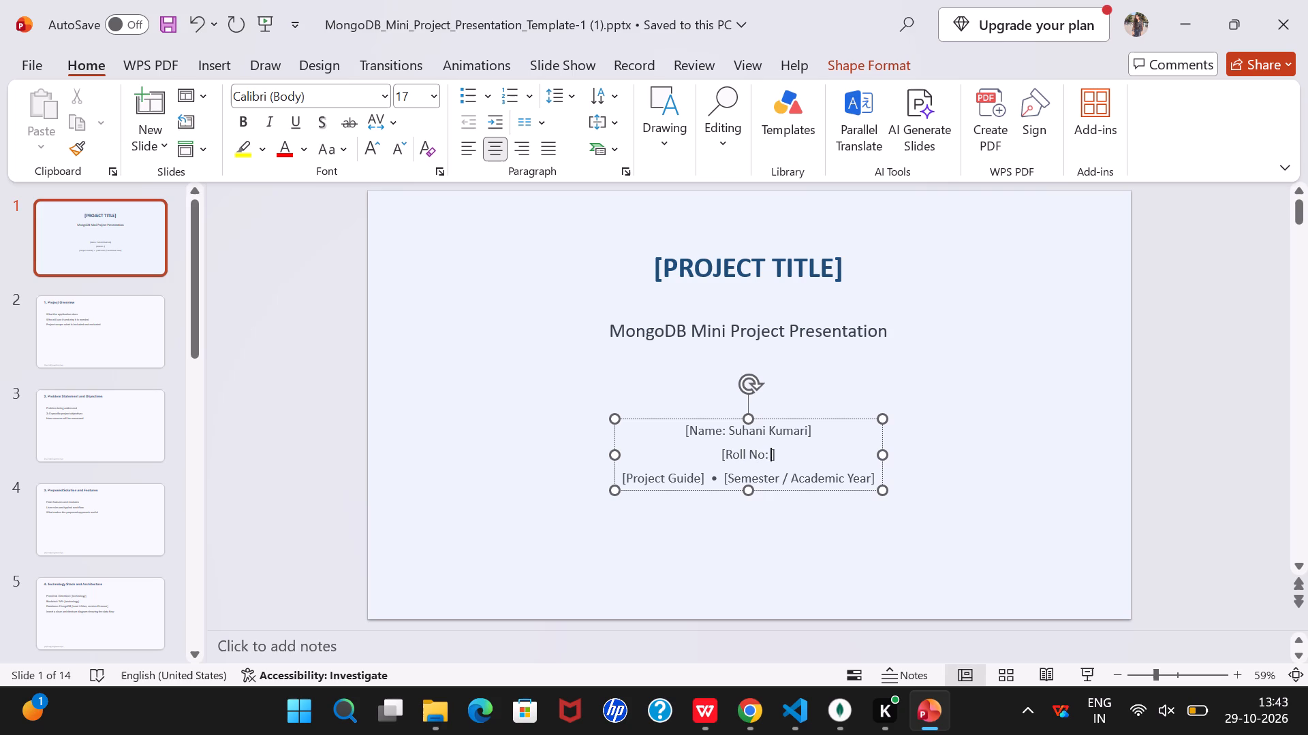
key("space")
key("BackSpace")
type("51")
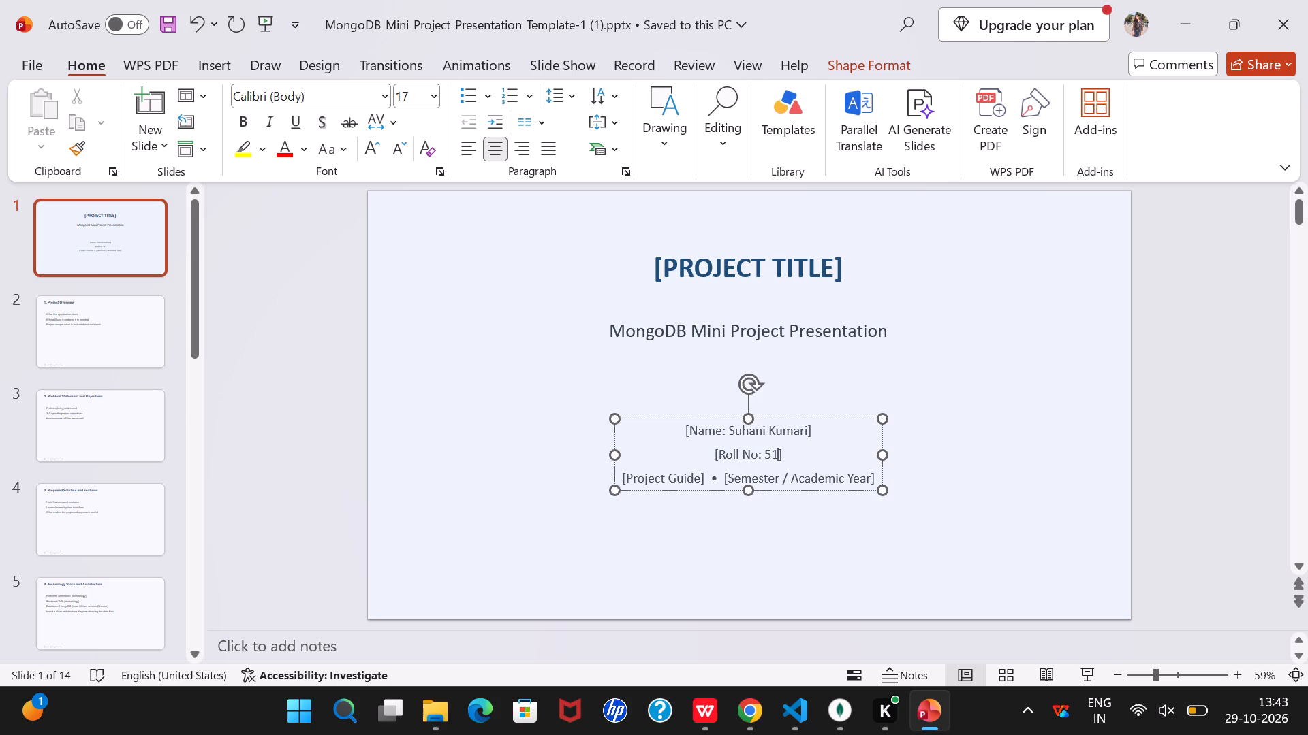
Clear the project guide and semester / academic year placeholders from the title slide's last line, leaving one empty pair of brackets.
left_click(868, 476)
key("Right")
key("BackSpace")
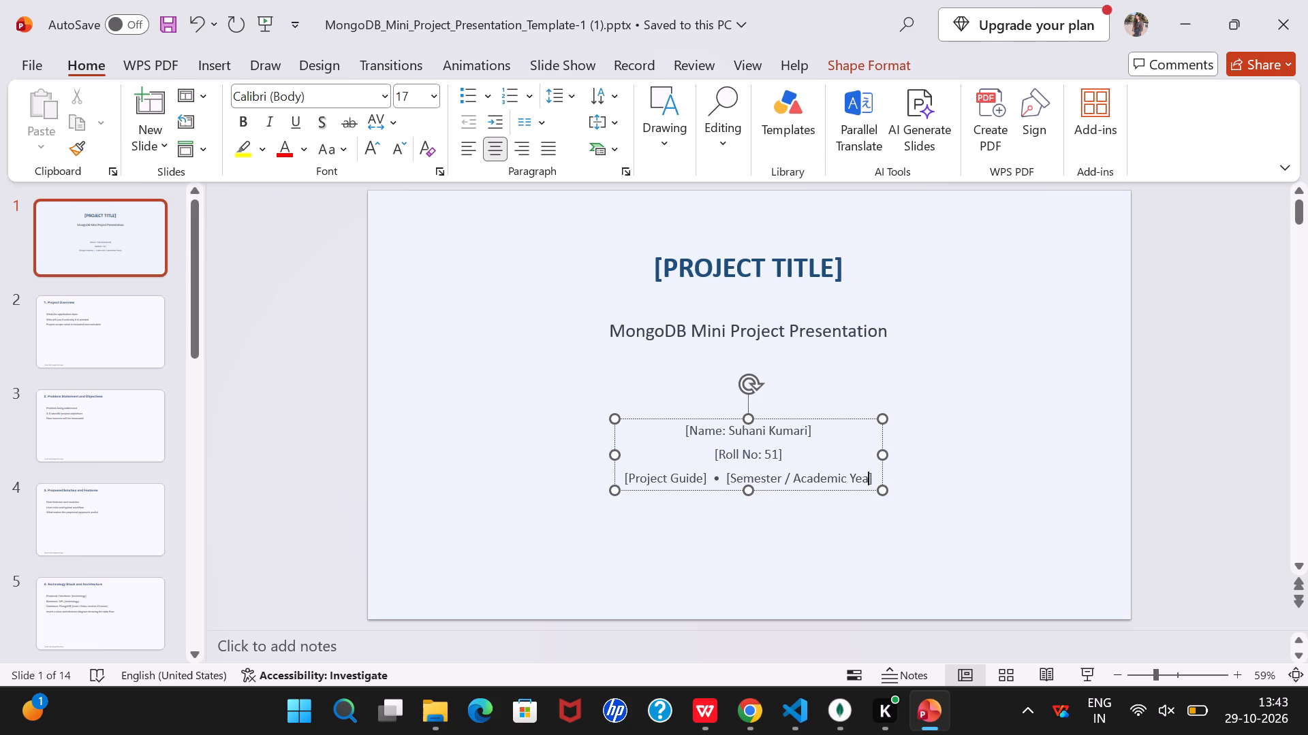
key("BackSpace")
key("BackSpace")
key("BackSpace")
key("BackSpace")
key("BackSpace")
key("BackSpace")
key("BackSpace")
key("BackSpace")
key("BackSpace")
key("BackSpace")
key("BackSpace")
key("BackSpace")
key("BackSpace")
key("BackSpace")
key("BackSpace")
key("BackSpace")
key("BackSpace")
key("BackSpace")
key("BackSpace")
key("BackSpace")
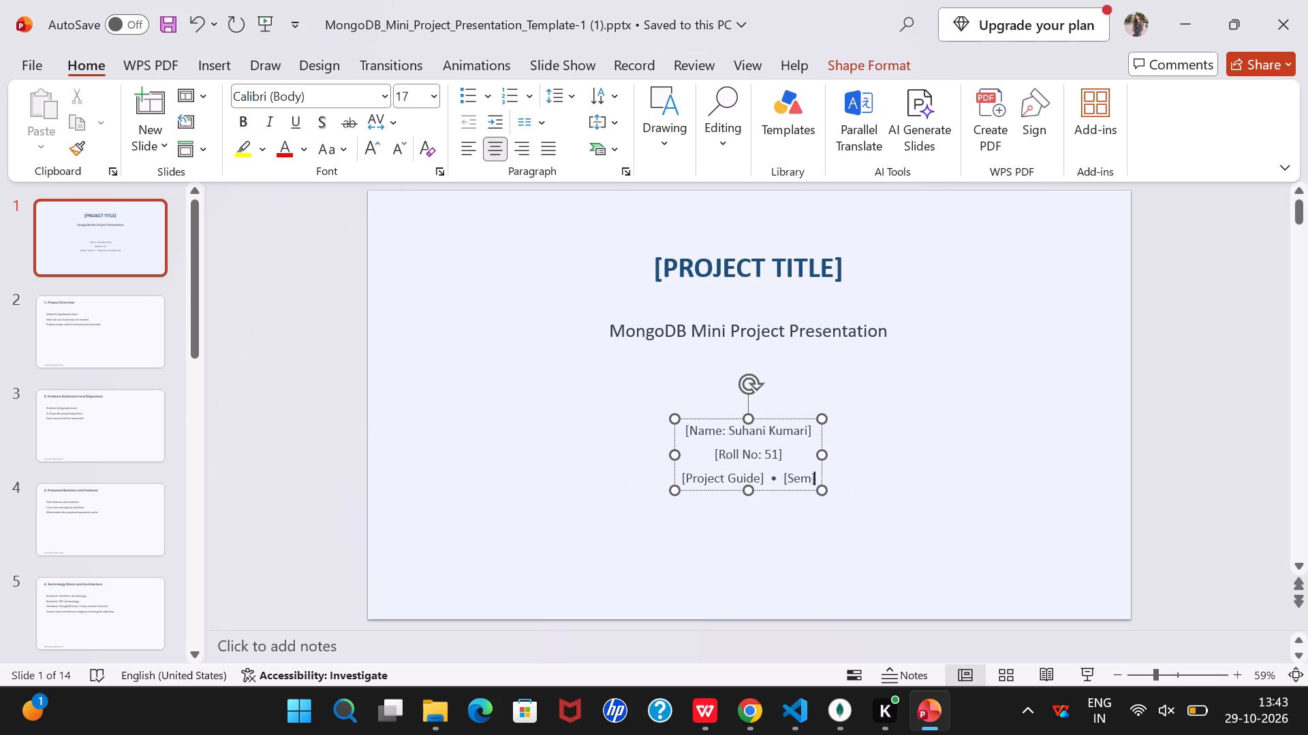
key("BackSpace")
key("BackSpace")
key("BackSpace")
key("BackSpace")
key("BackSpace")
key("BackSpace")
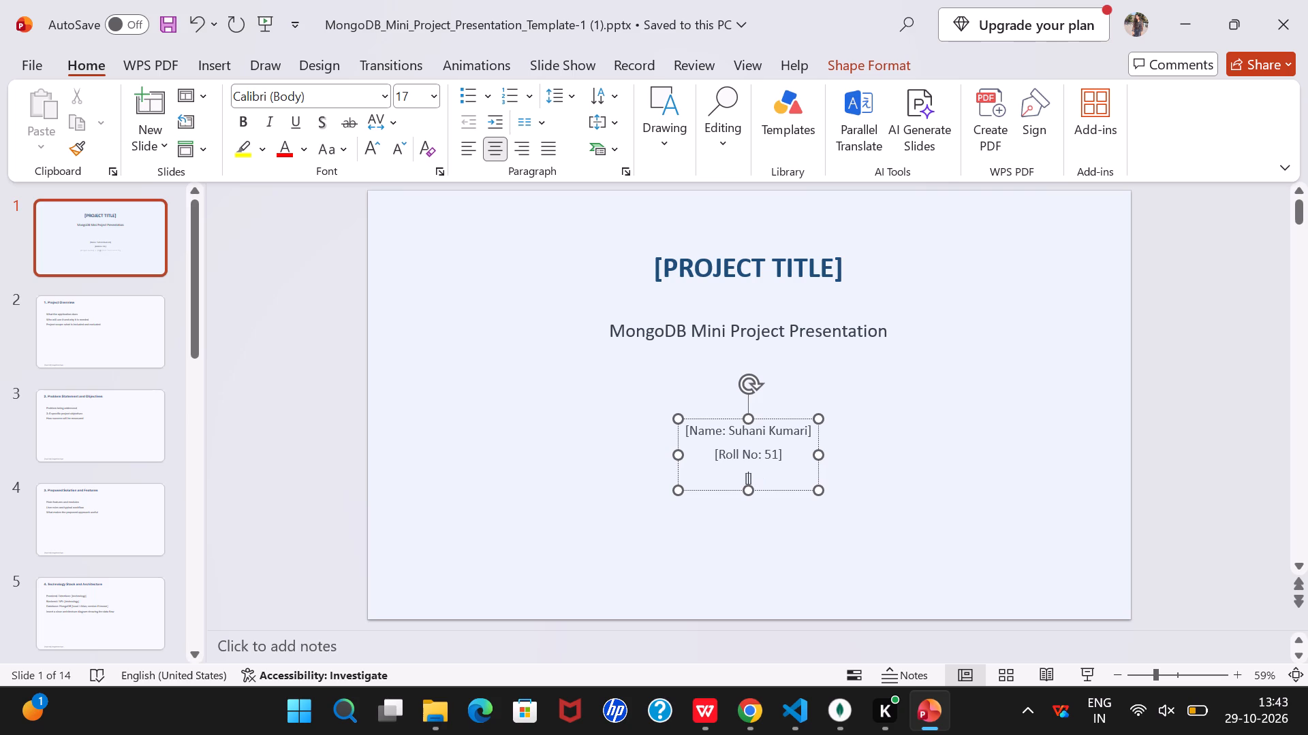
Copy "Computer Science and Engineering" from the title slide of Mongodb_ca.pptx in WPS Office and paste it into the empty brackets in PowerPoint.
left_click(721, 702)
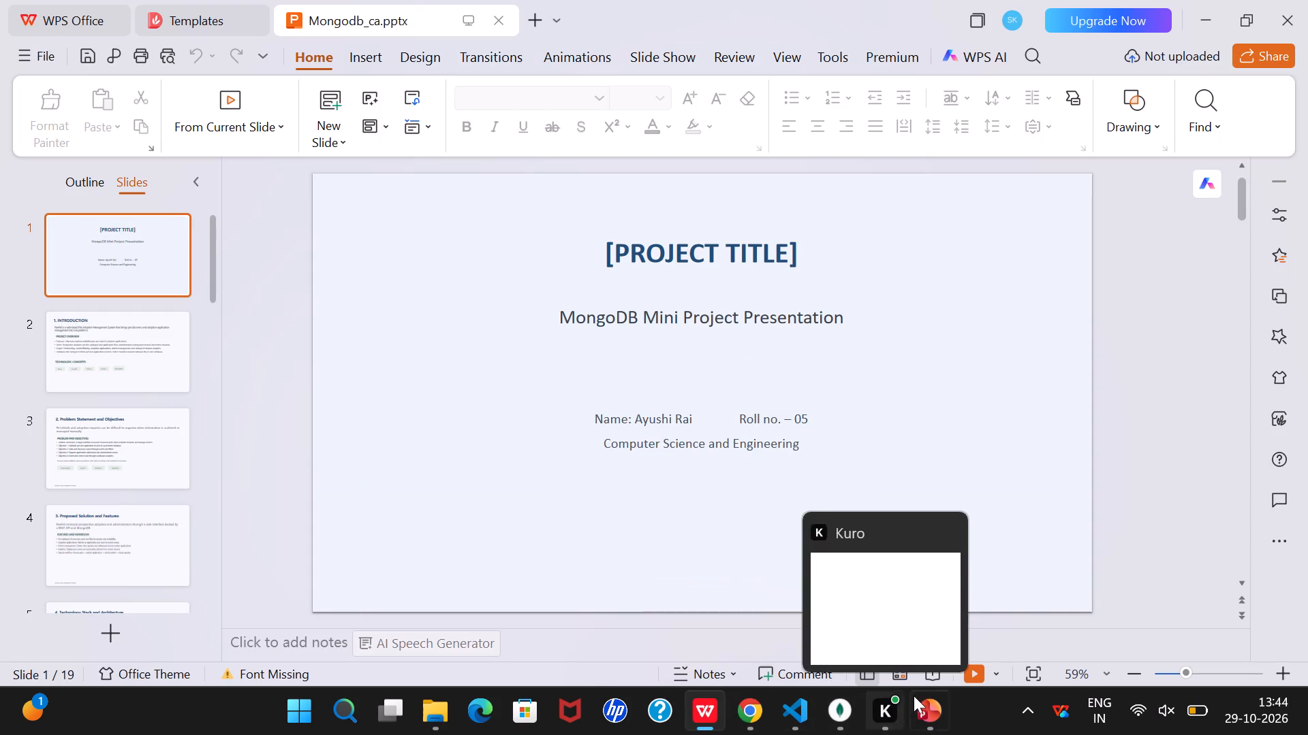
left_click(601, 441)
left_click_drag(601, 441, 790, 435)
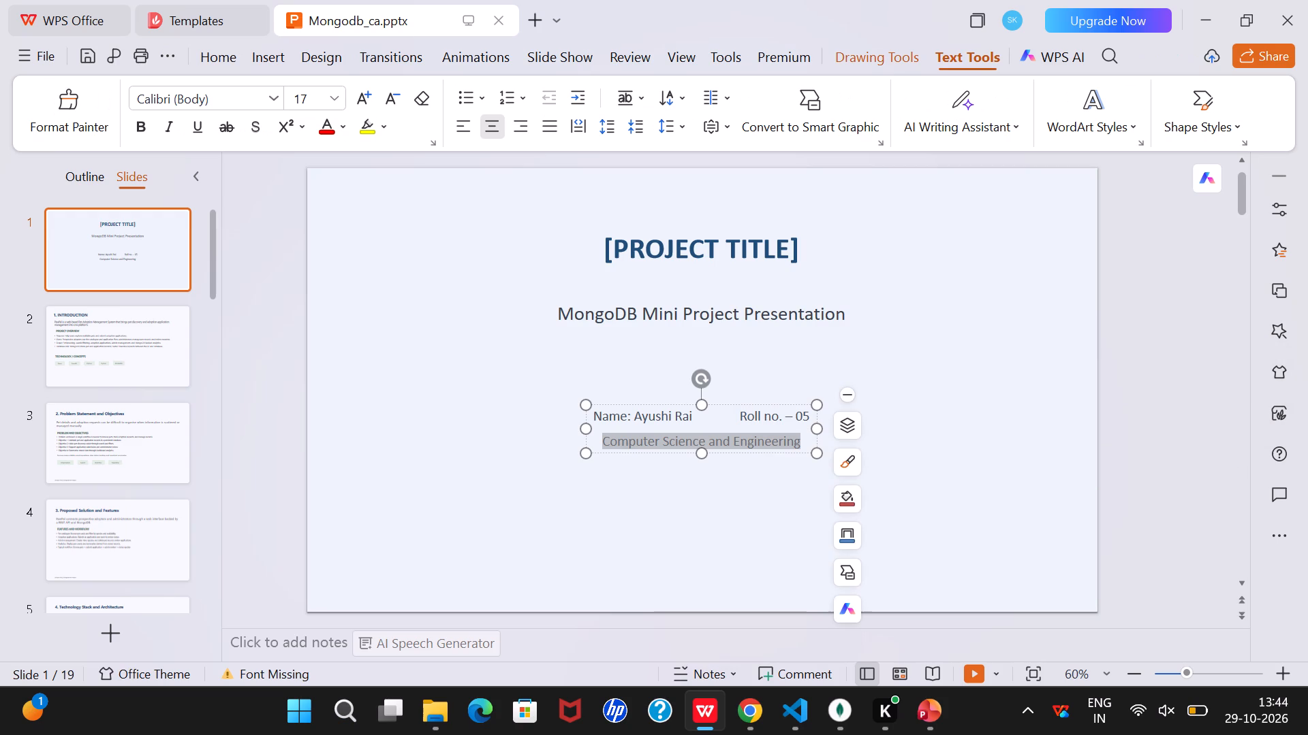
key("ctrl+c")
left_click(907, 718)
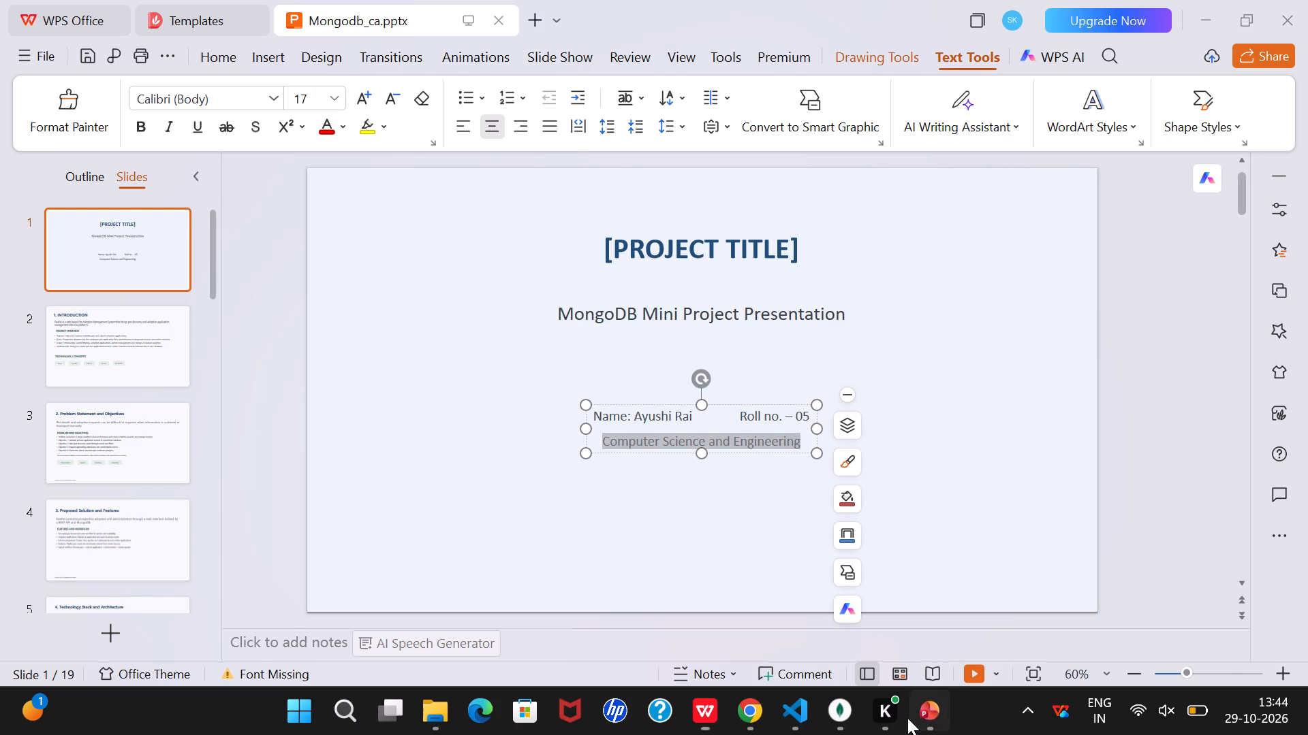
key("ctrl+v")
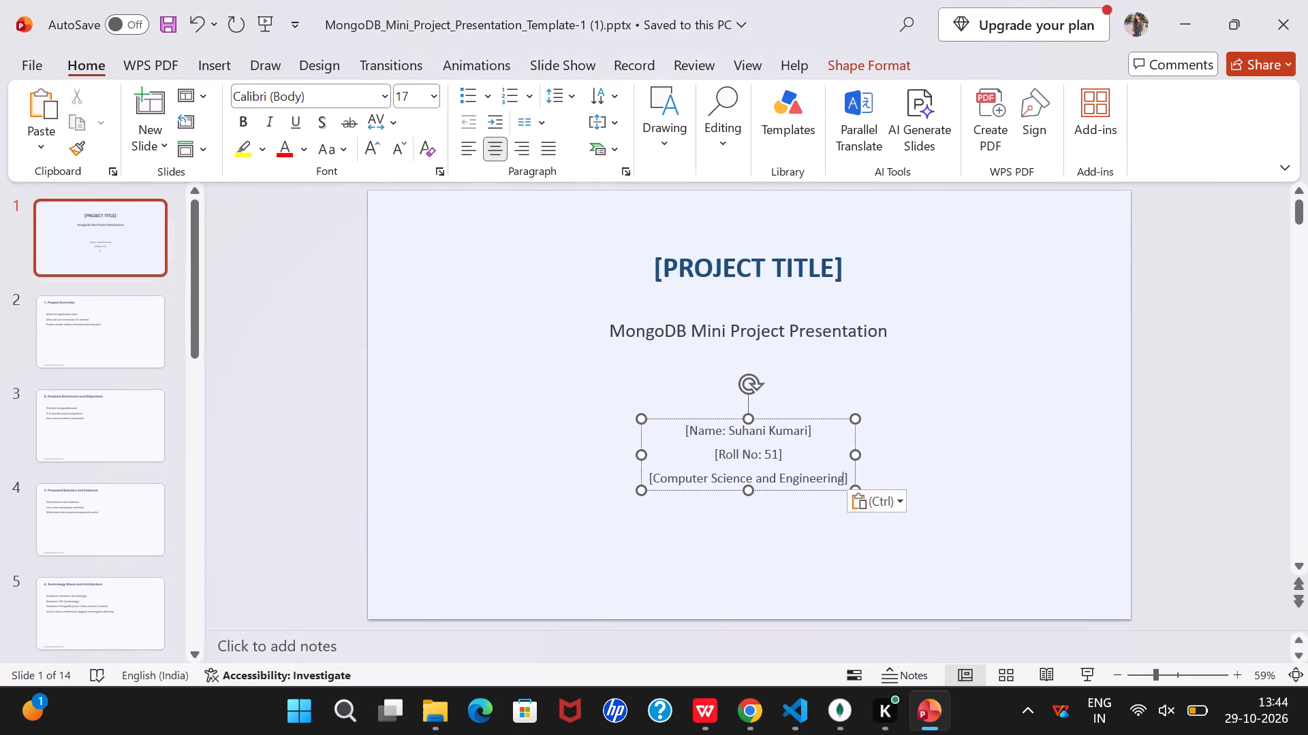
left_click(1160, 517)
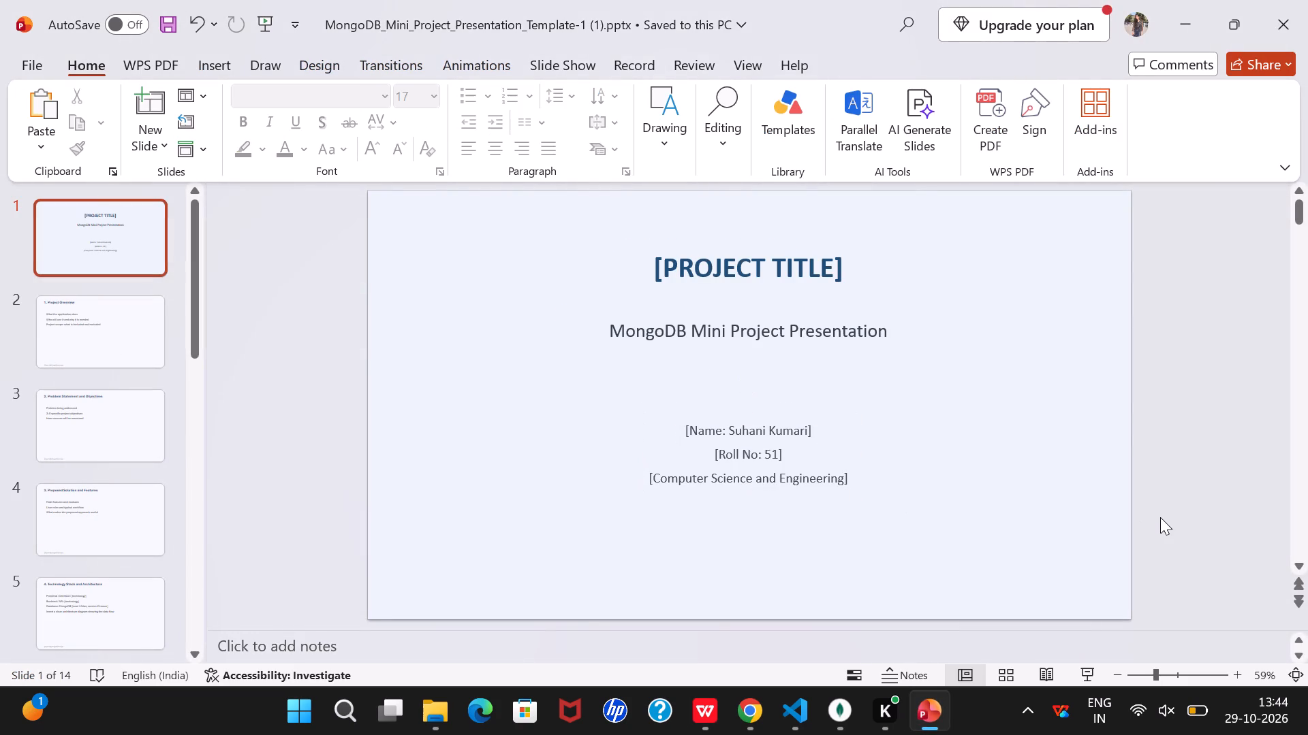
Replace the subtitle "MongoDB Mini Project Presentation" on the title slide with "Complaint Management System".
left_click(824, 323)
left_click(901, 333)
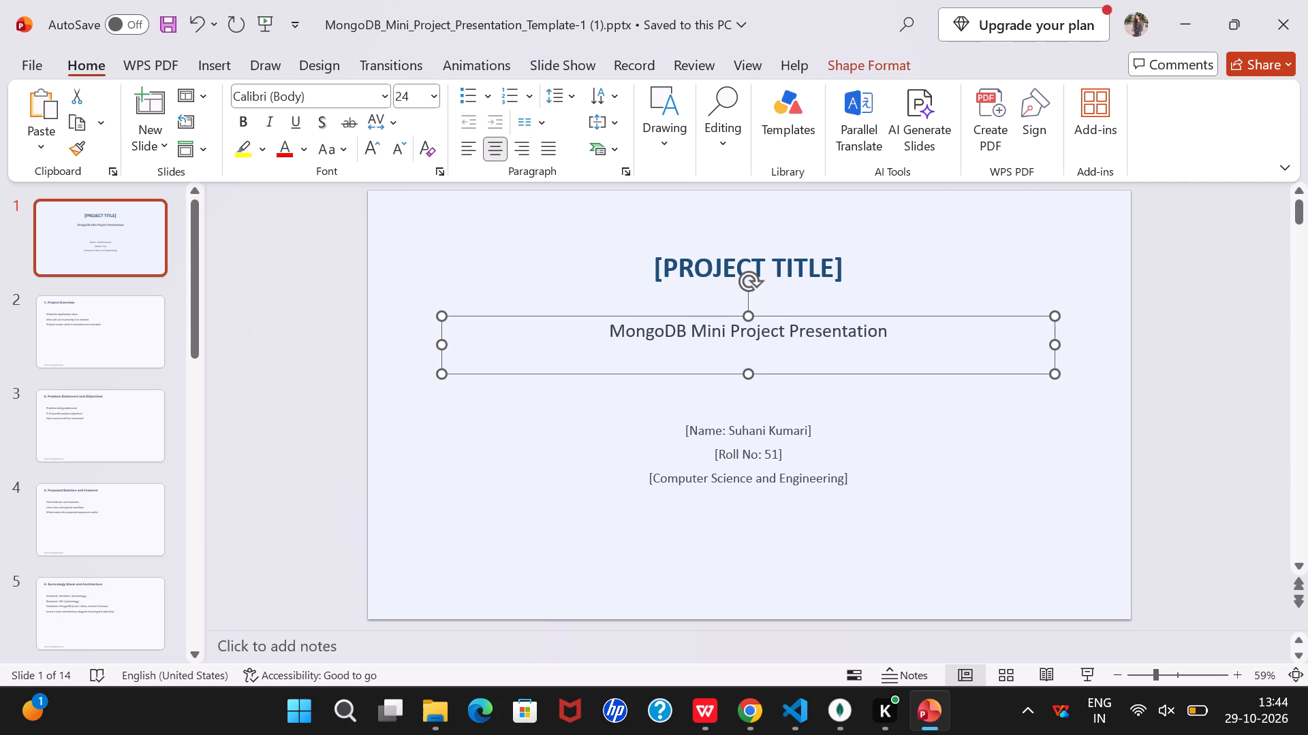
left_click(893, 327)
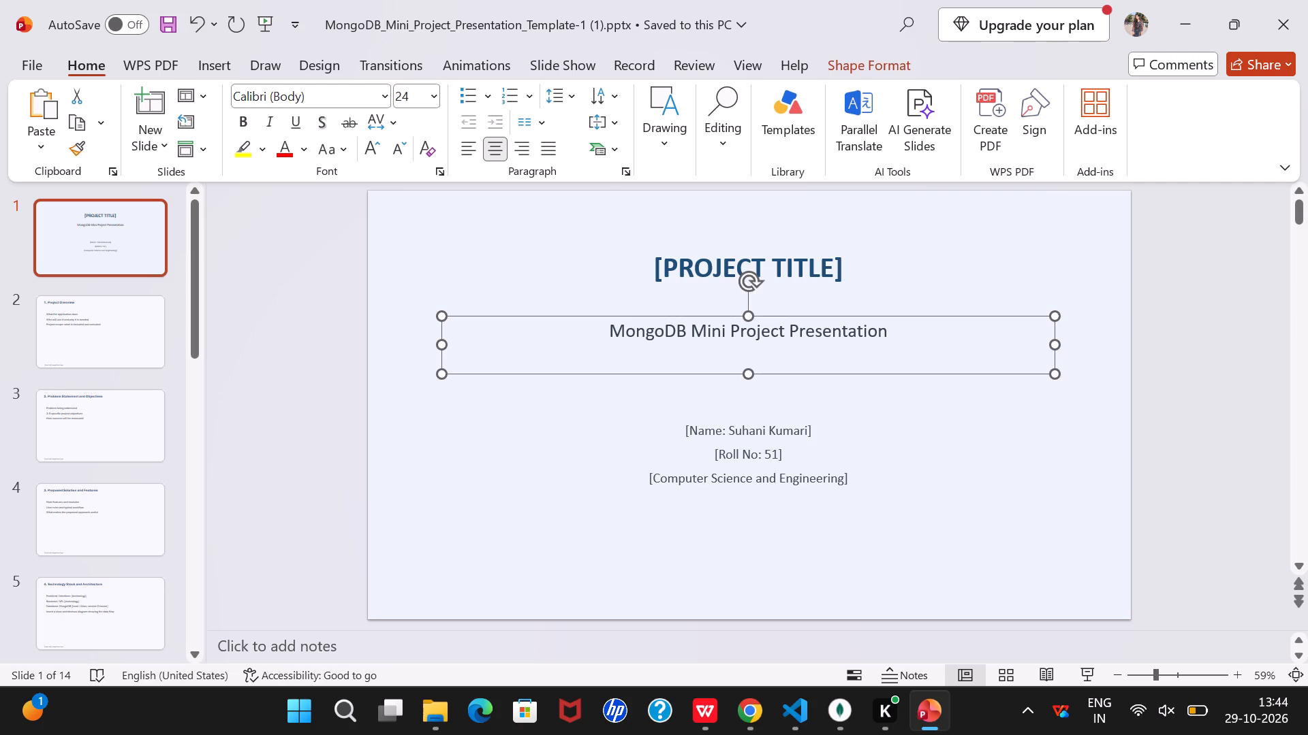
left_click(887, 331)
key("BackSpace")
key("BackSpace")
key("BackSpace")
key("BackSpace")
key("BackSpace")
key("BackSpace")
key("BackSpace")
key("BackSpace")
key("BackSpace")
key("BackSpace")
key("BackSpace")
key("BackSpace")
key("BackSpace")
key("BackSpace")
key("BackSpace")
key("BackSpace")
key("BackSpace")
key("BackSpace")
key("BackSpace")
key("BackSpace")
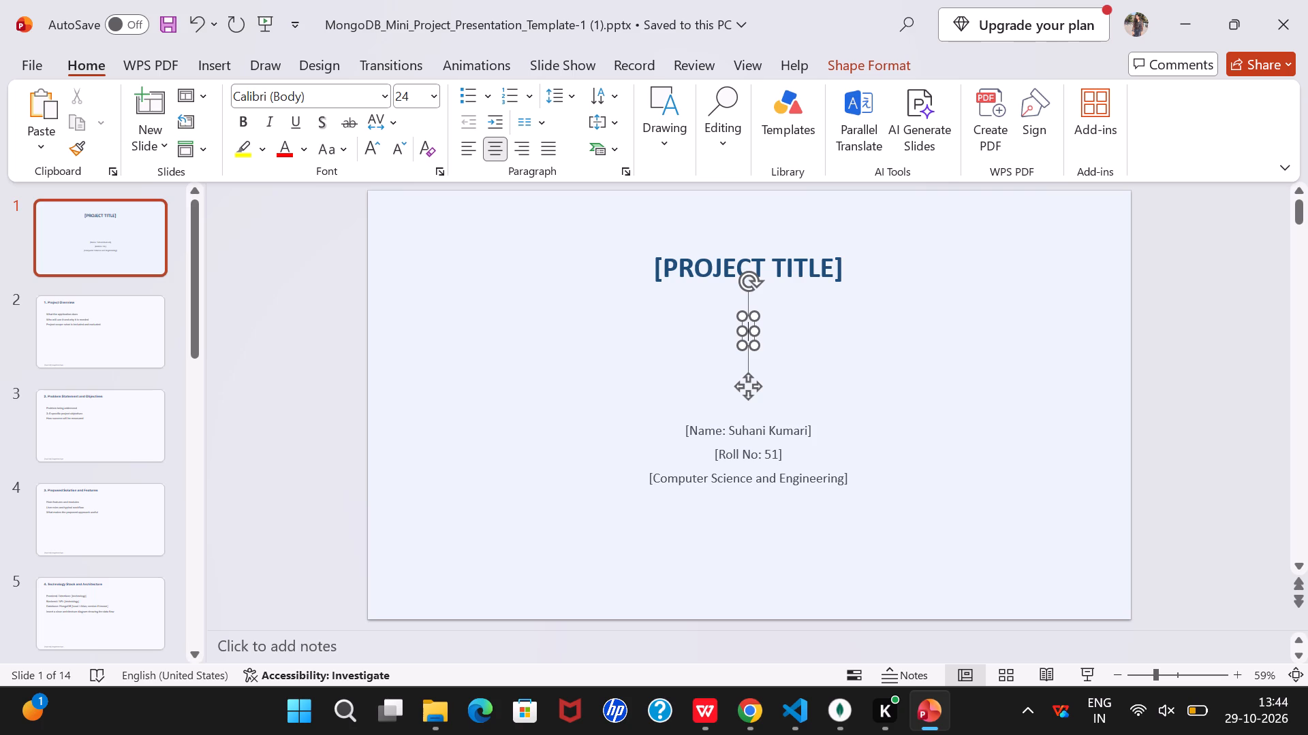
key("c")
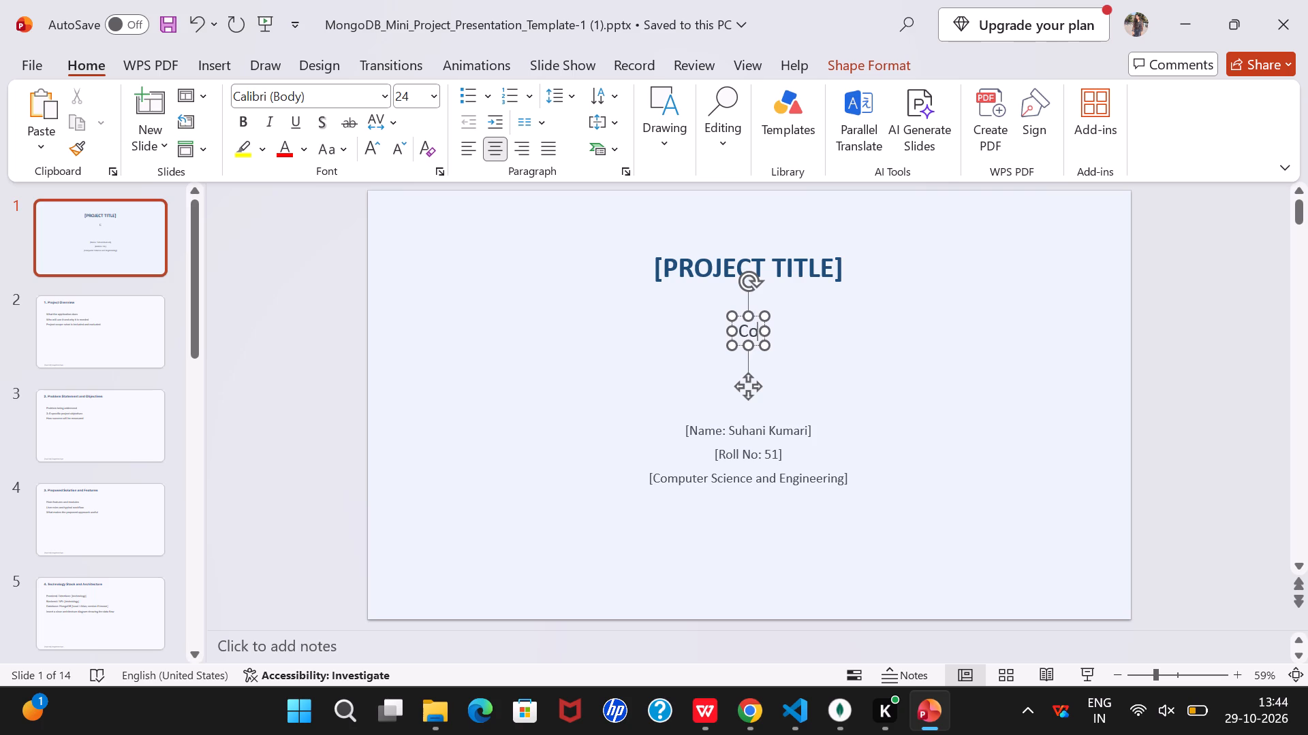
key("BackSpace")
key("BackSpace")
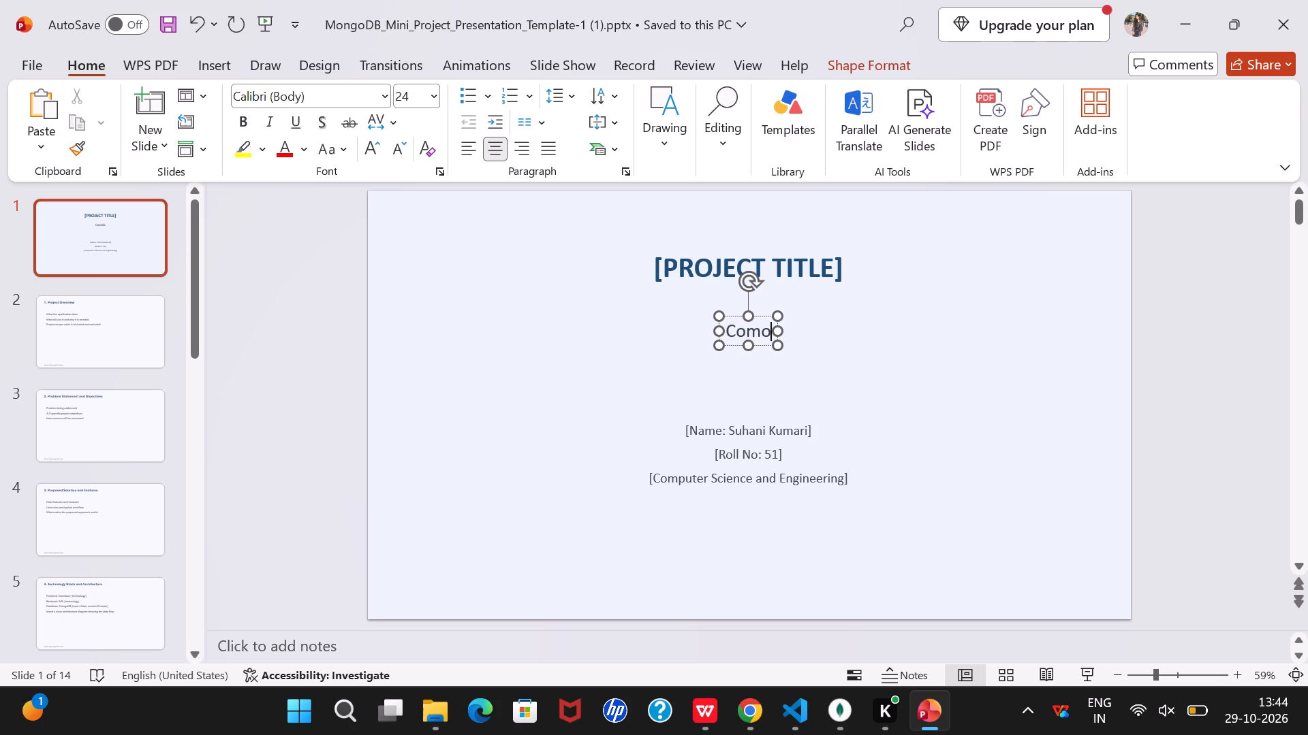
key("BackSpace")
type("plaint")
key("space")
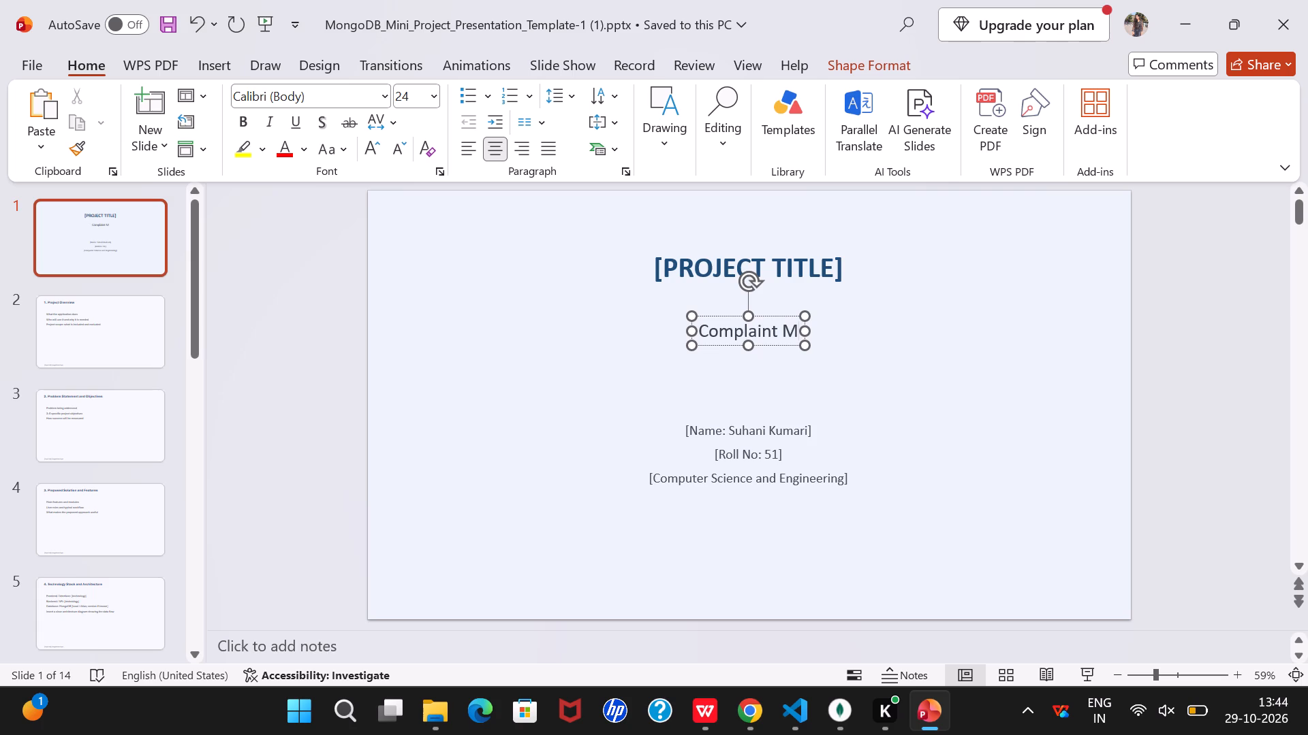
type("anagement")
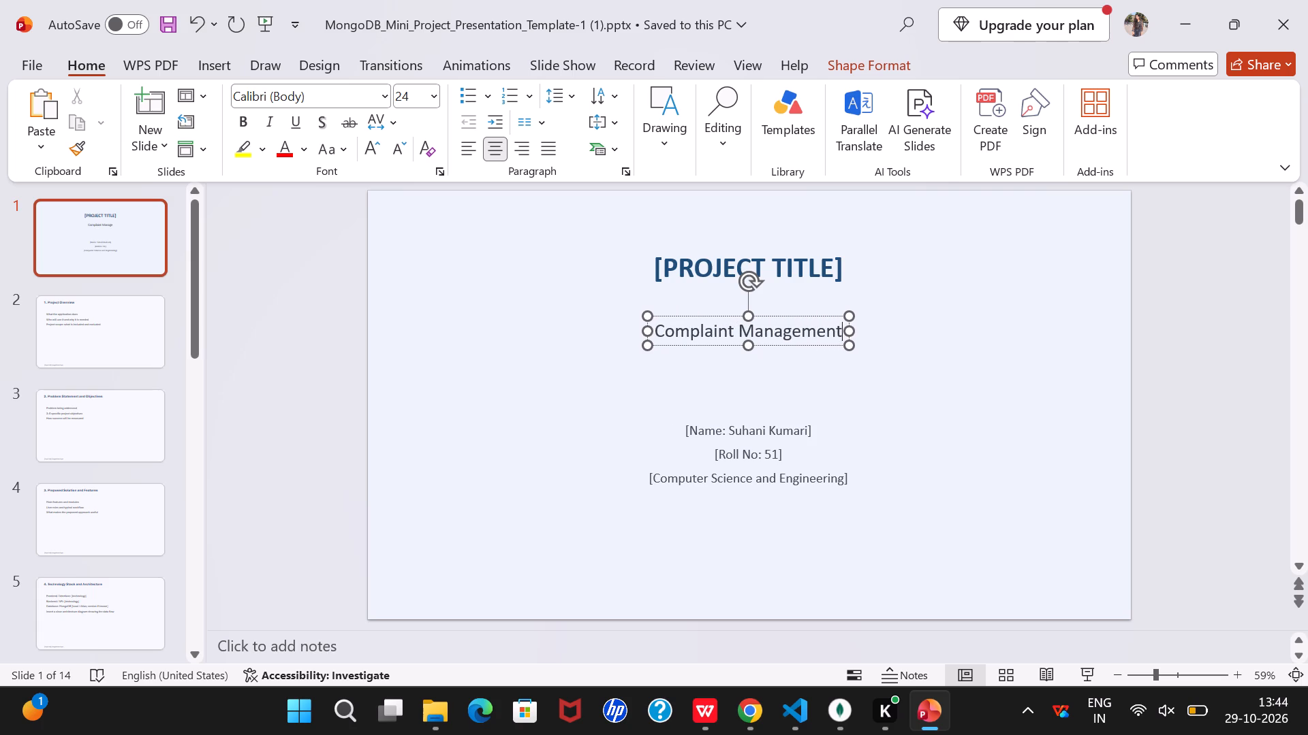
key("space")
key("s")
type("ystem")
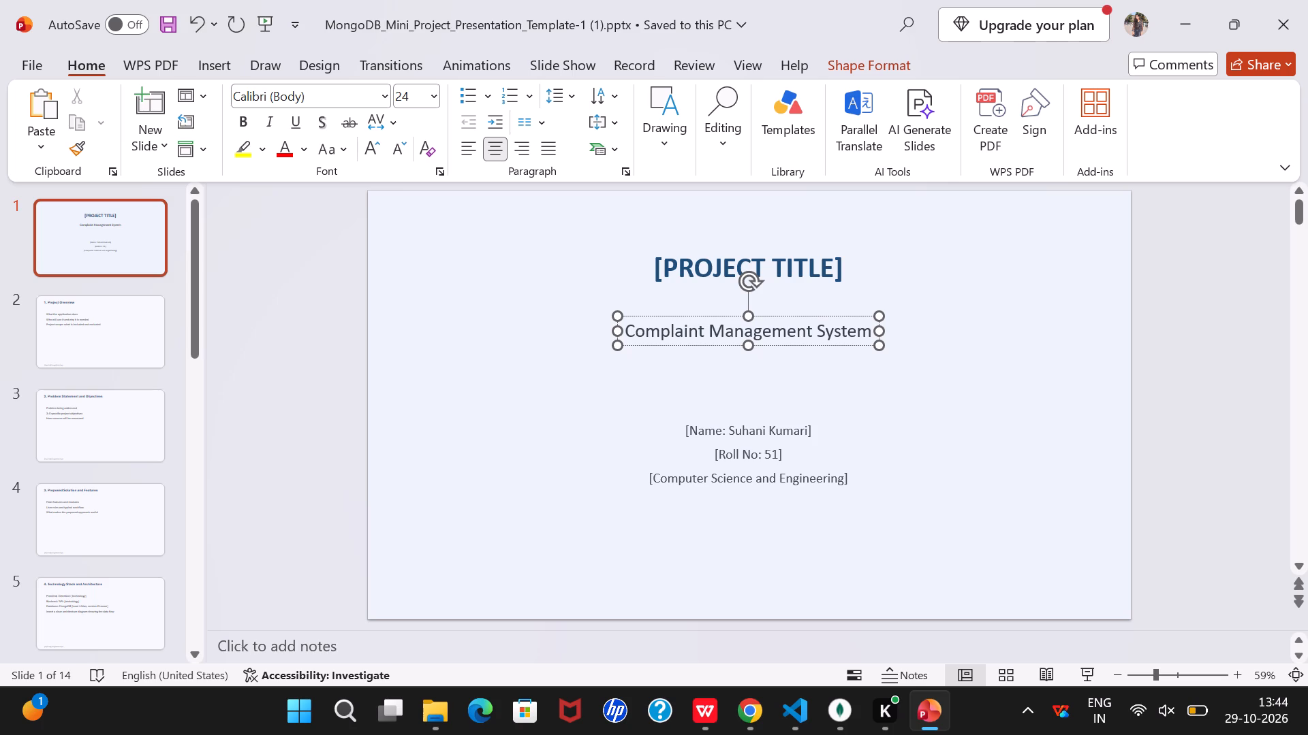
After a glance at the reference in WPS Office, copy the subtitle text "Complaint Management System" in PowerPoint and undo the subtitle replacement.
left_click(691, 707)
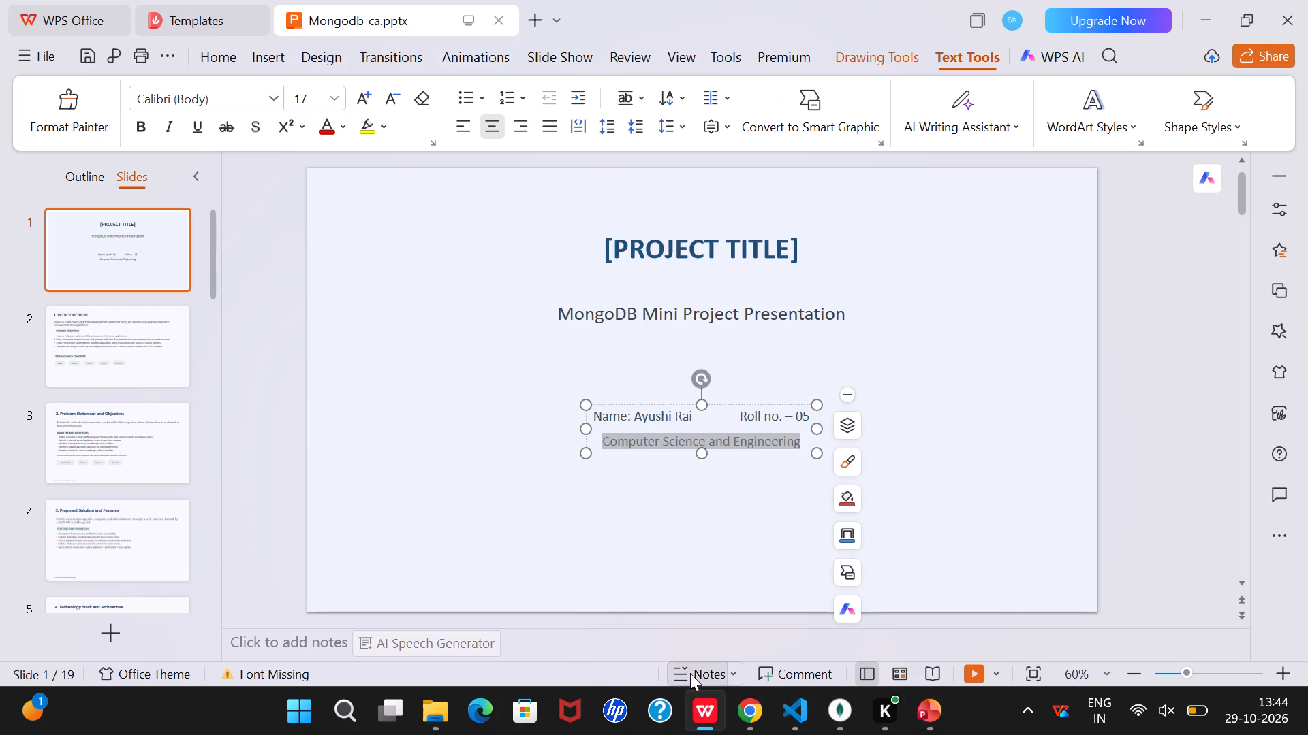
left_click(921, 691)
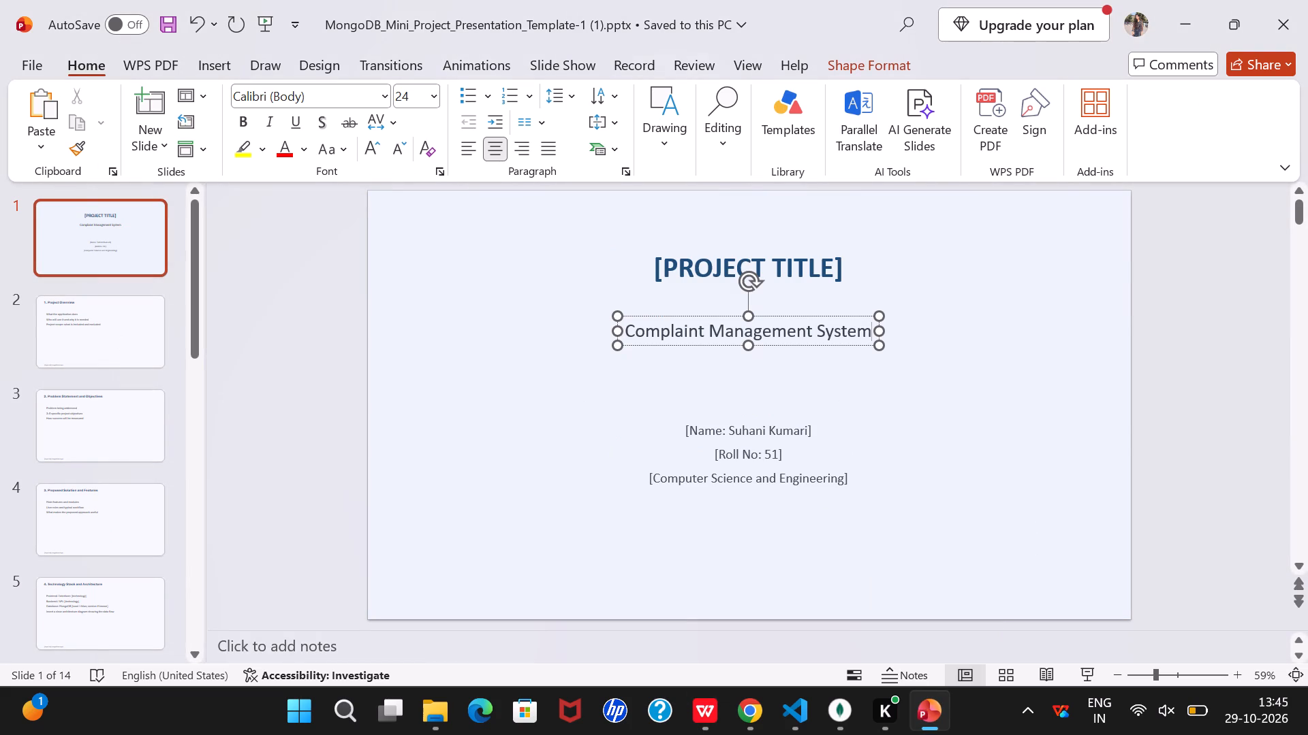
left_click_drag(869, 327, 642, 340)
key("ctrl+c")
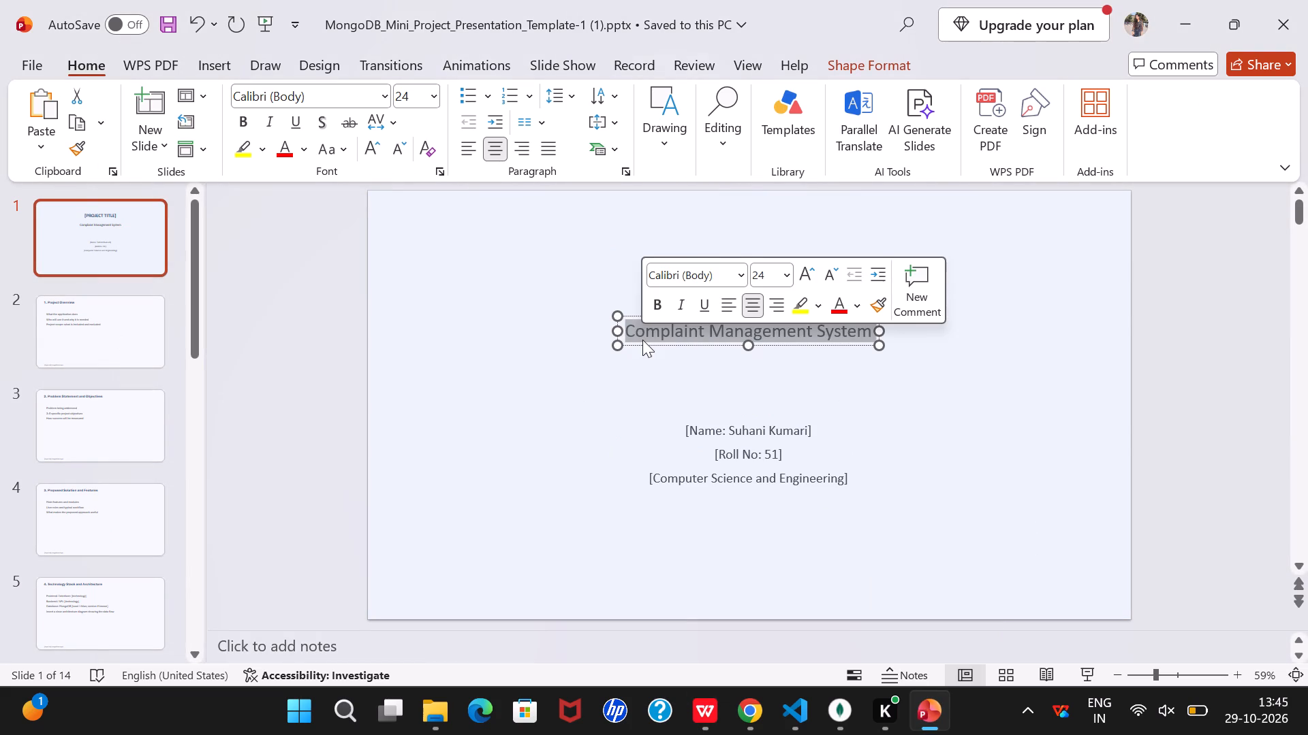
key("ctrl+z")
key("ctrl+z")
key("ctrl+z")
key("ctrl+z")
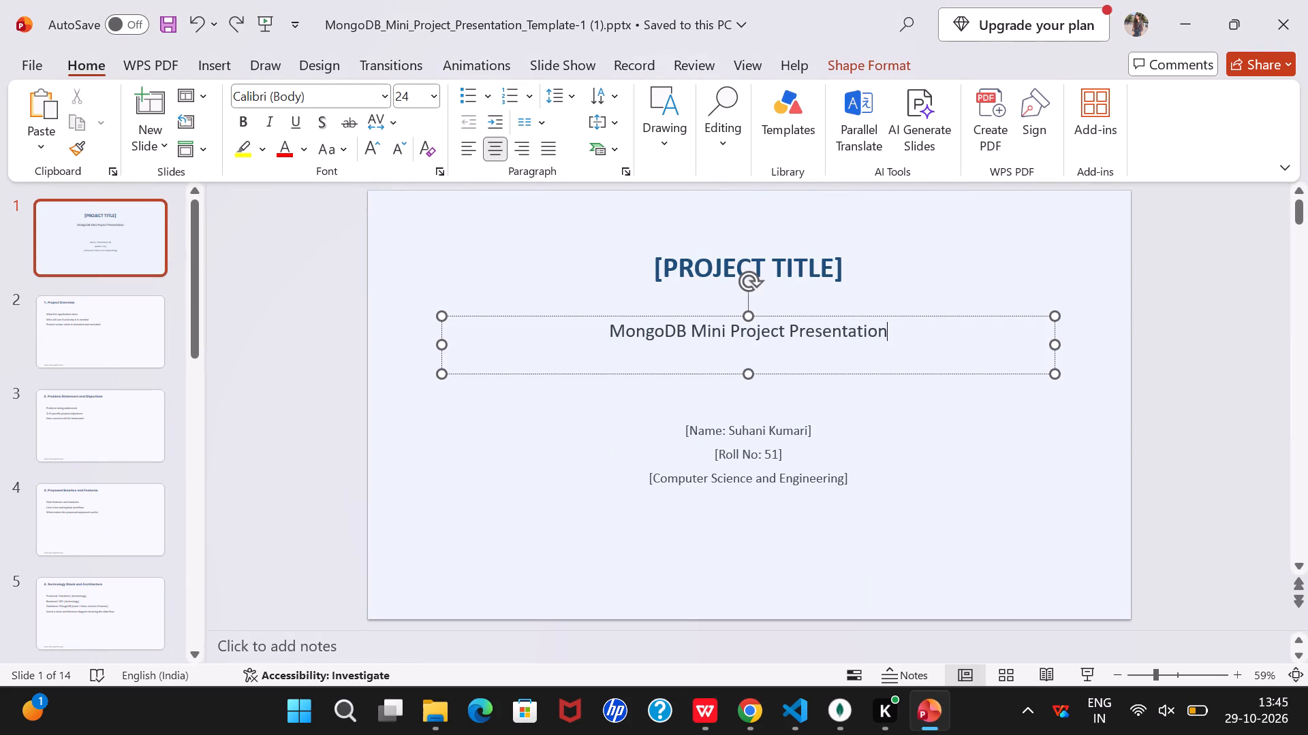
Replace the "PROJECT TITLE" placeholder with the copied text "Complaint Management System", keeping the brackets.
left_click(848, 275)
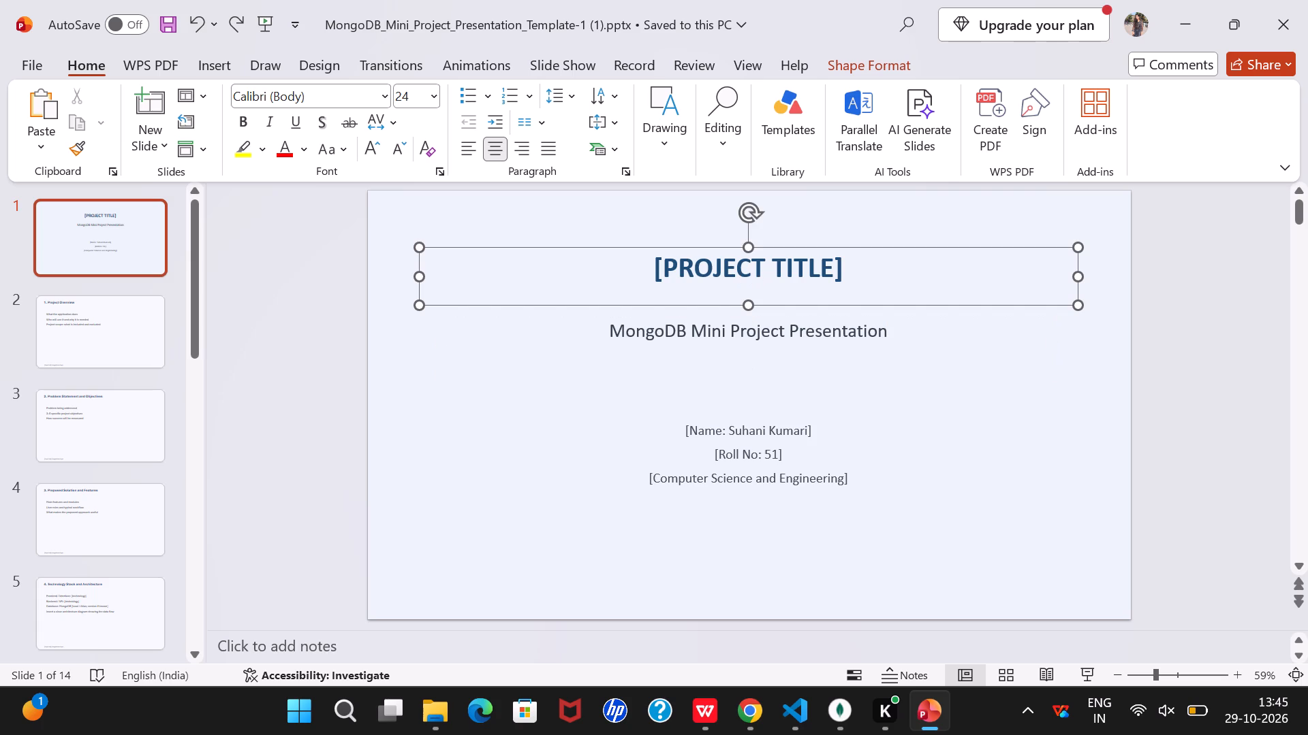
left_click(831, 270)
key("BackSpace")
key("BackSpace")
key("BackSpace")
key("BackSpace")
key("BackSpace")
key("BackSpace")
key("BackSpace")
key("BackSpace")
key("BackSpace")
key("BackSpace")
key("BackSpace")
key("BackSpace")
key("BackSpace")
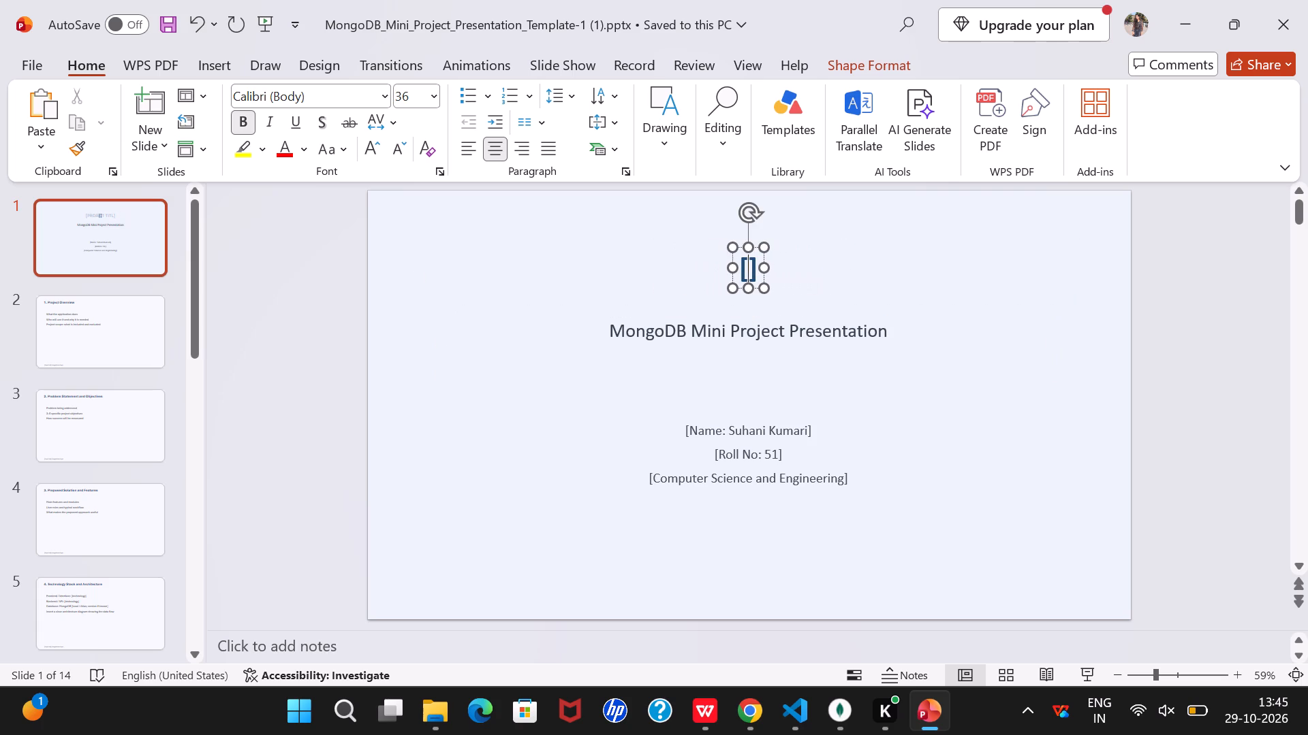
key("ctrl+v")
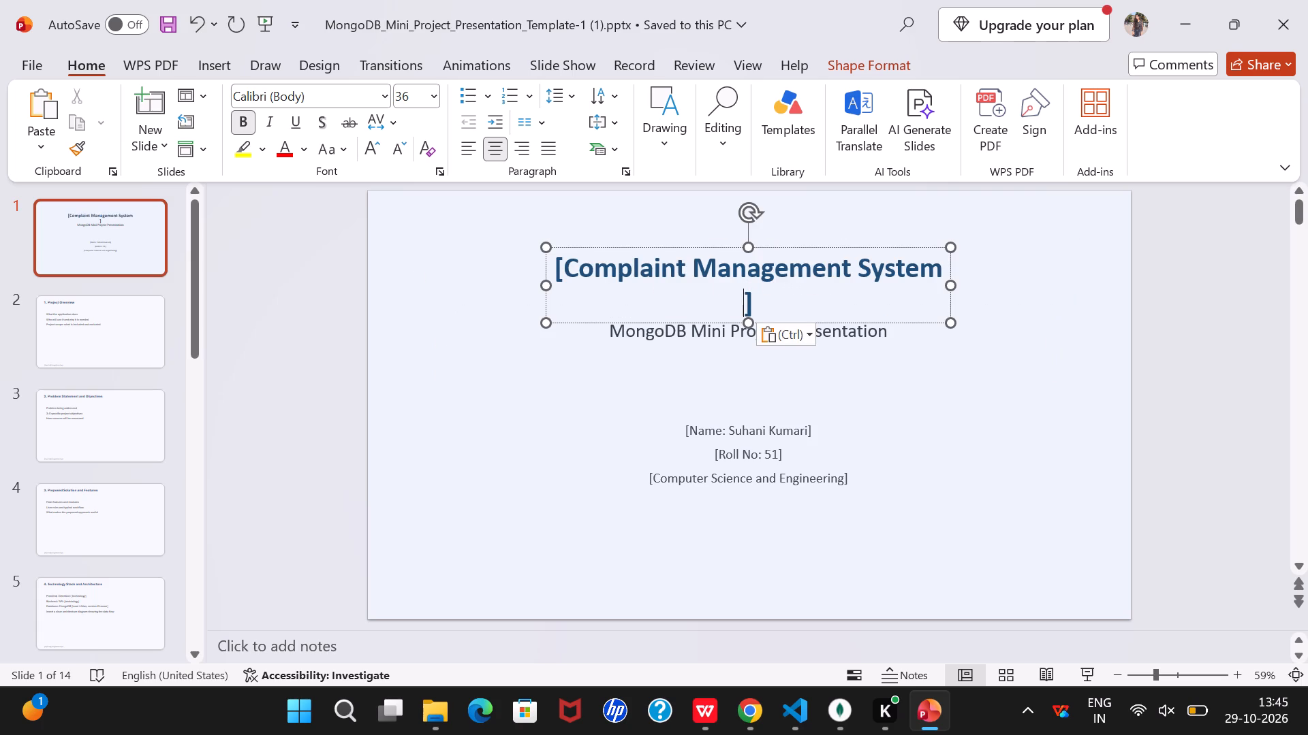
Widen the title text box on the title slide slightly by extending its right edge.
left_click_drag(948, 290, 961, 284)
left_click(961, 284)
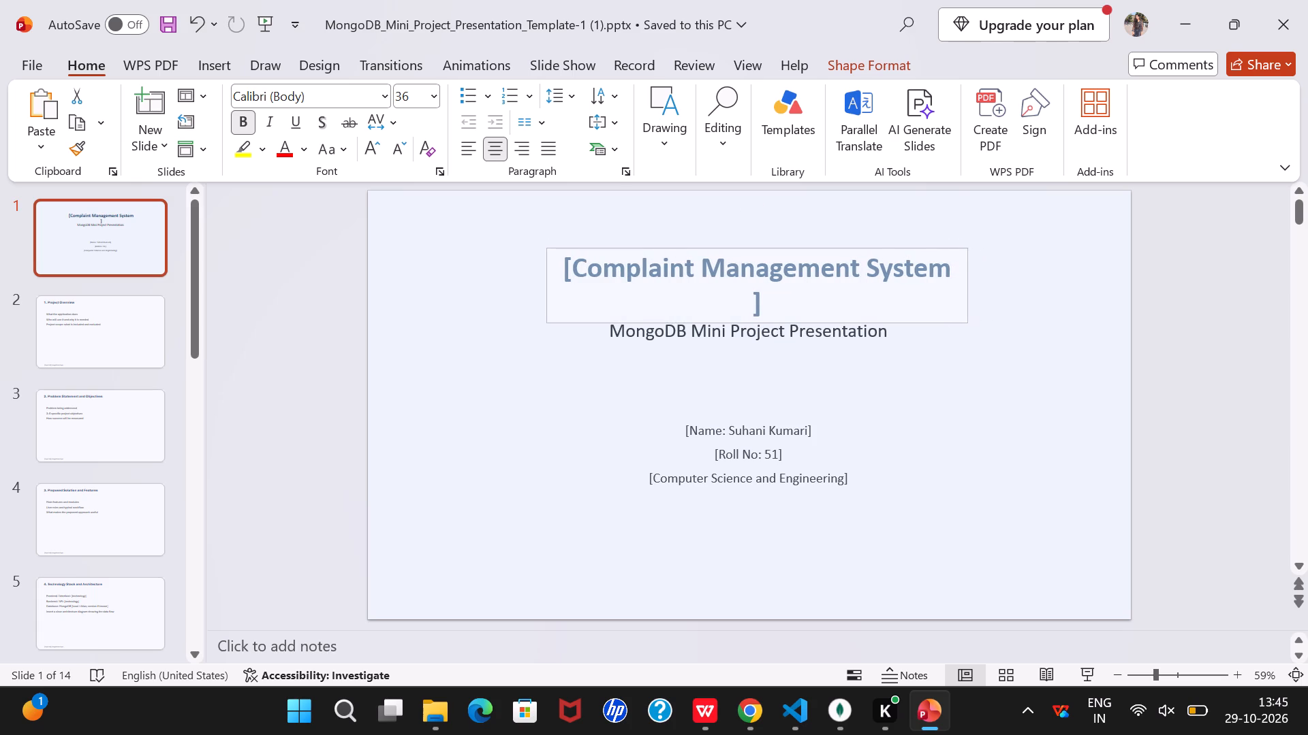
left_click_drag(758, 246, 753, 238)
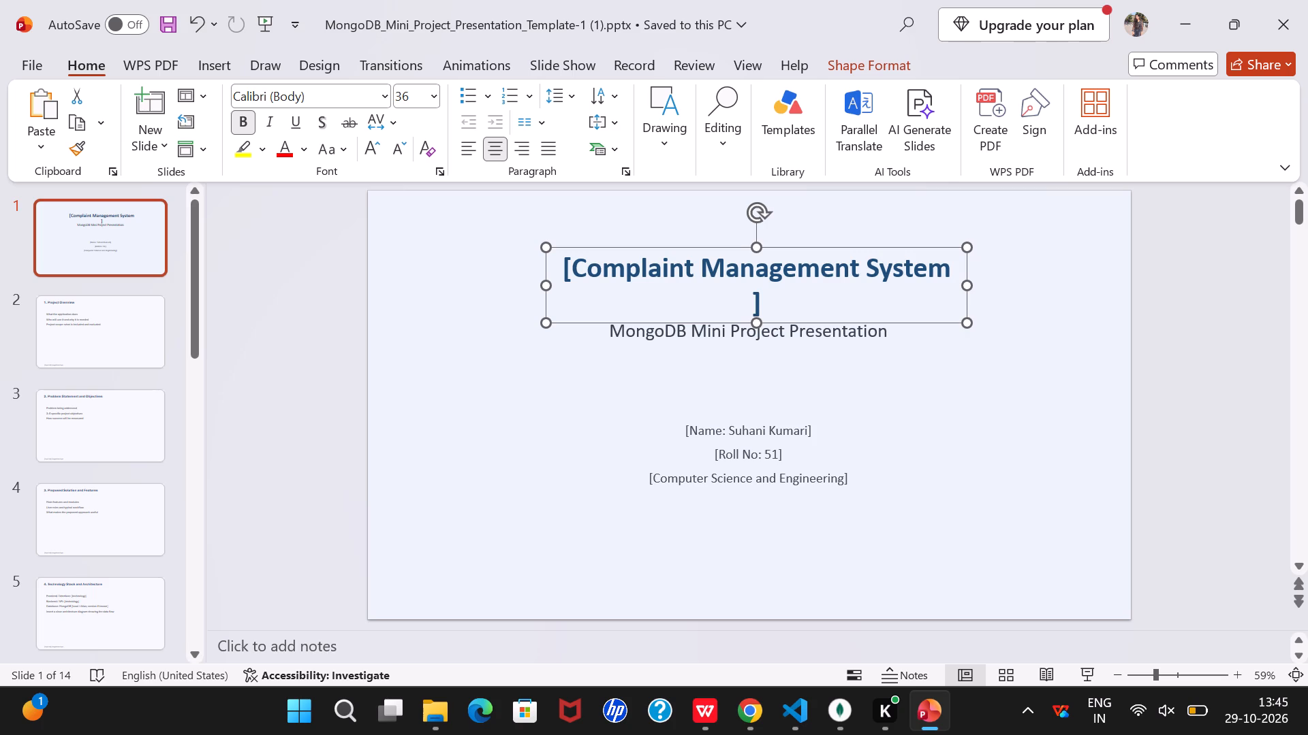
left_click_drag(965, 282, 998, 266)
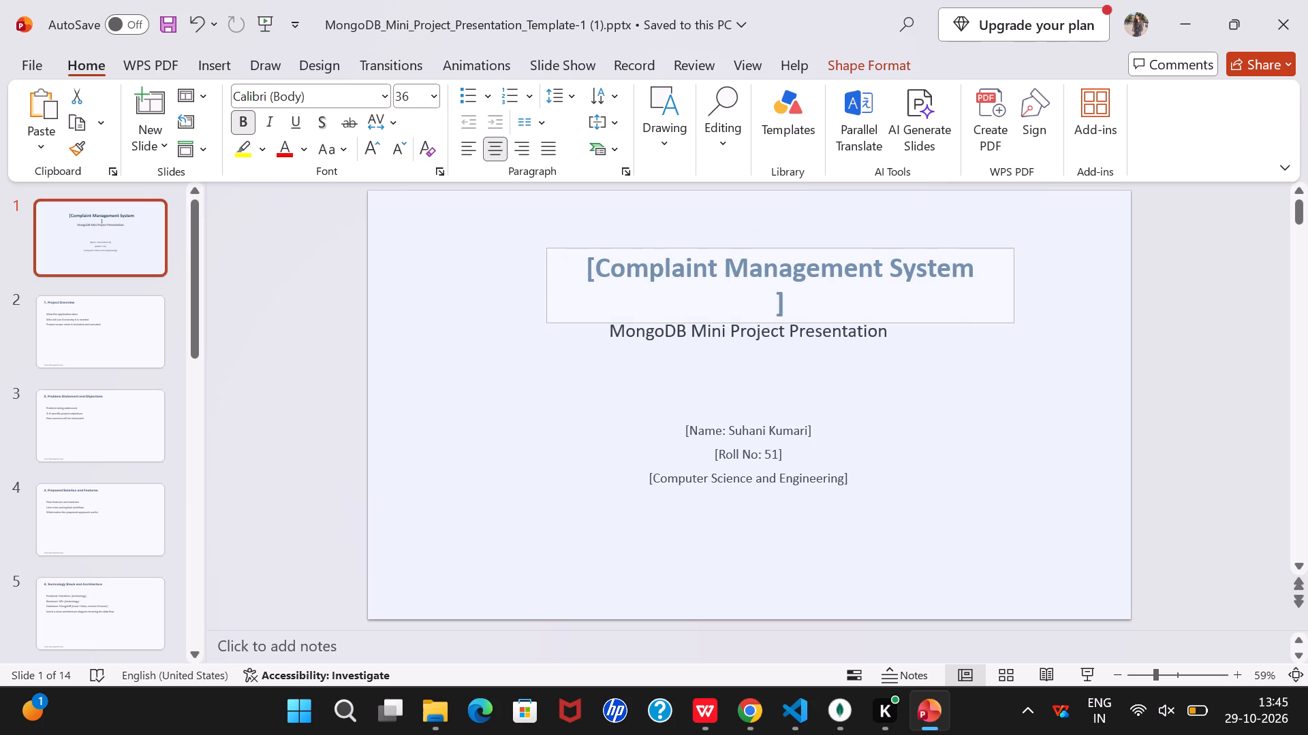
left_click_drag(998, 266, 963, 269)
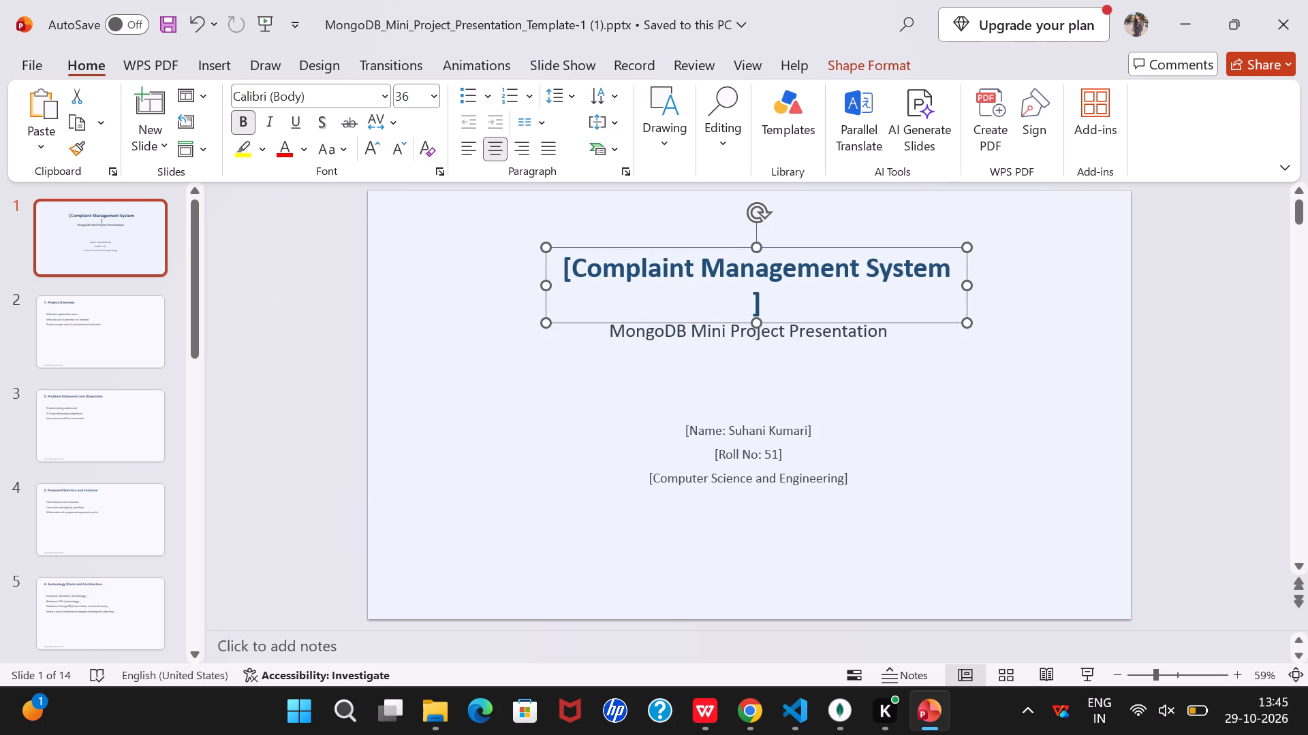
Remove the line break before the title's closing bracket so it reads "[Complaint Management System]" on one line.
left_click(850, 274)
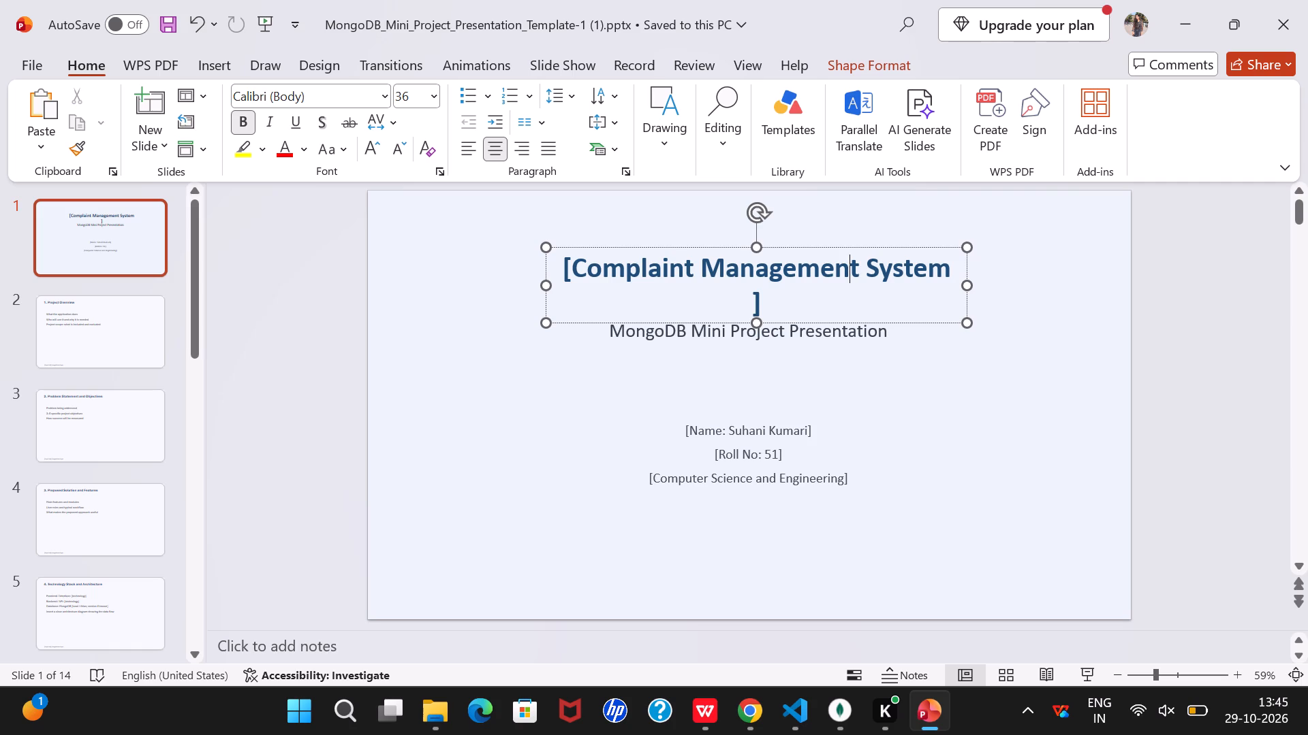
left_click(751, 303)
key("BackSpace")
key("BackSpace")
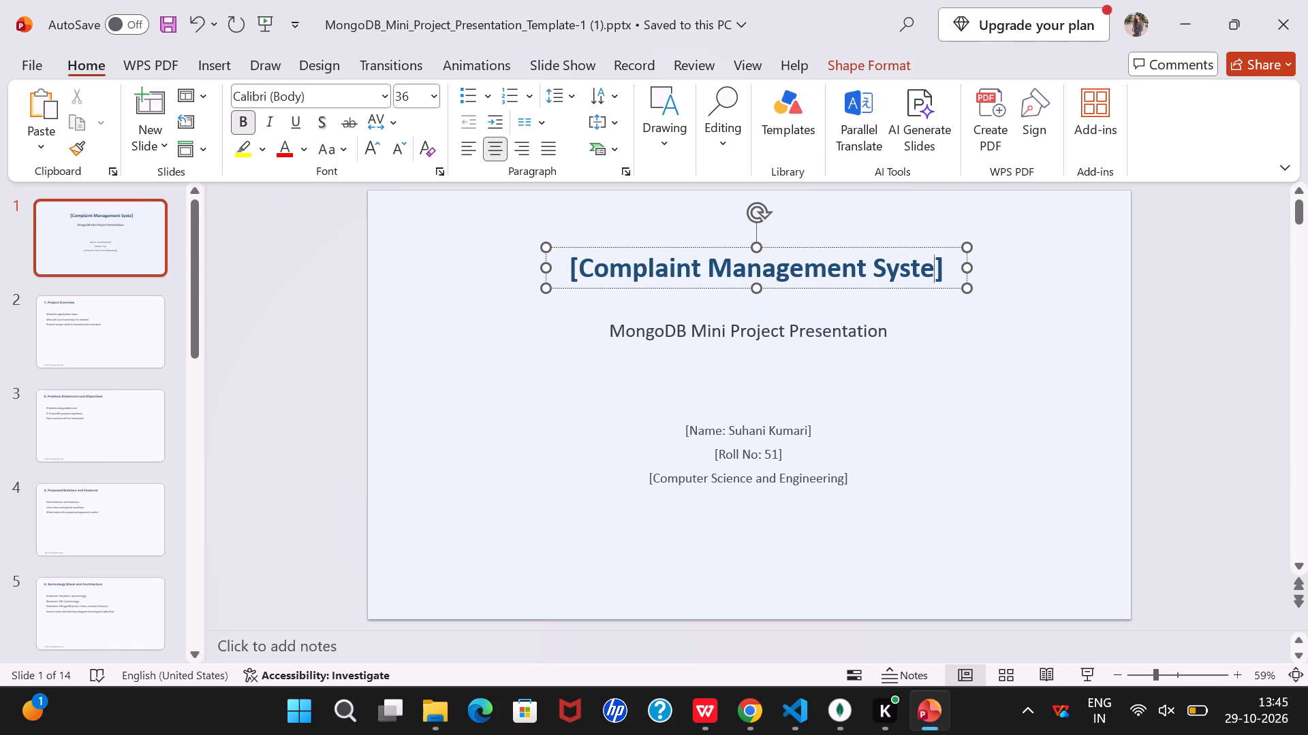
key("m")
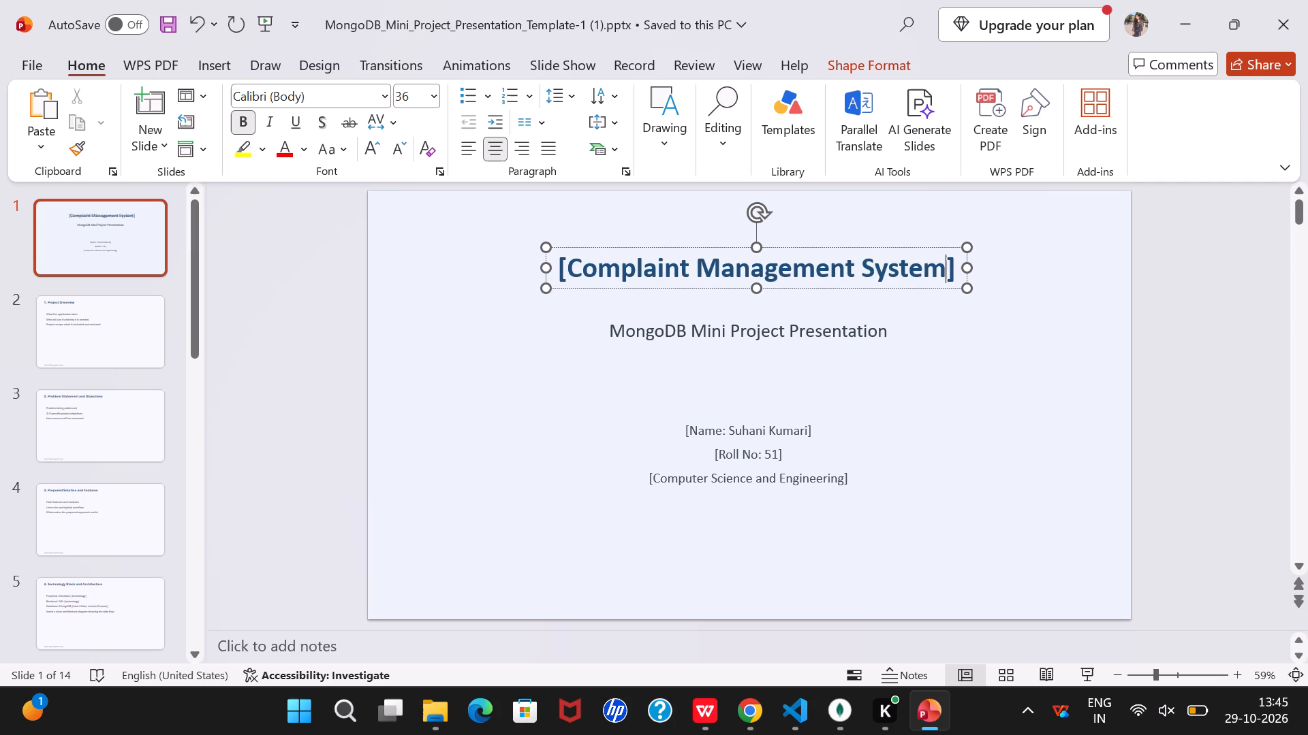
left_click(1192, 399)
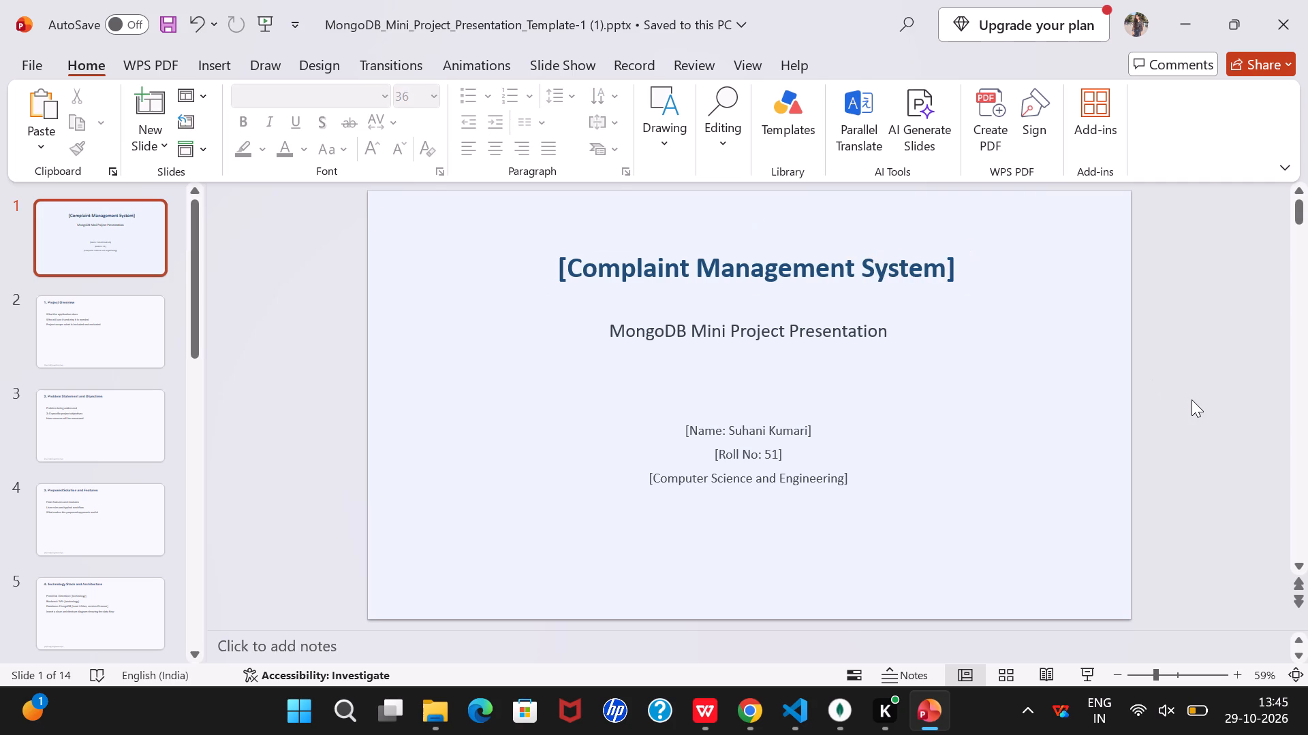
Widen the text box holding the name, roll number and department by extending both its right and left edges.
left_click(741, 391)
left_click(746, 438)
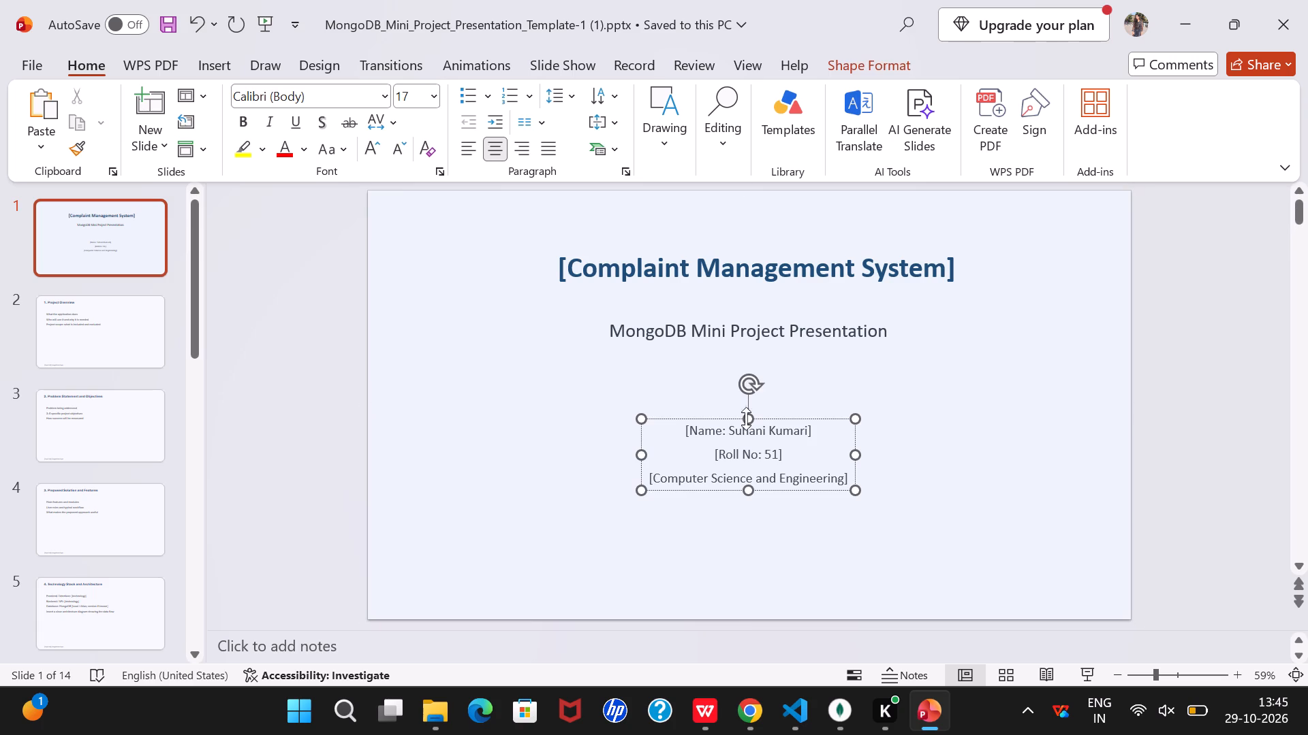
left_click_drag(747, 380, 747, 367)
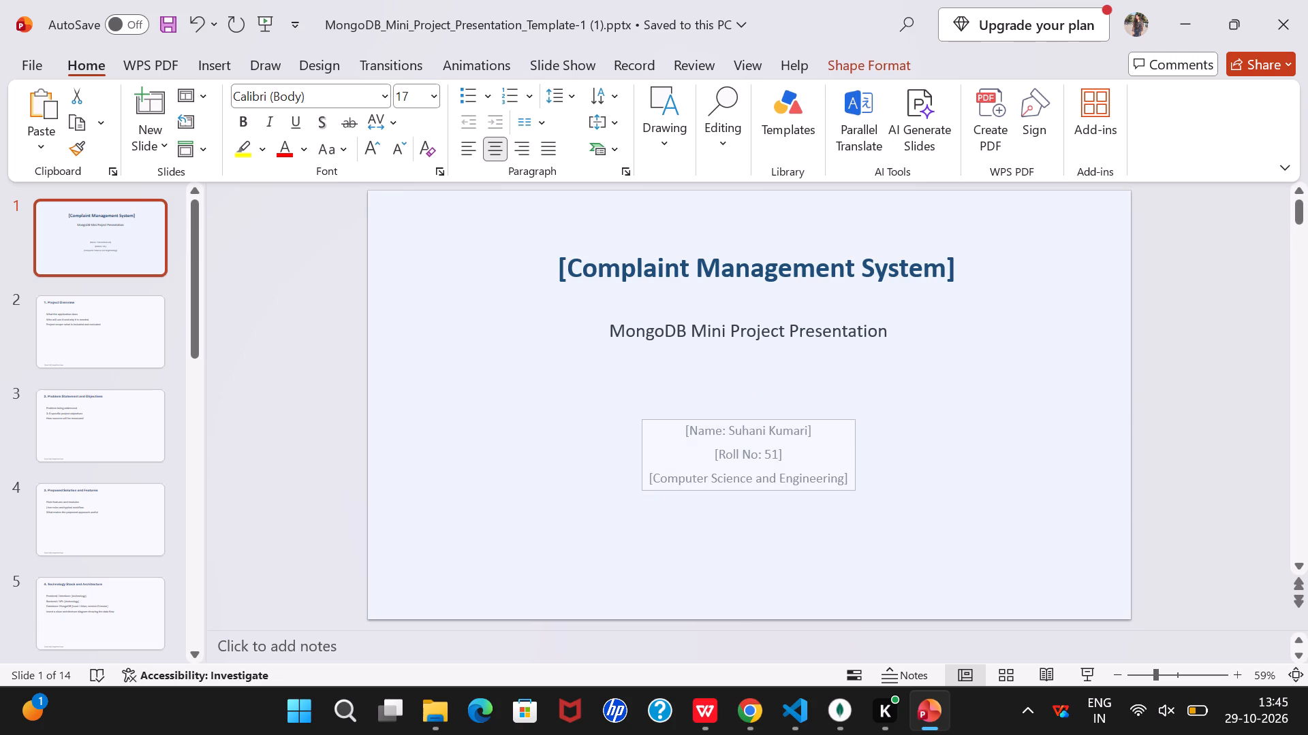
left_click_drag(747, 367, 747, 366)
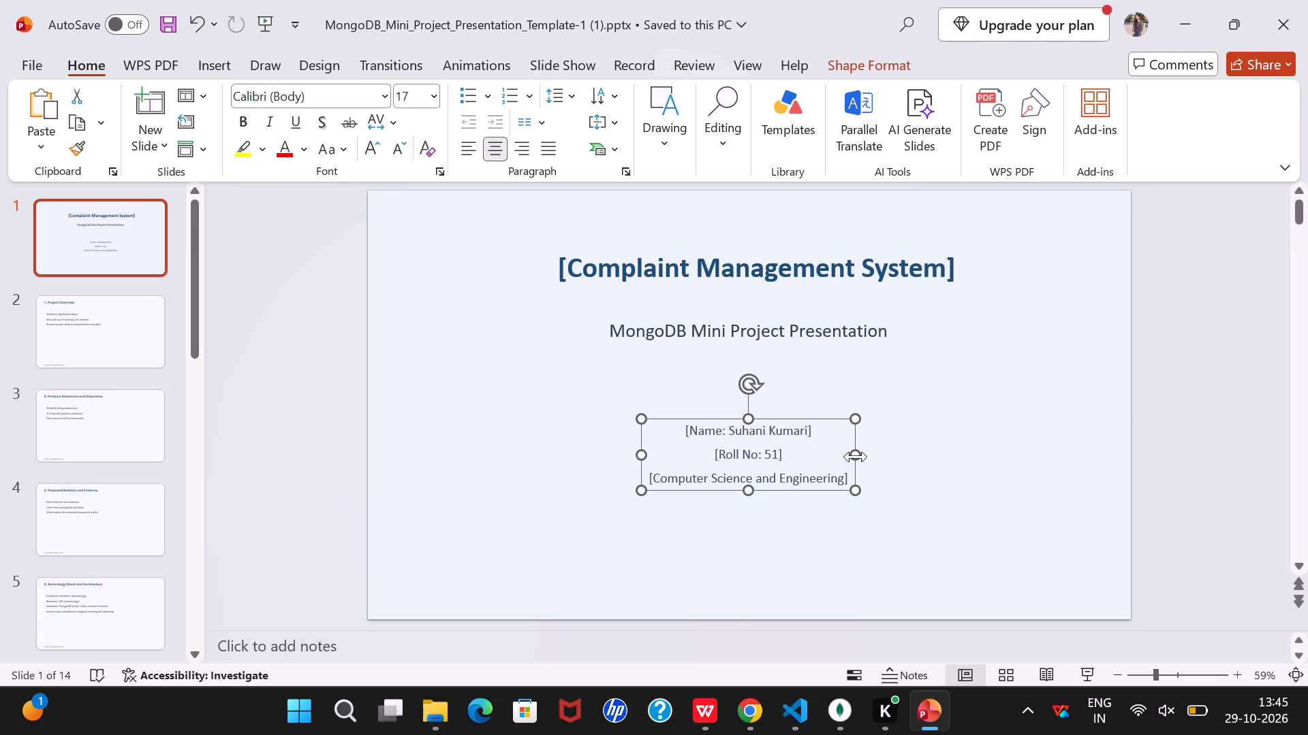
left_click_drag(856, 457, 877, 436)
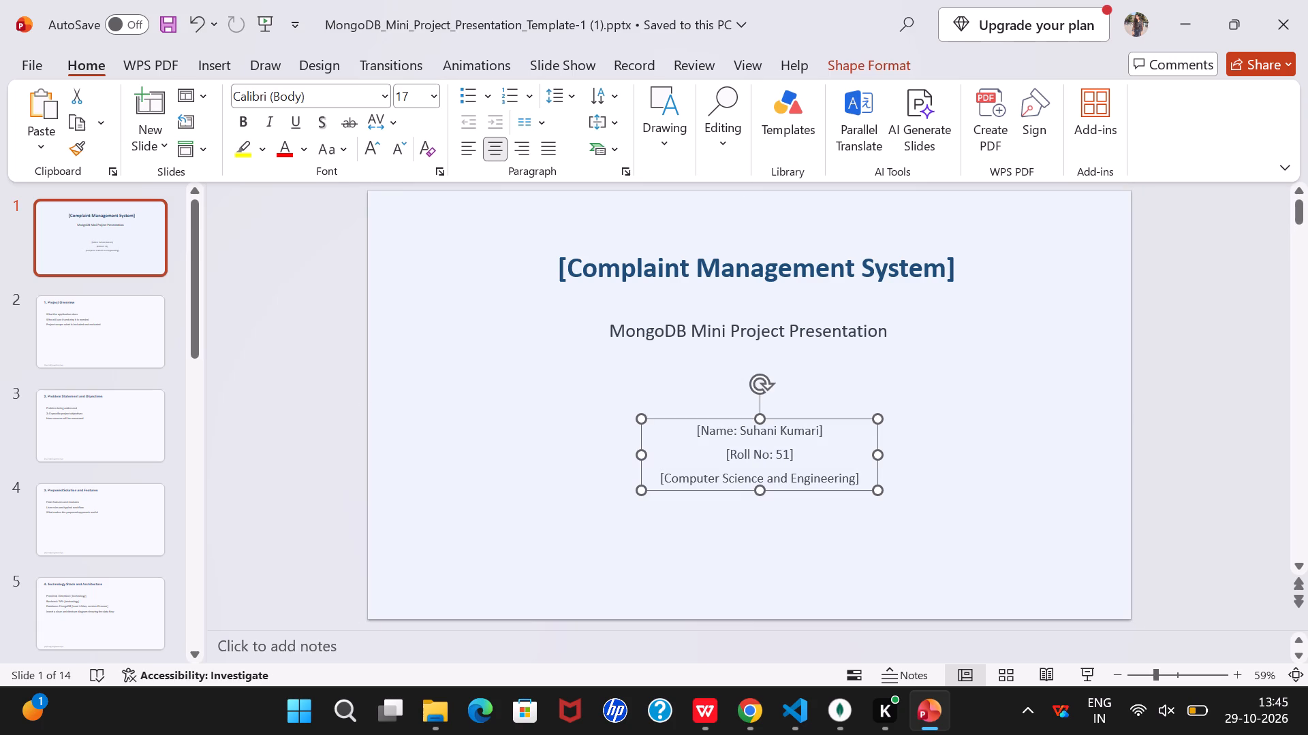
left_click_drag(760, 416, 753, 400)
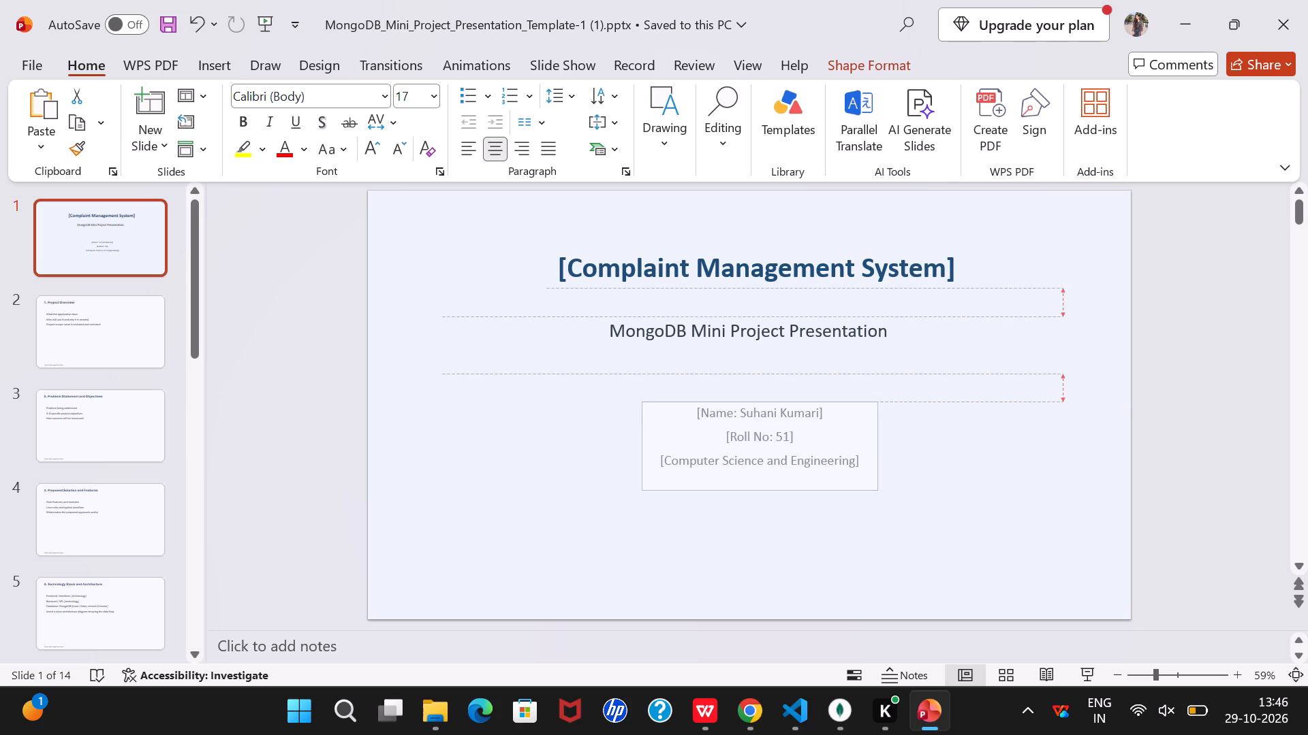
left_click_drag(753, 400, 747, 398)
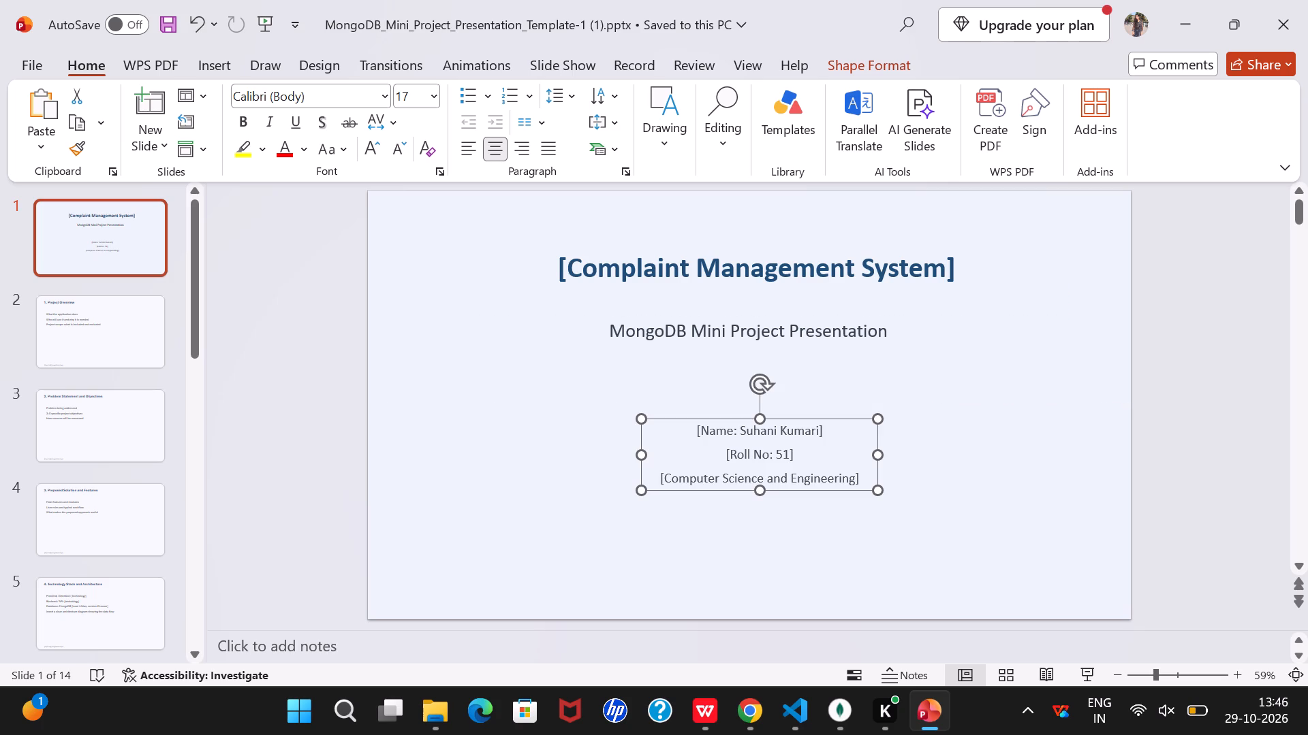
left_click_drag(876, 459, 897, 449)
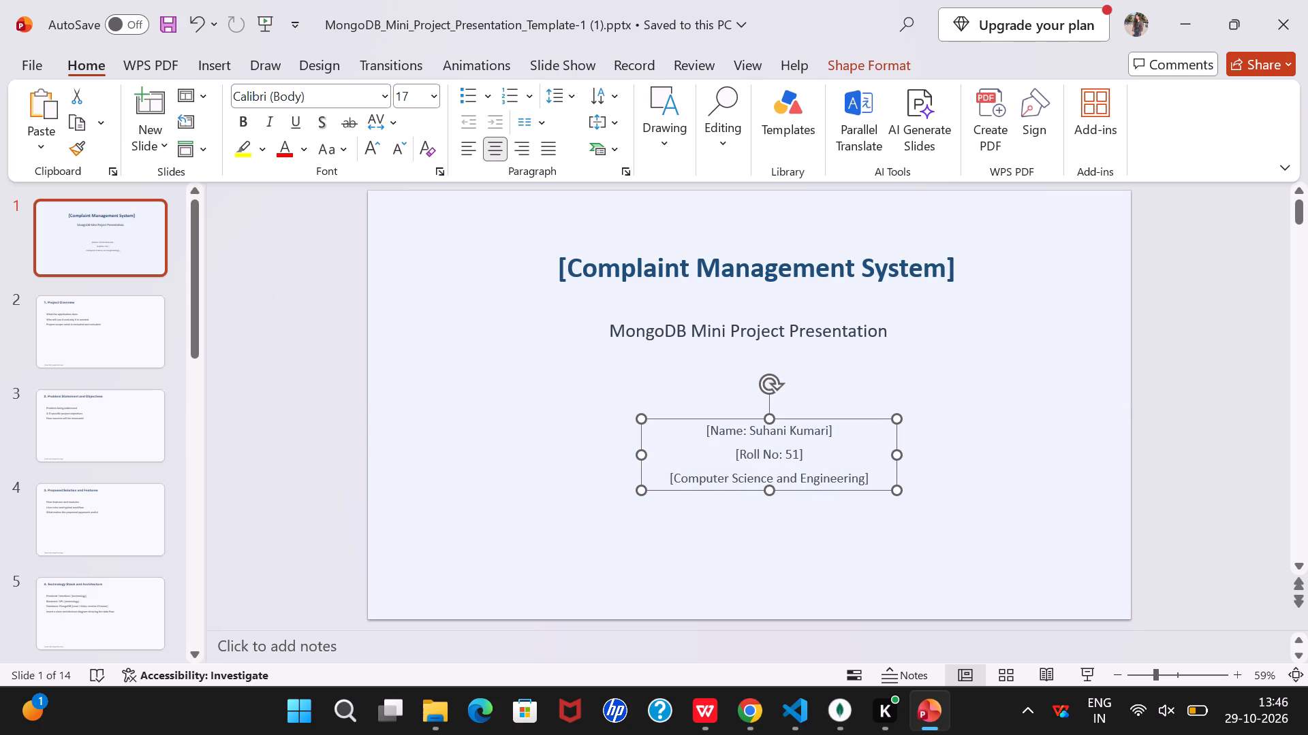
left_click_drag(642, 454, 604, 451)
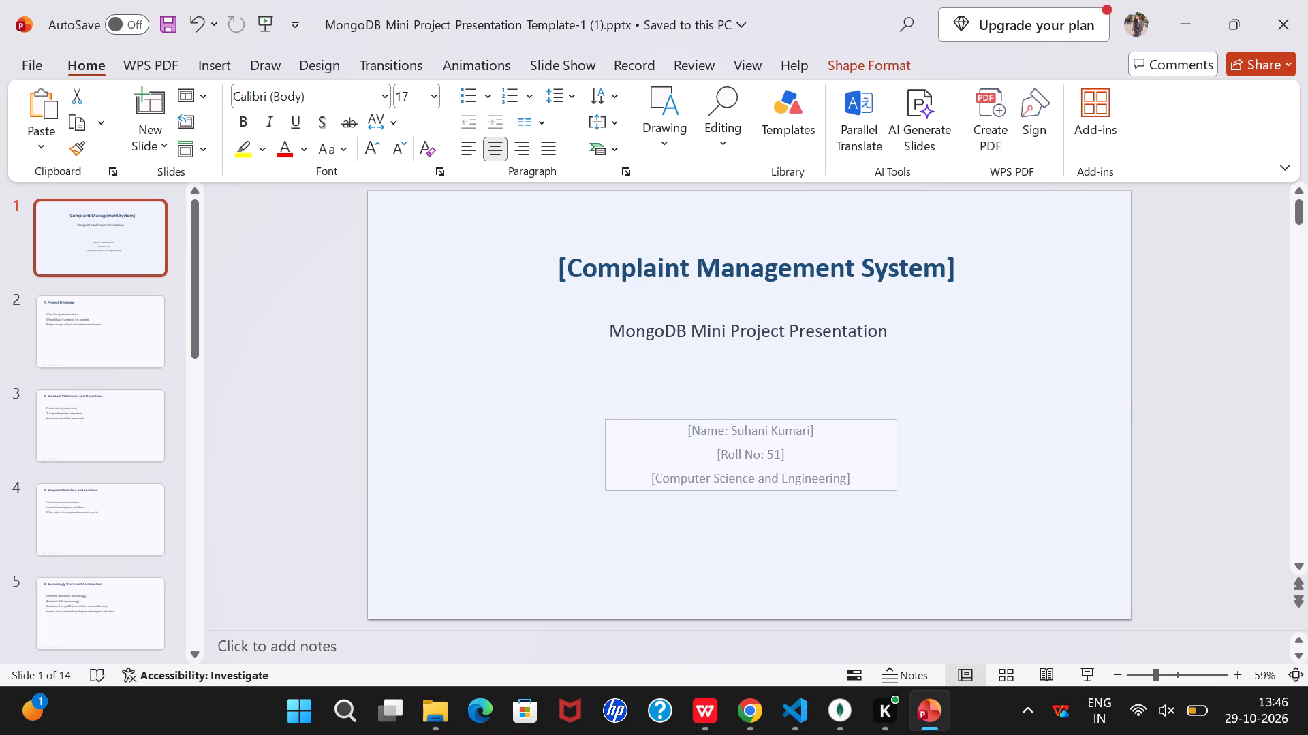
left_click_drag(604, 451, 589, 451)
left_click(1070, 453)
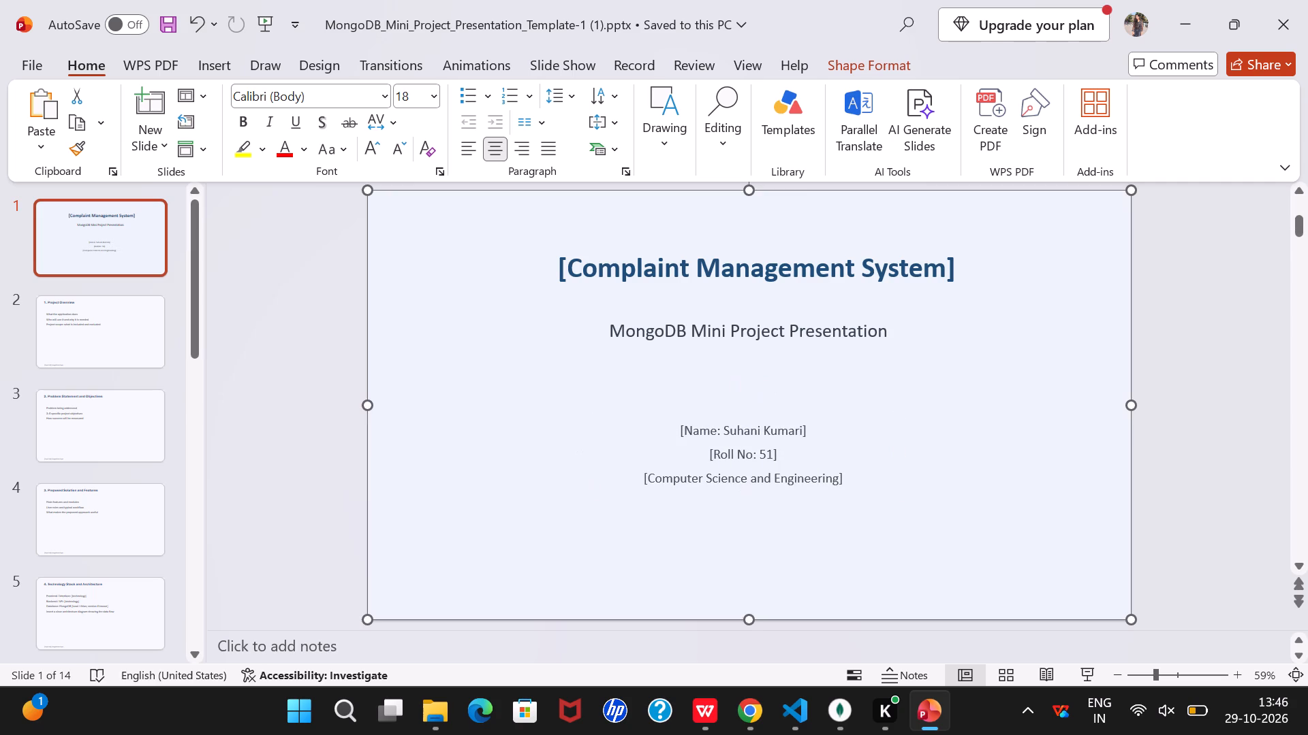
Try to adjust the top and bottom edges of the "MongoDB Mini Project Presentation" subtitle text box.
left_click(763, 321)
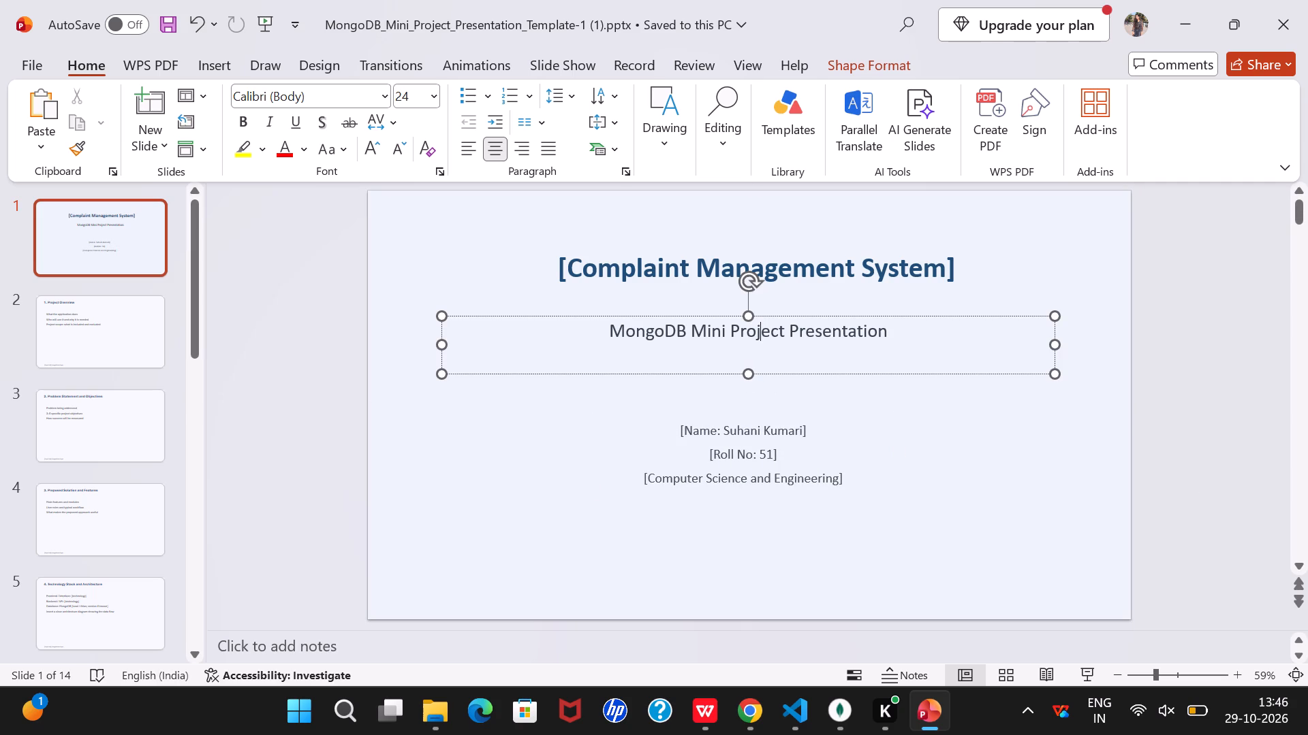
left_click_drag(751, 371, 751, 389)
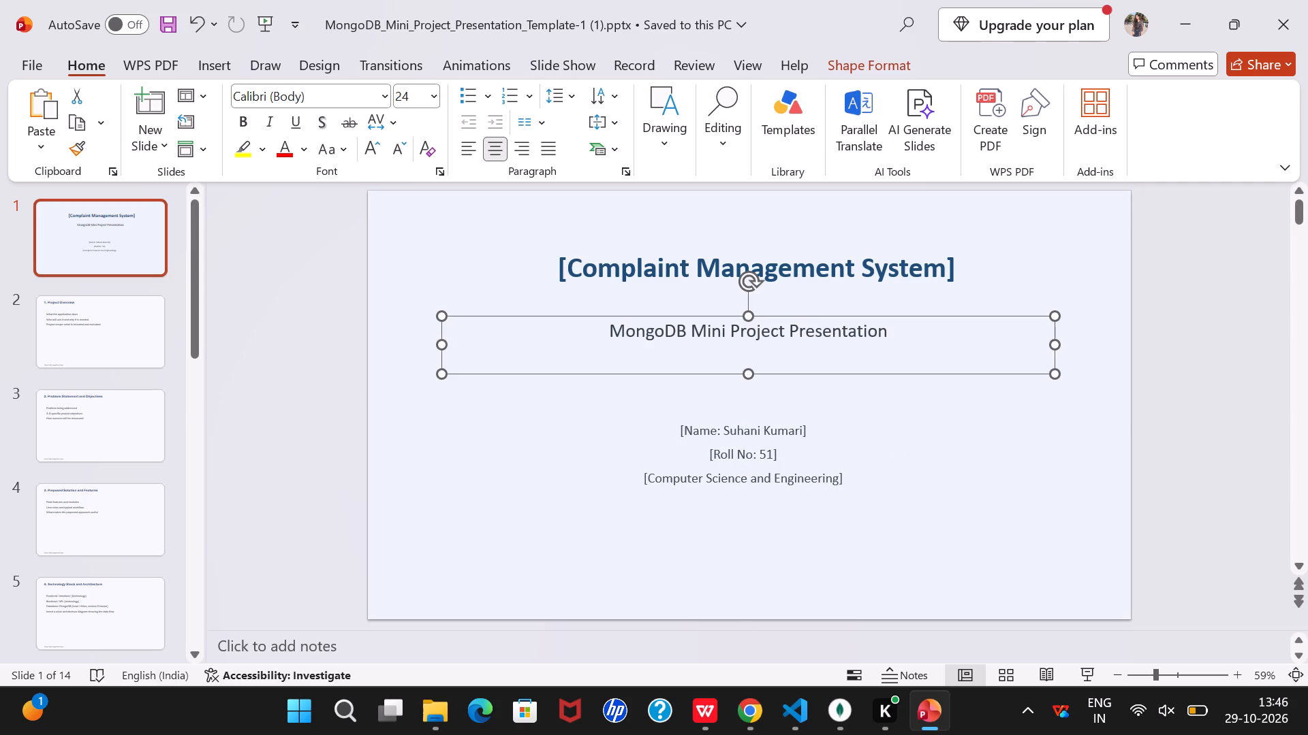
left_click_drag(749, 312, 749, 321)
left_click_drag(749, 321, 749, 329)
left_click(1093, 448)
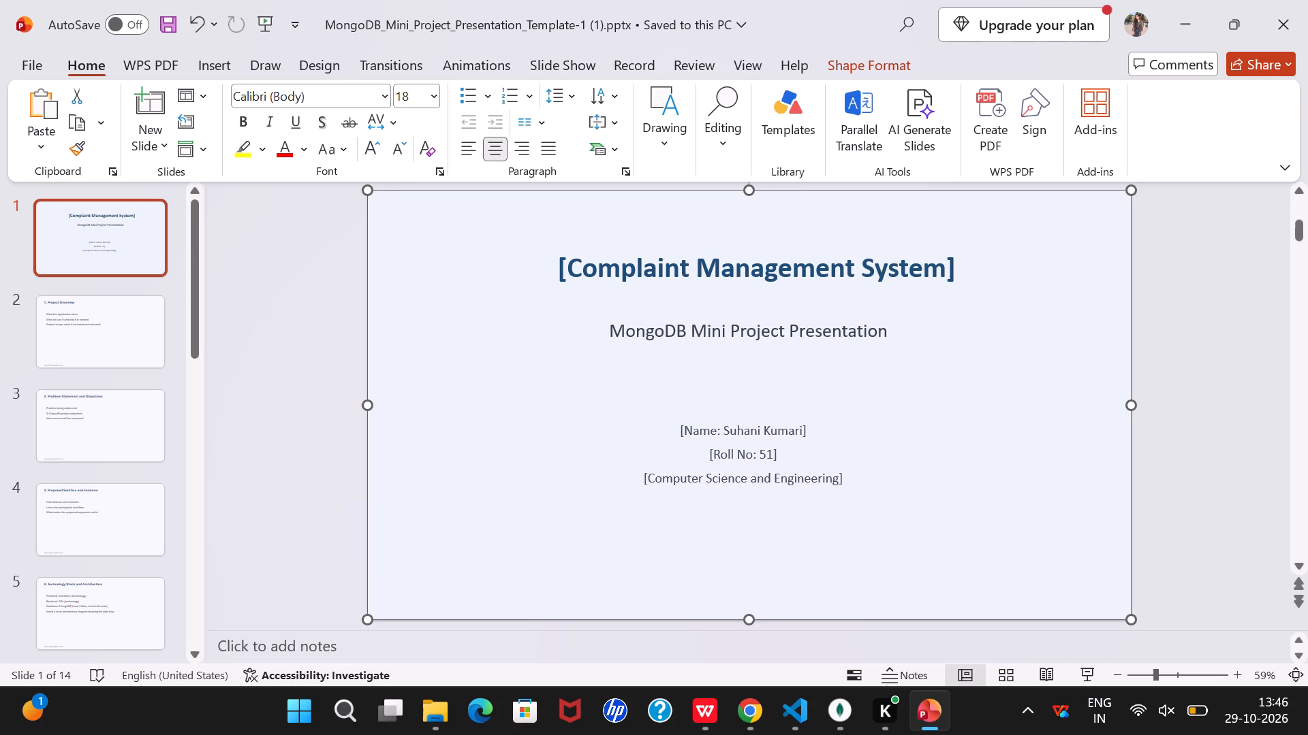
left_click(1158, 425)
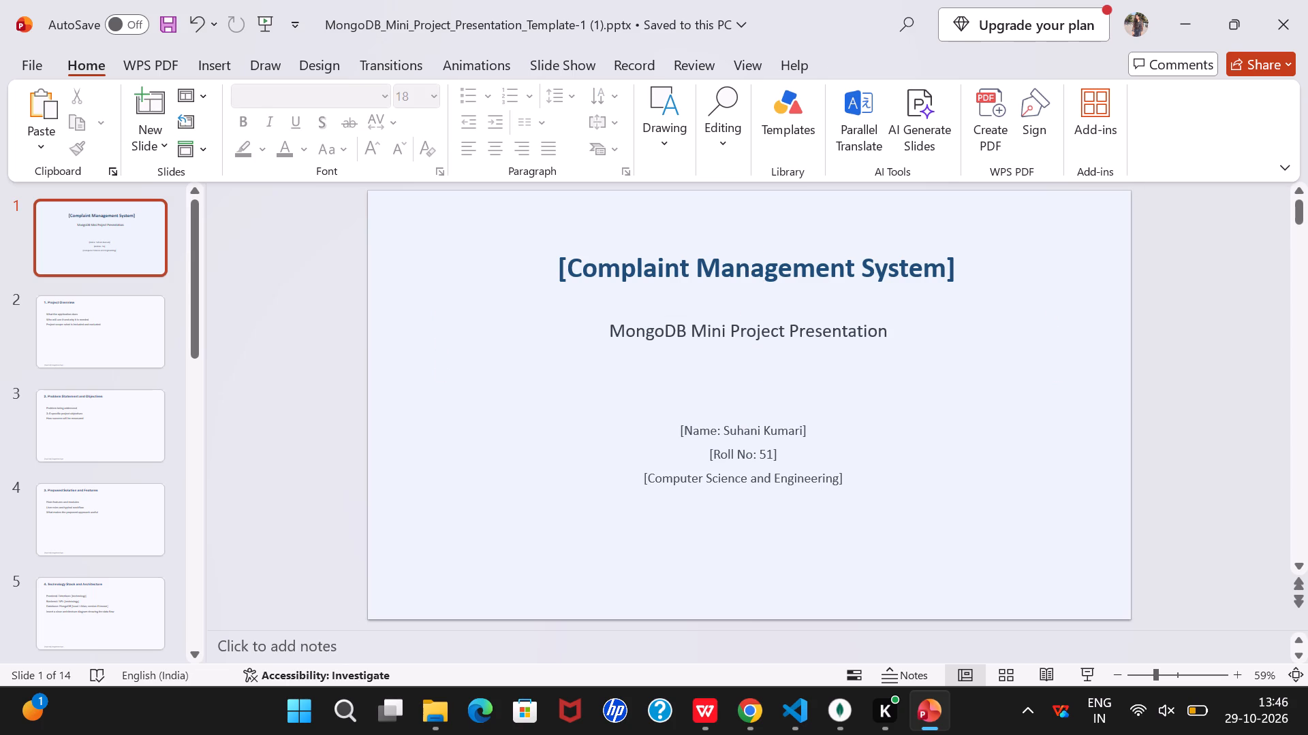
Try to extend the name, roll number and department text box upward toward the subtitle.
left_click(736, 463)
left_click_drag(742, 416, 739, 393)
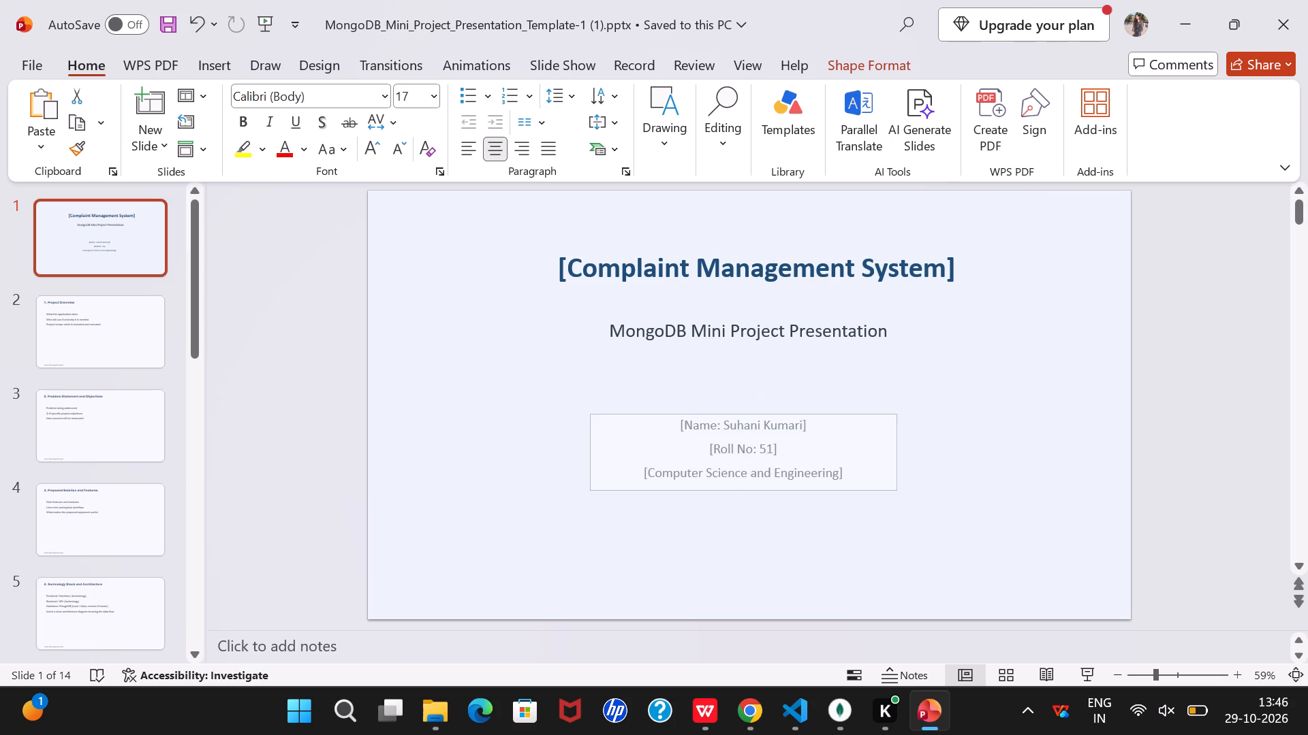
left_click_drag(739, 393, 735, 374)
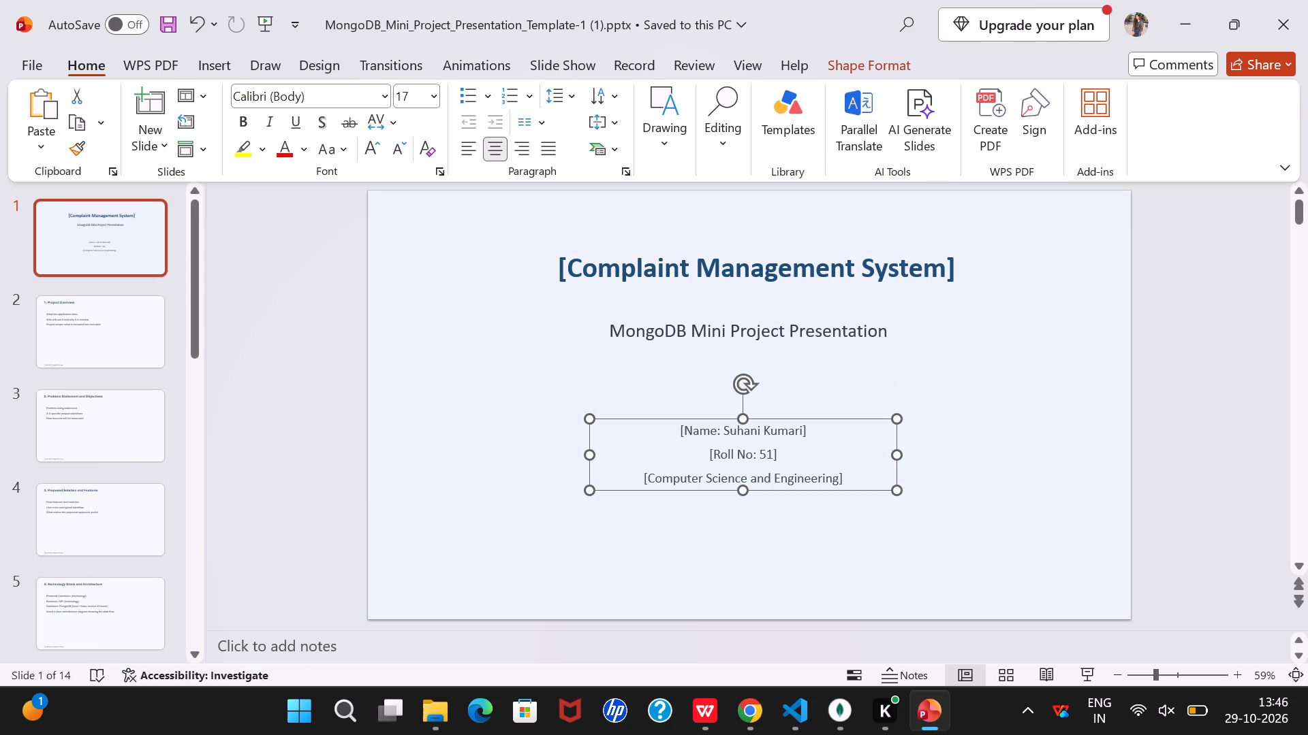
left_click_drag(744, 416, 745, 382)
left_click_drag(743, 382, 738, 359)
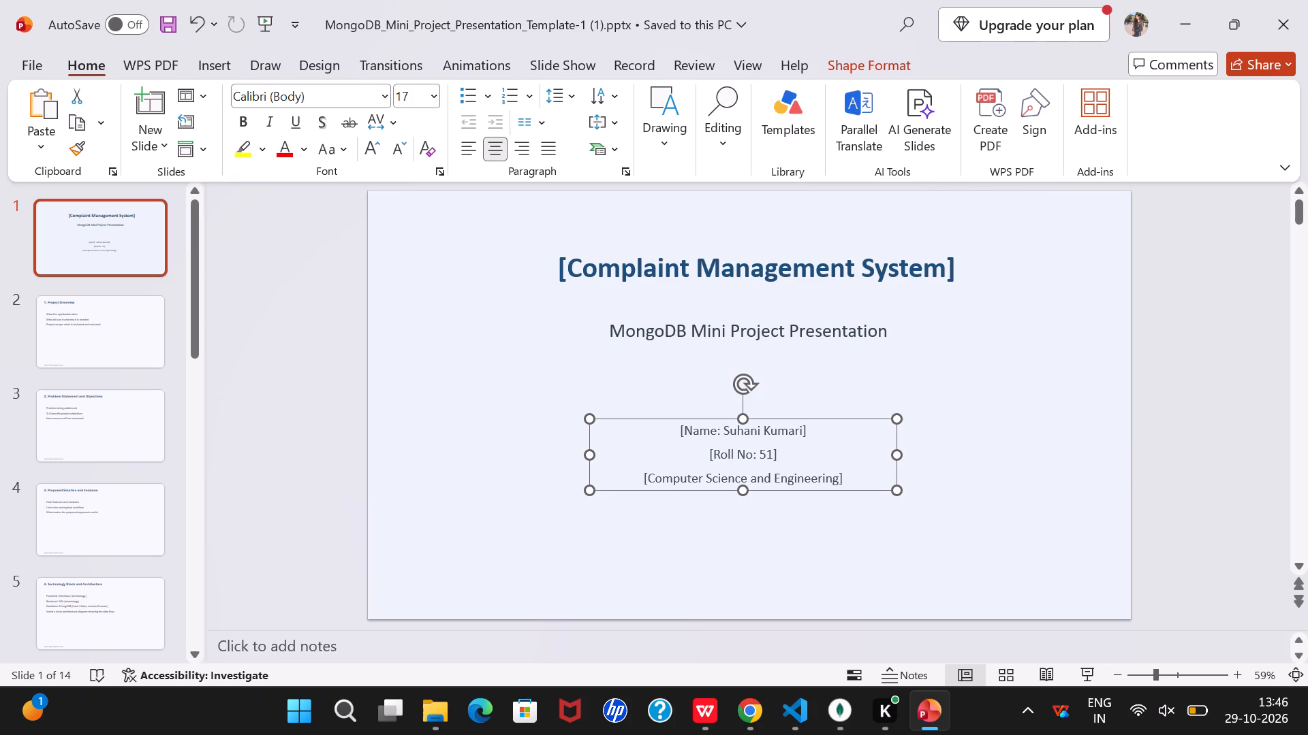
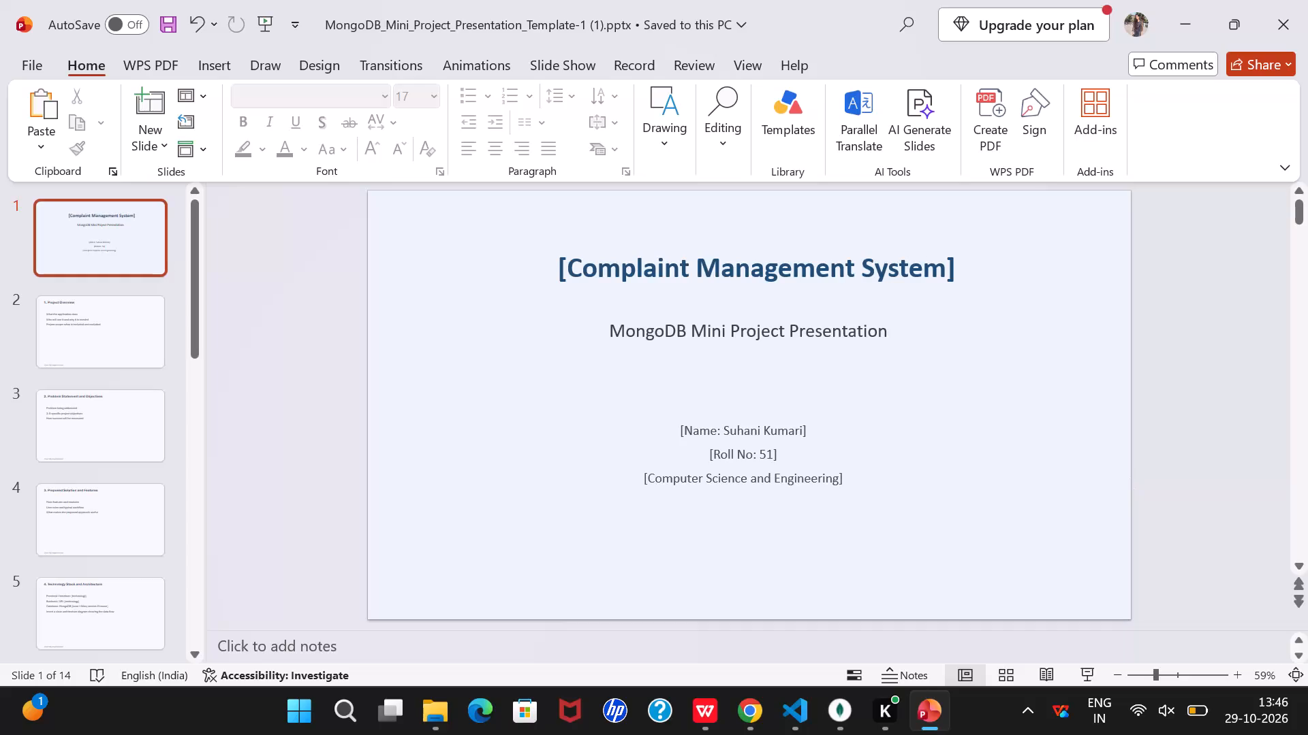
Extend the right edge of the name, roll number and department text box slightly so its text sits centred on the title slide.
left_click(677, 431)
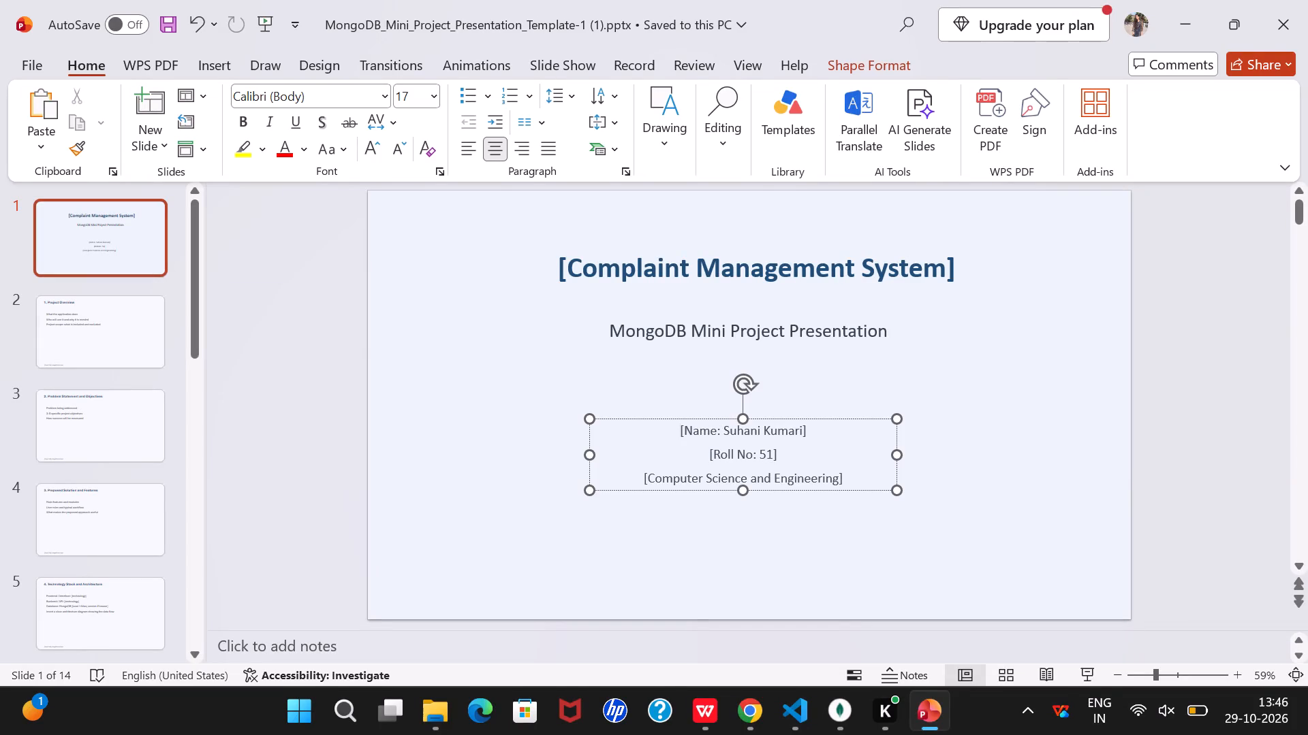
left_click_drag(898, 457, 900, 457)
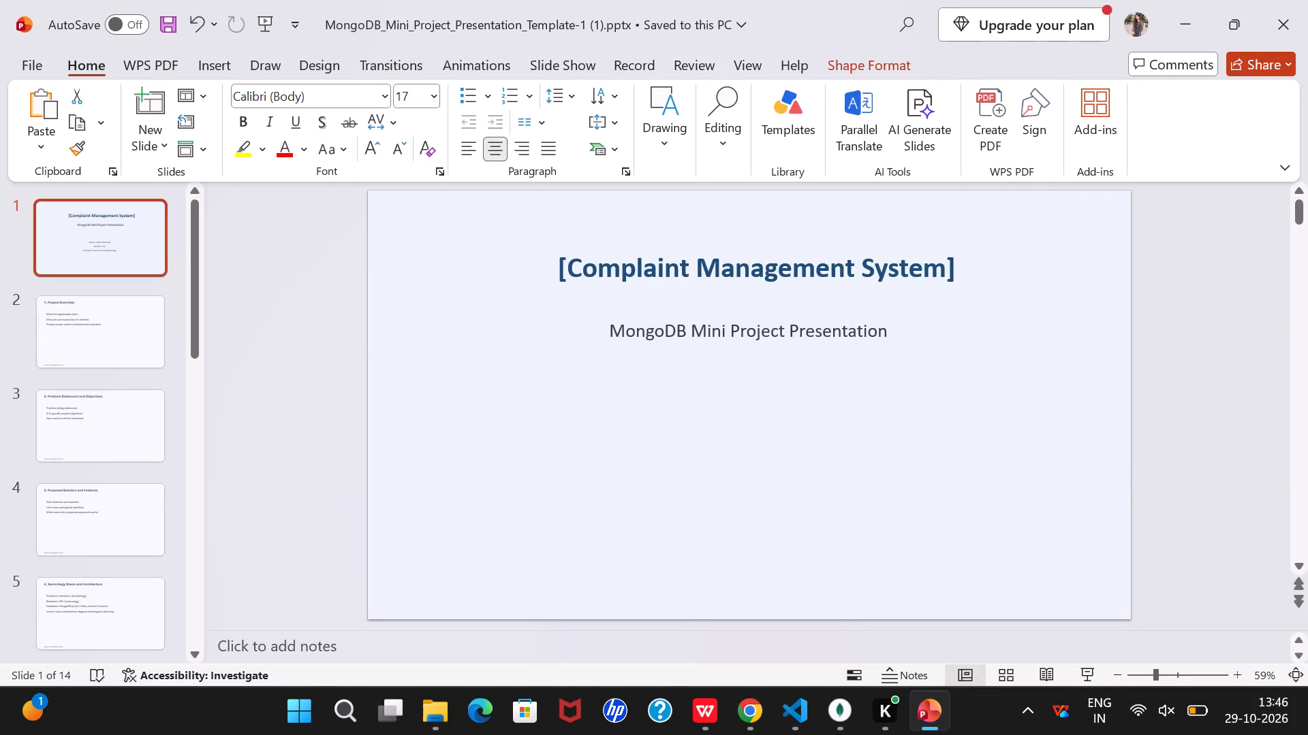
left_click_drag(900, 457, 907, 467)
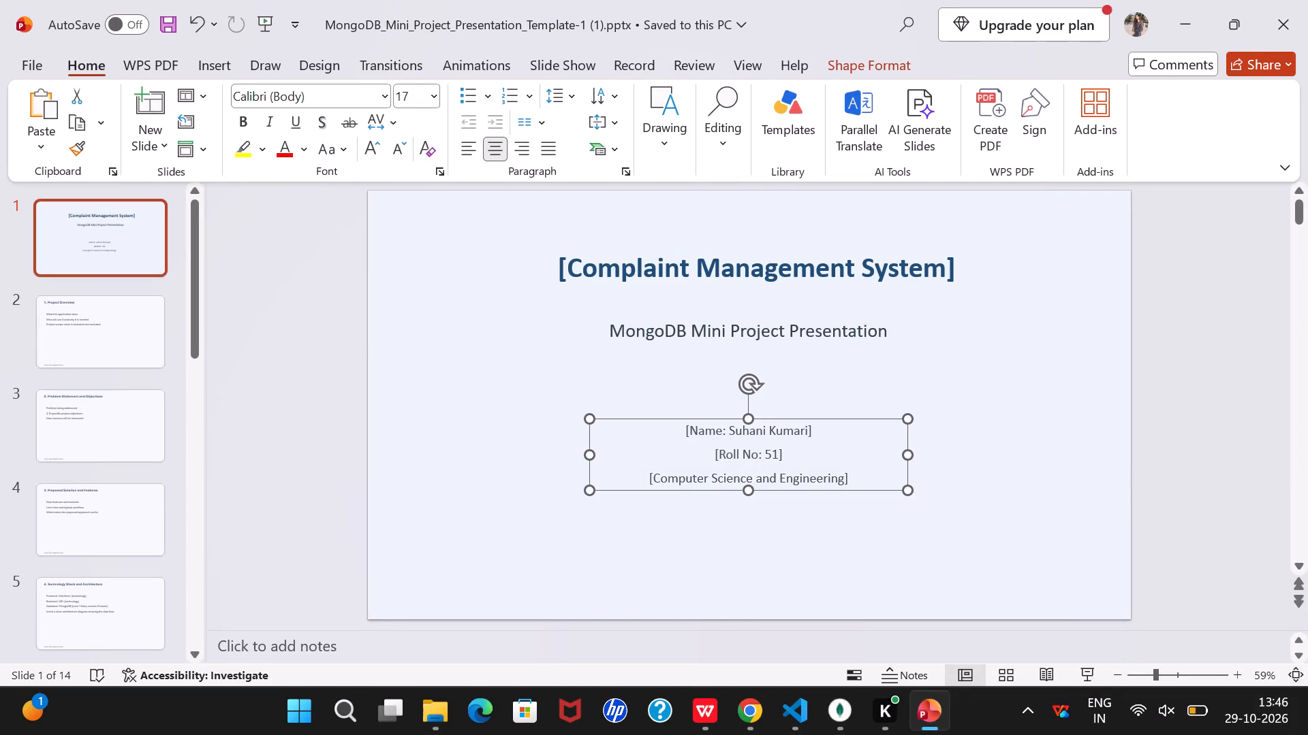
left_click(747, 492)
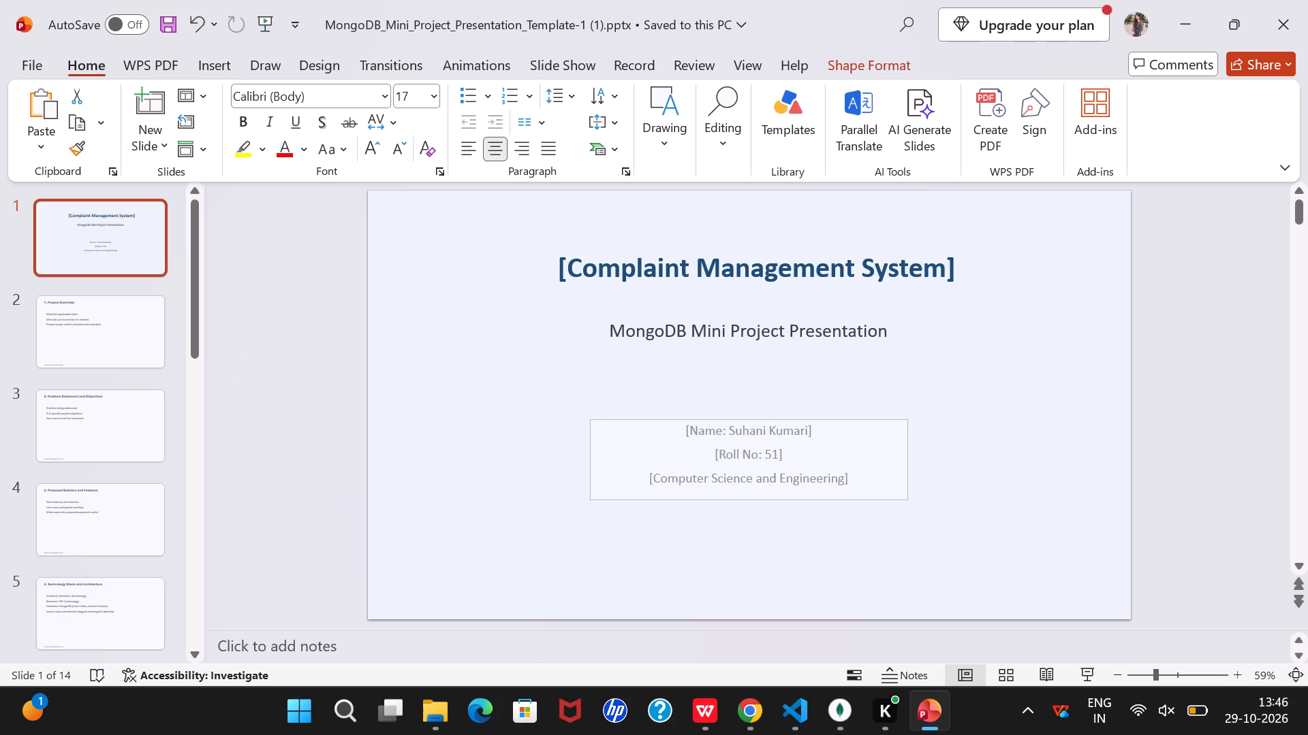
left_click(1204, 438)
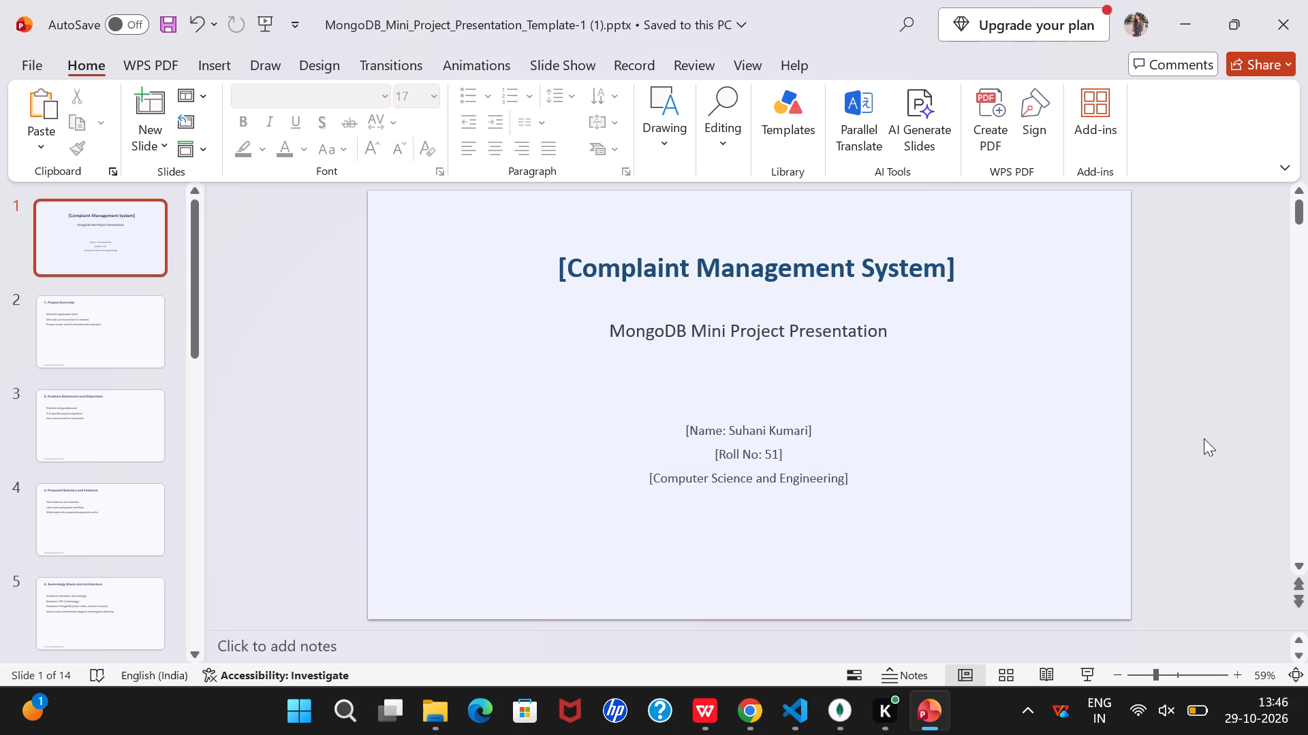
left_click(748, 455)
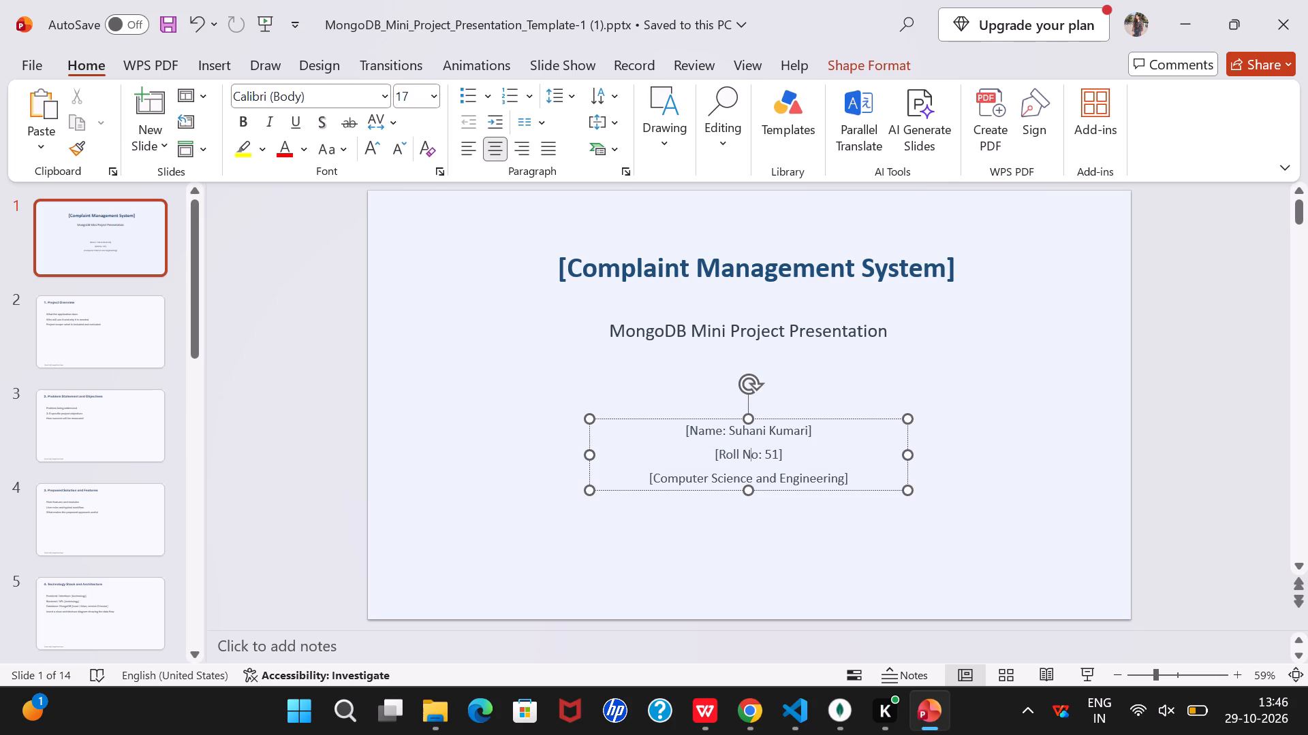
left_click(1083, 519)
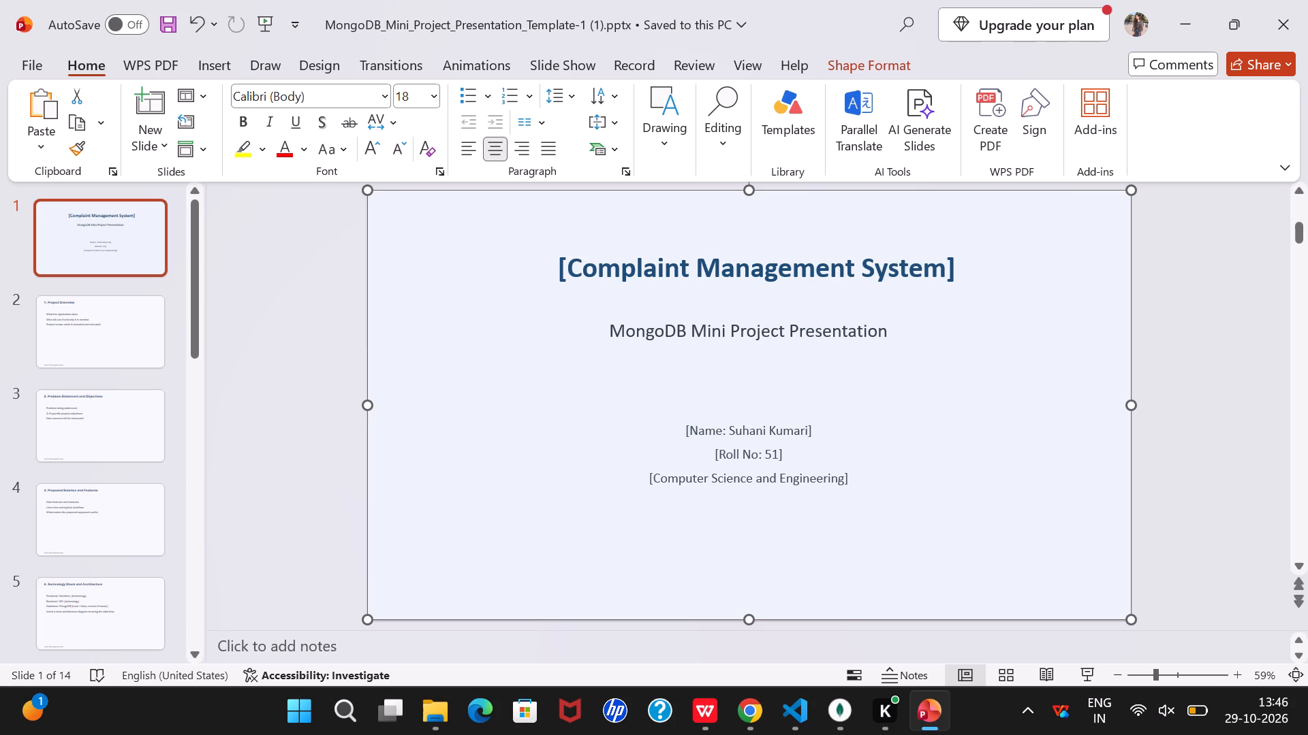
Raise the name, roll number and department text box closer to the subtitle and widen it slightly.
left_click(681, 425)
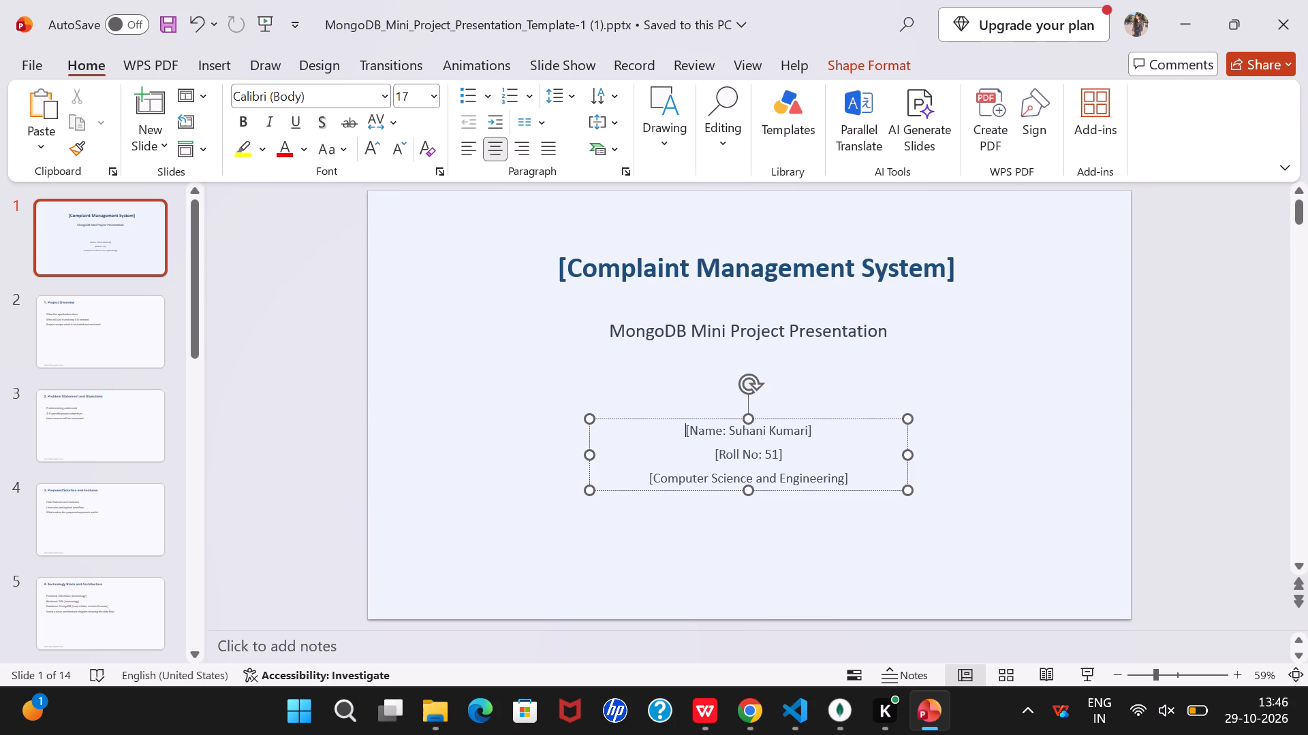
key("BackSpace")
key("BackSpace")
left_click(780, 461)
left_click(809, 459)
left_click(860, 461)
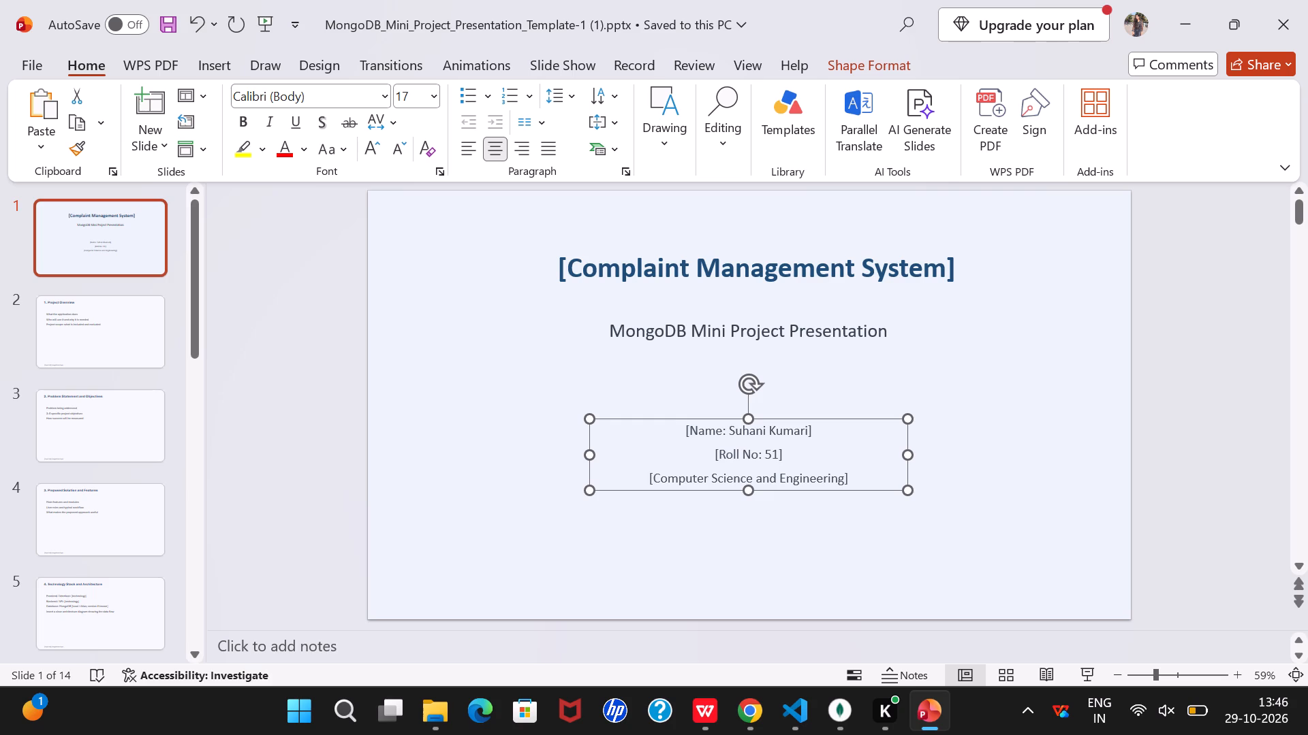
left_click_drag(909, 419, 912, 394)
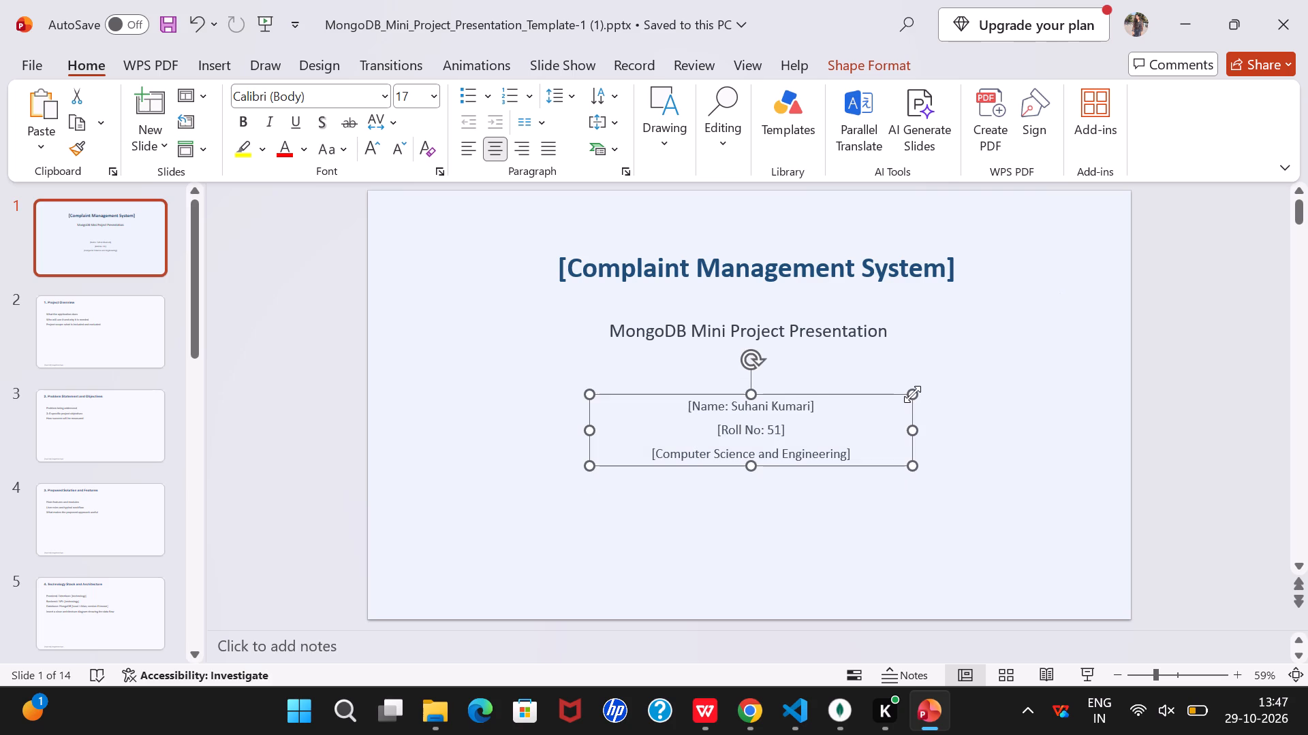
left_click(1086, 473)
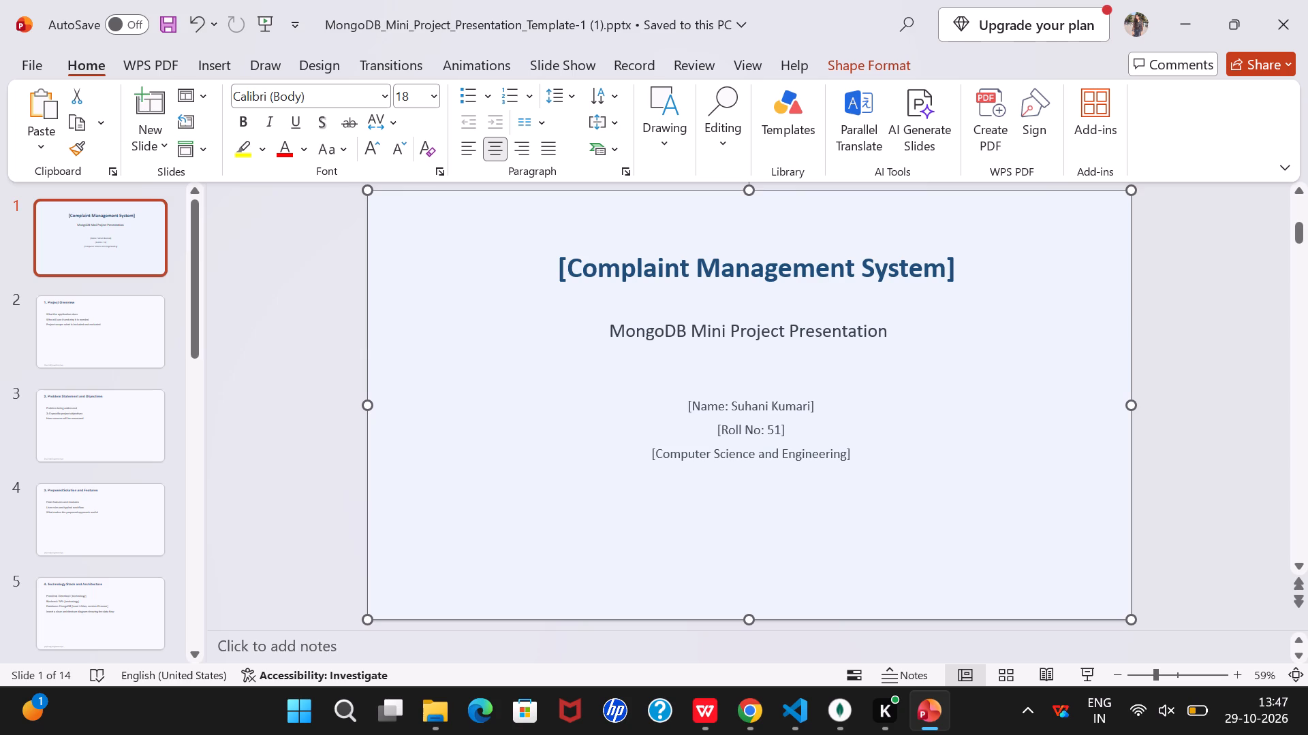
left_click(1176, 427)
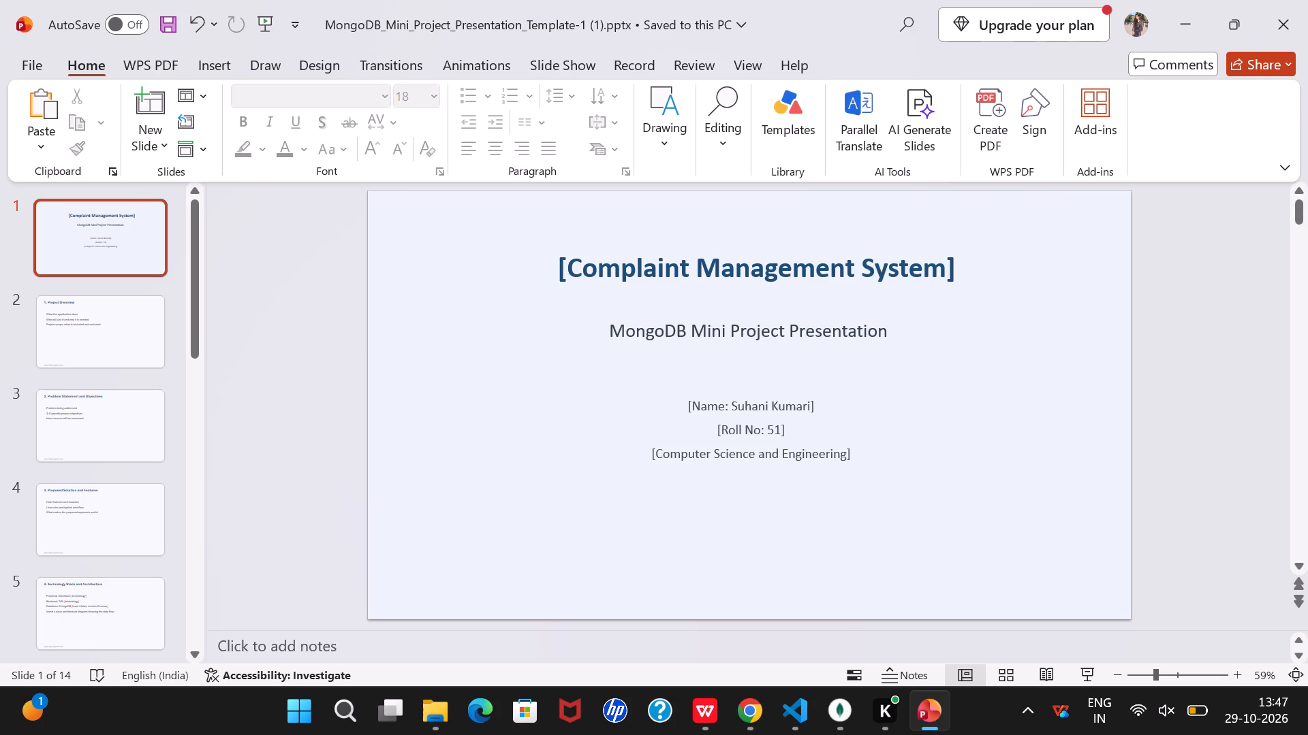
left_click(1259, 472)
Go to the template's Project Overview slide and examine the matching Introduction slide of Mongodb_ca.pptx in WPS Office.
key("Down")
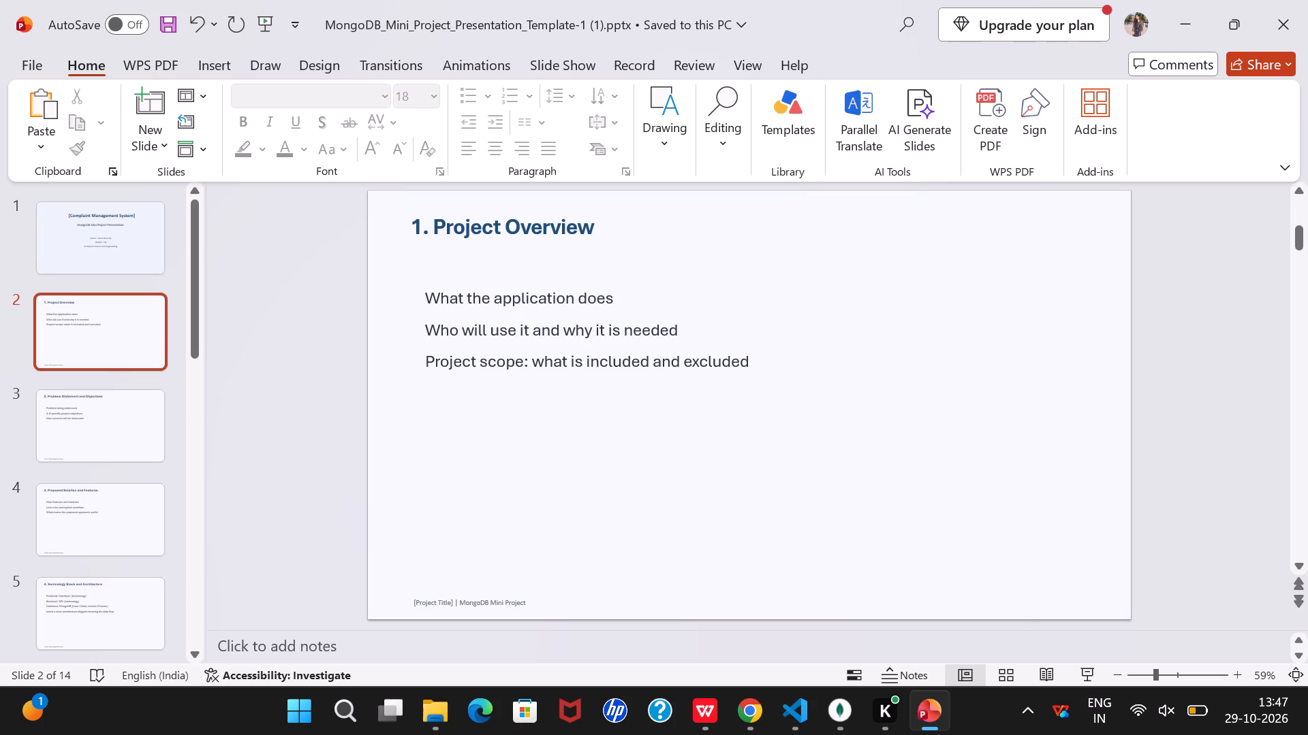
left_click(706, 705)
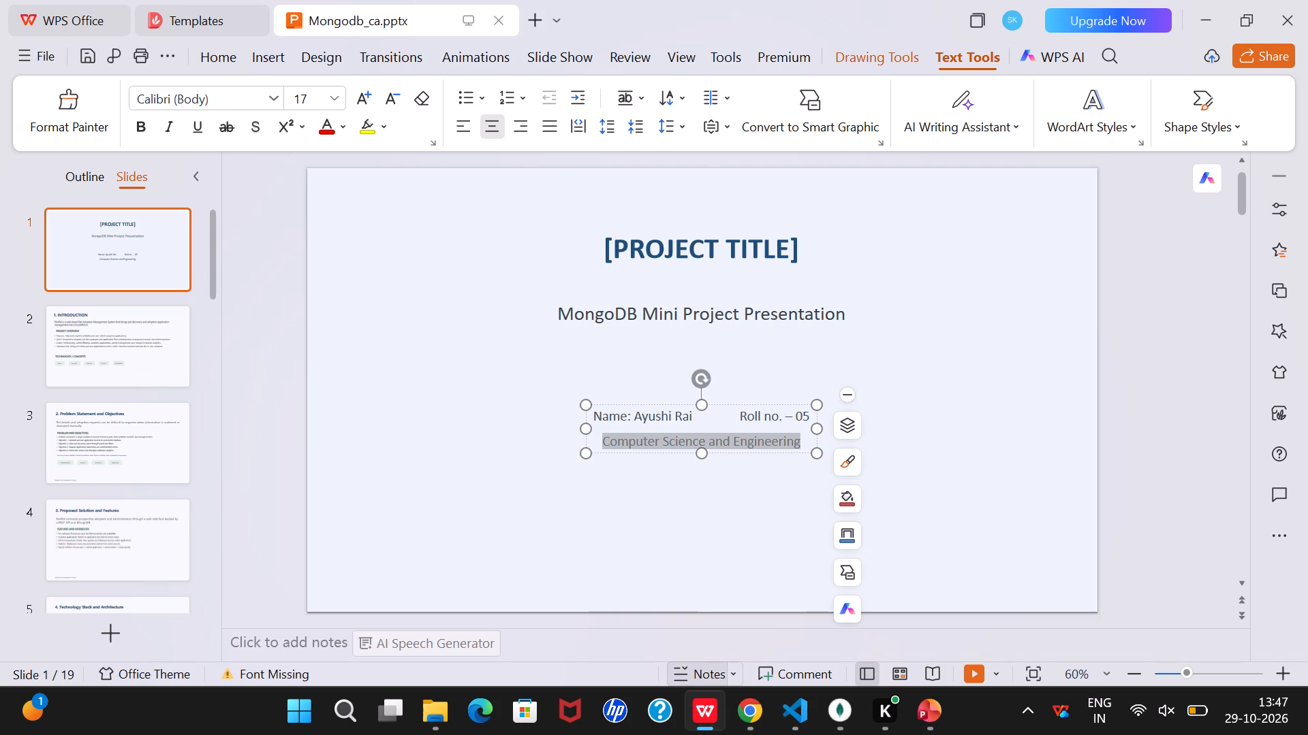
left_click(466, 501)
key("Down")
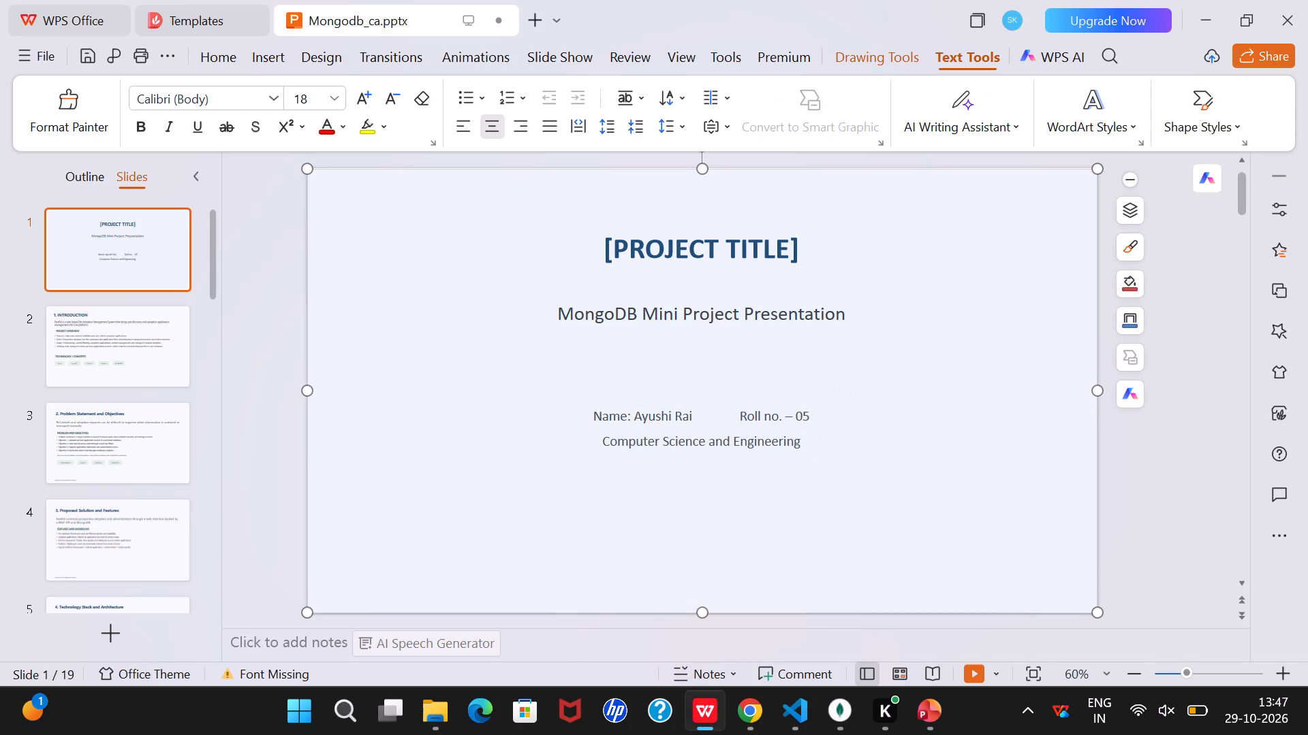
left_click(268, 437)
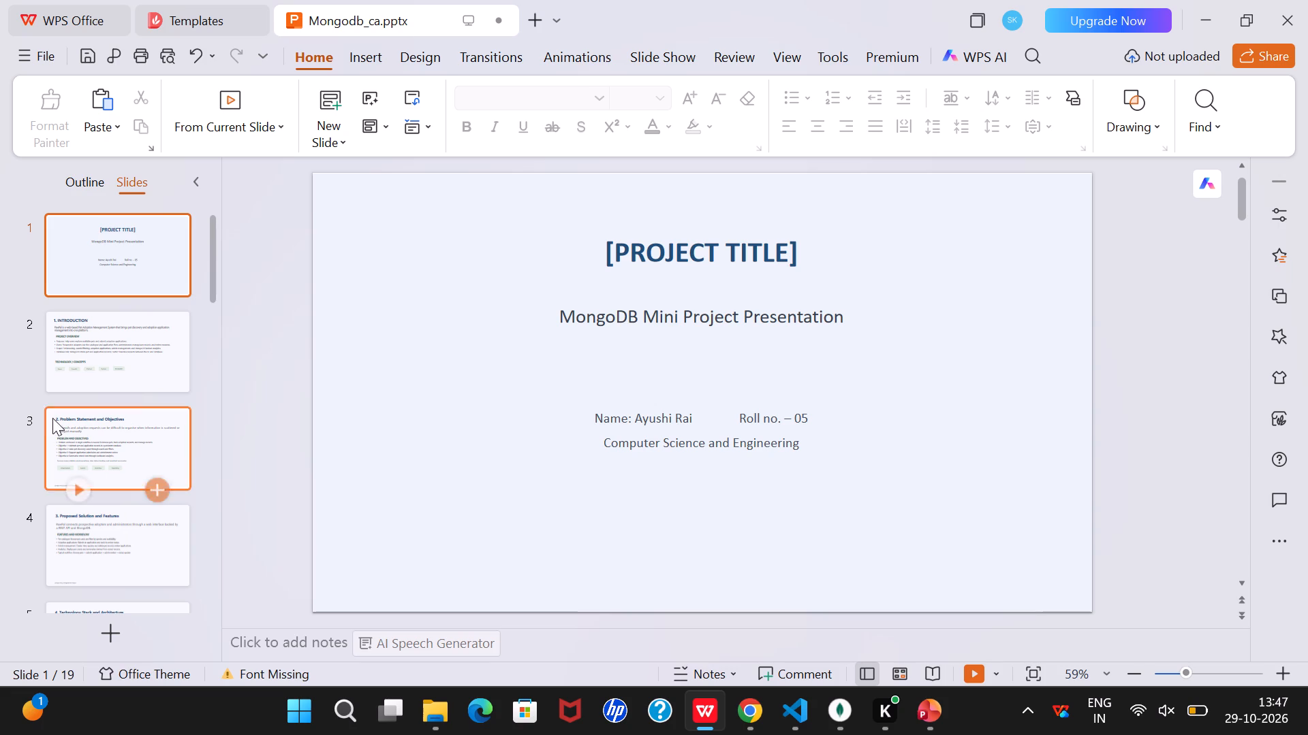
left_click(81, 351)
left_click(114, 277)
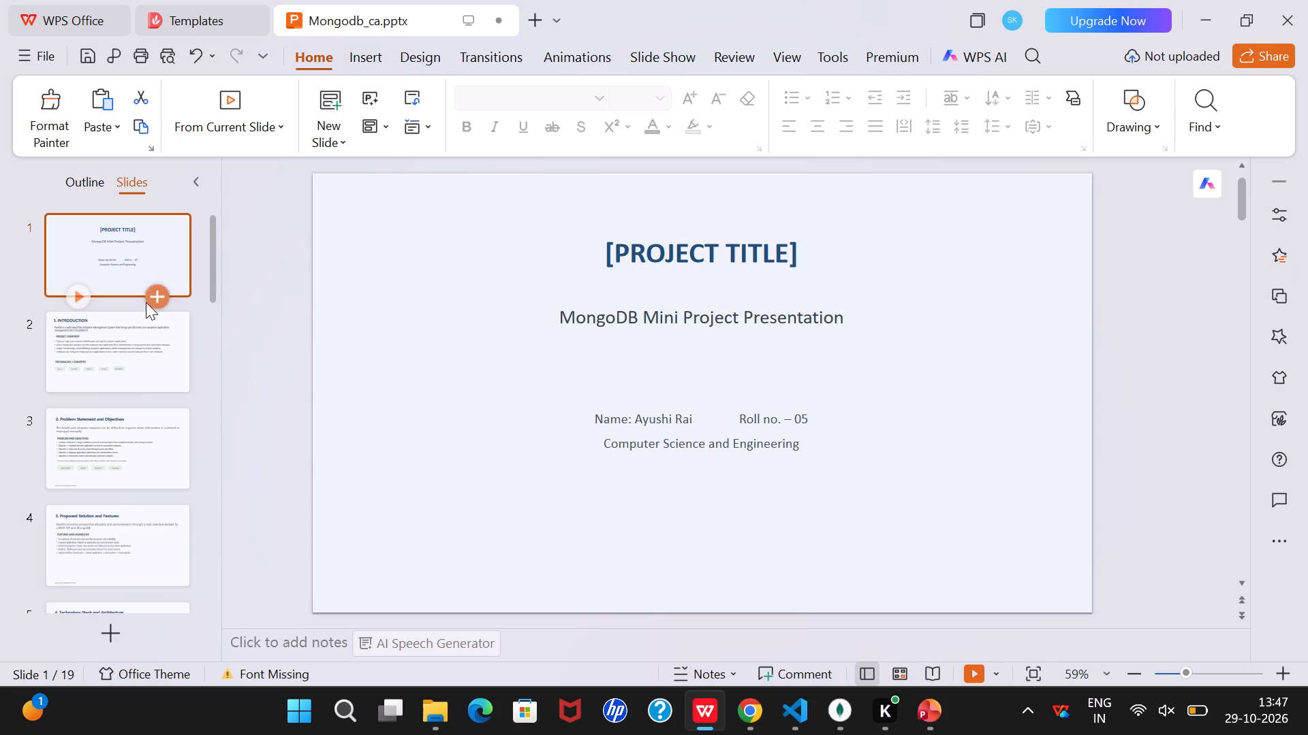
left_click(140, 339)
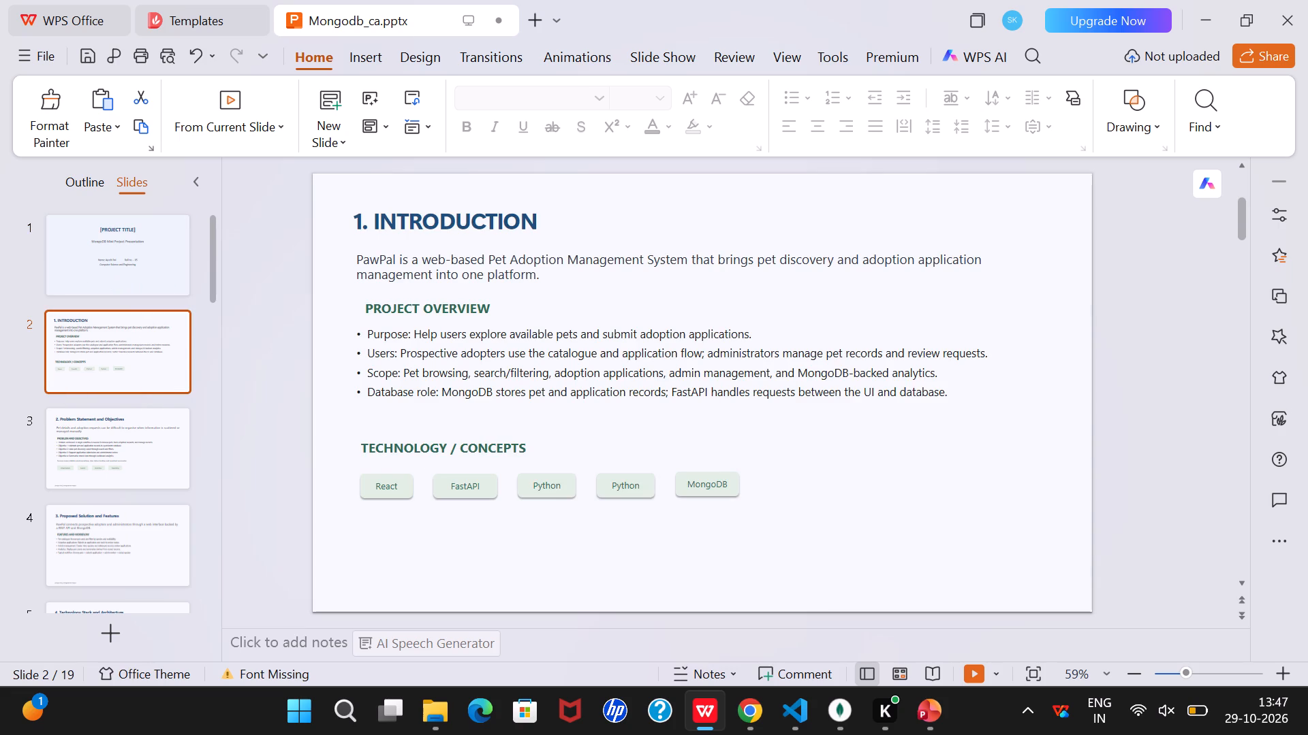
double_click(356, 258)
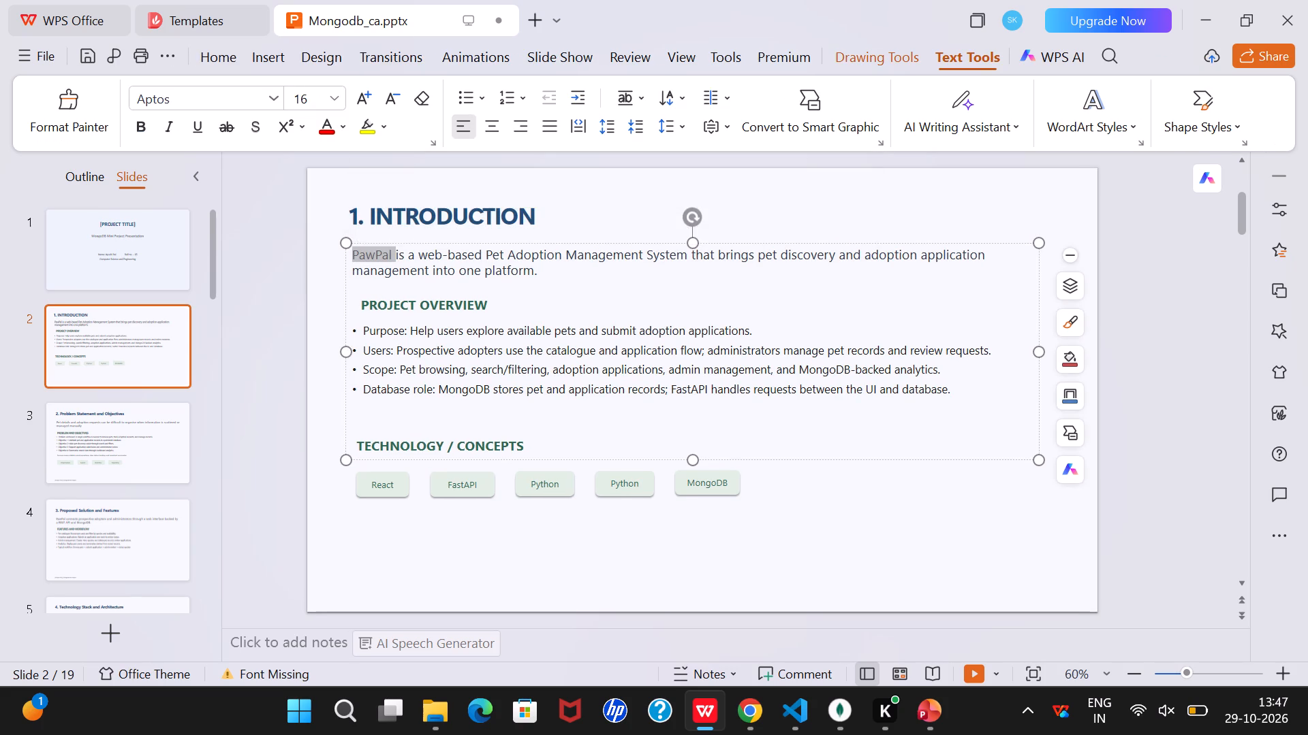
left_click(510, 489)
left_click(277, 437)
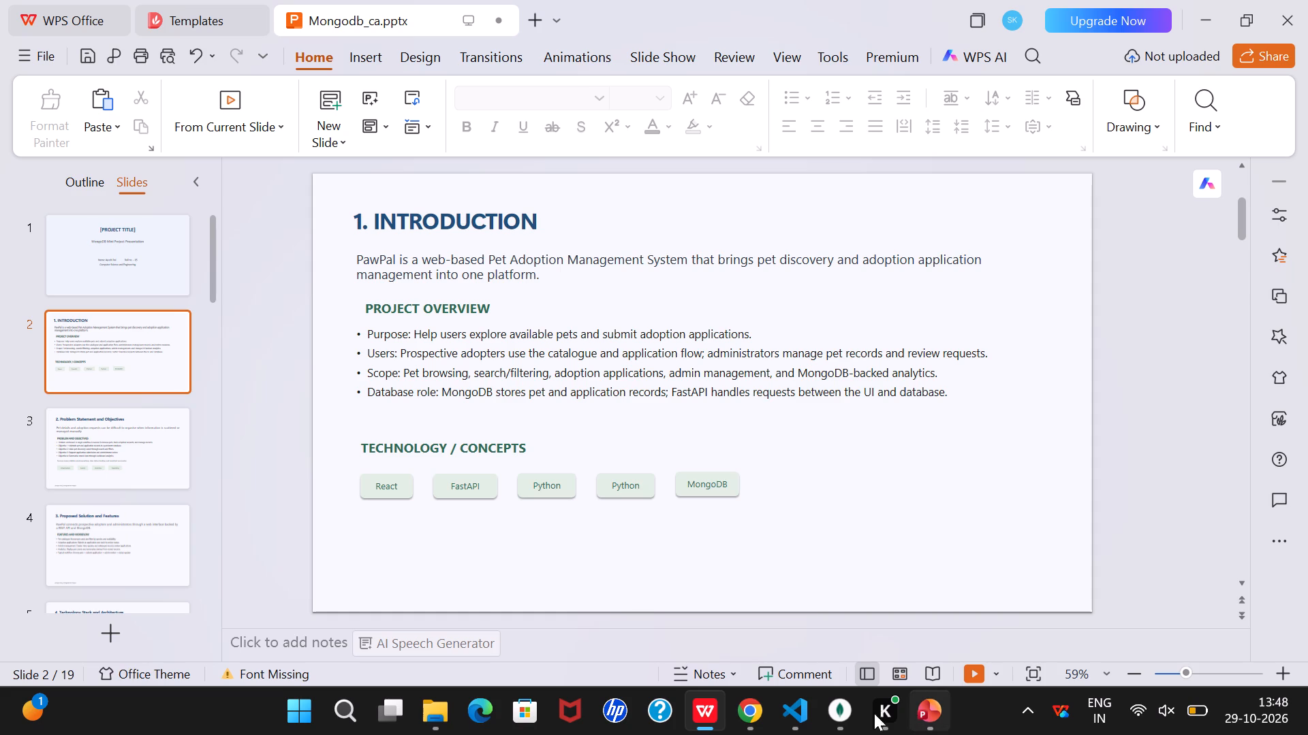
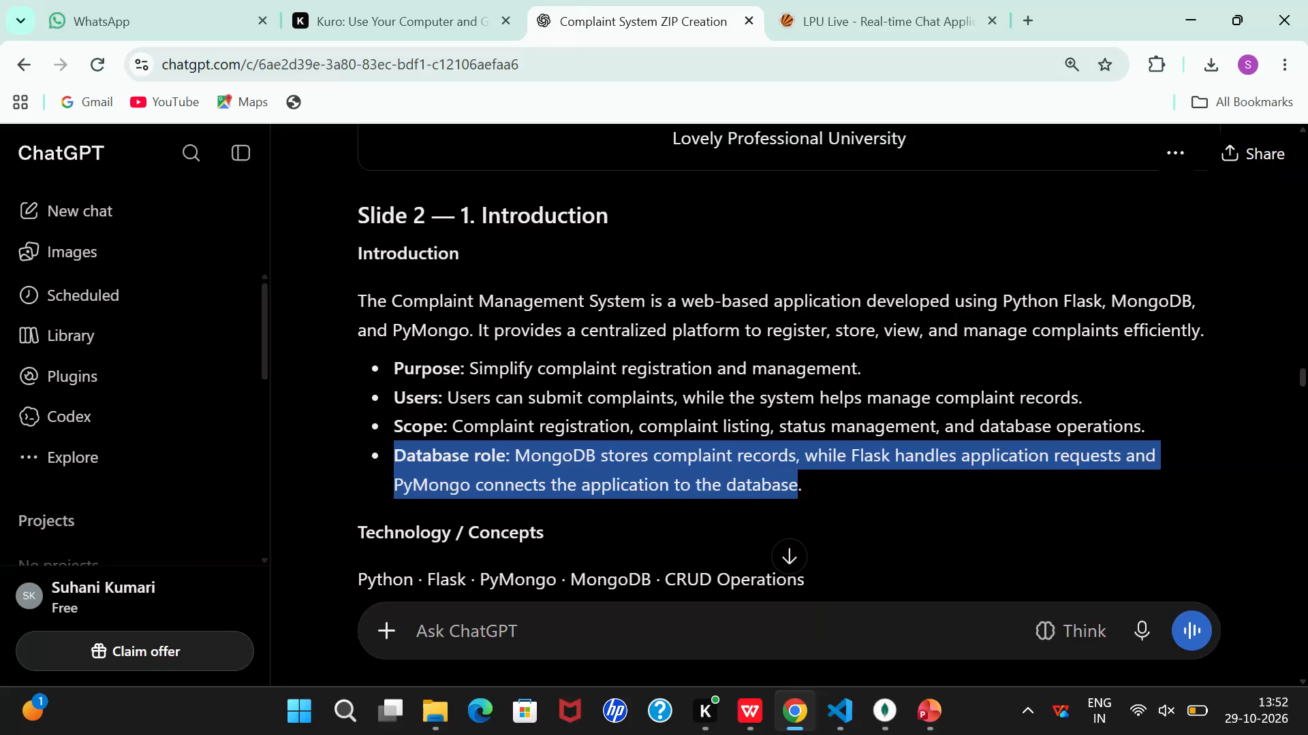
Copy the Database role bullet from ChatGPT's Slide 2 Introduction into the empty bullet below Scope in PowerPoint.
key("ctrl+c")
left_click(923, 710)
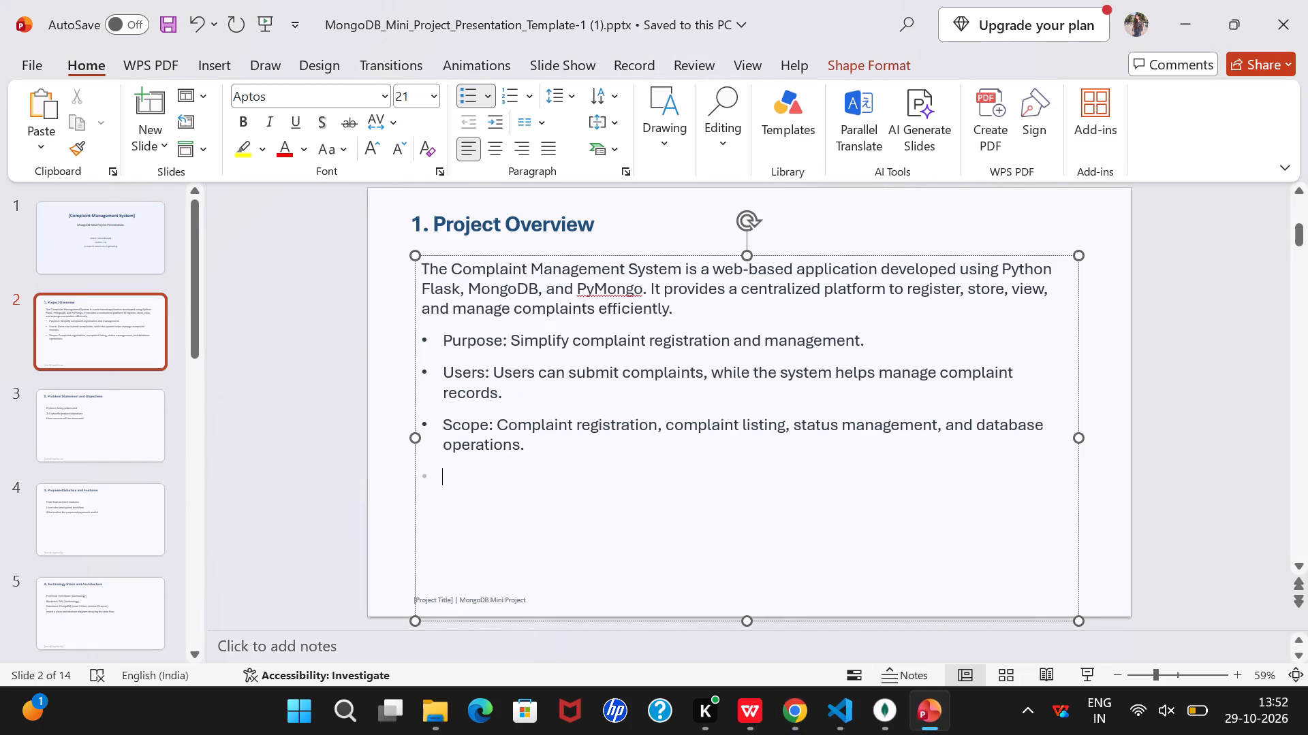
key("ctrl+v")
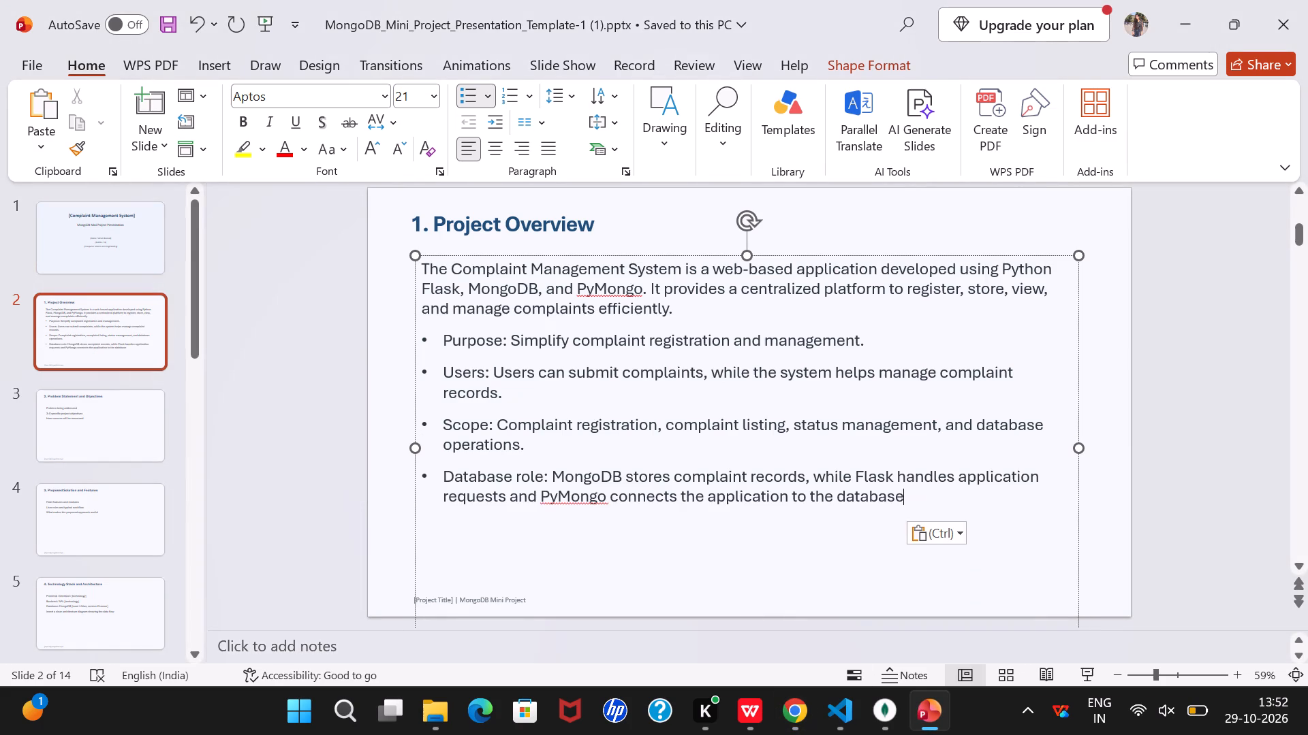
Set the font size of all the Project Overview body text, from the opening paragraph through Database role, to 16.
left_click_drag(424, 262, 979, 510)
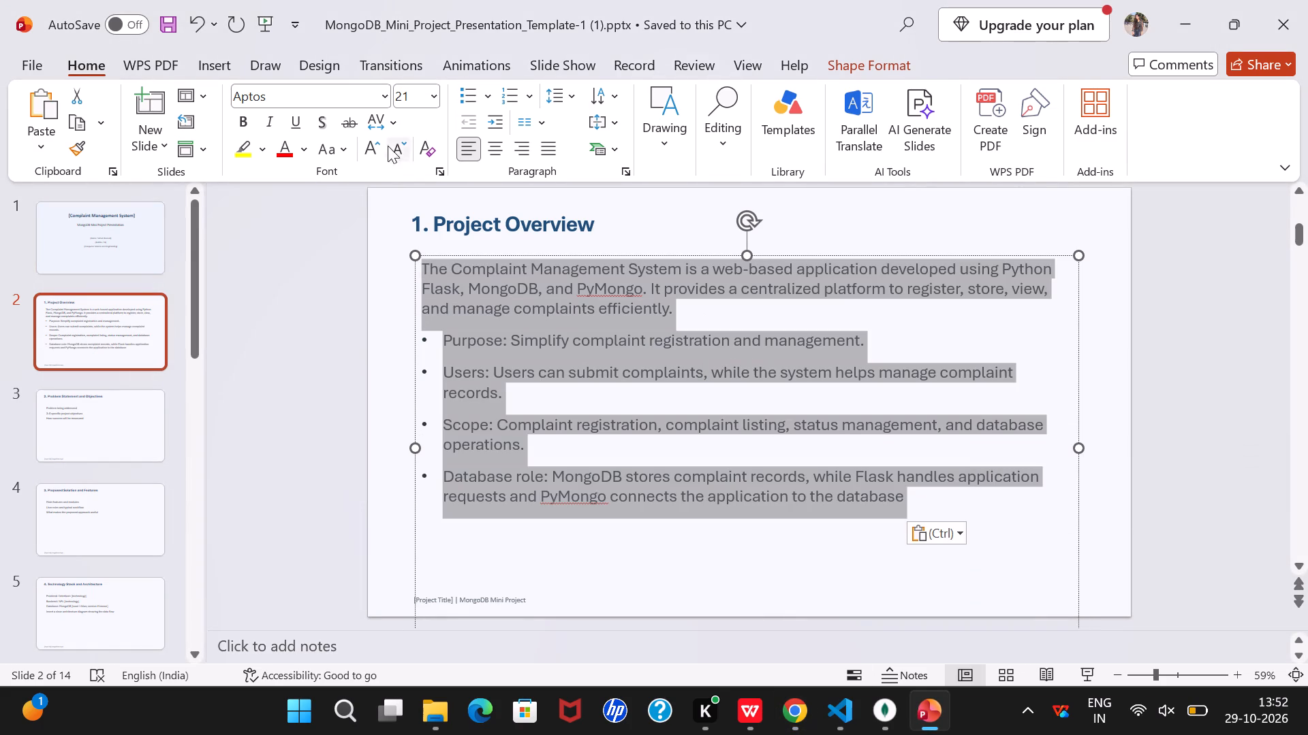
left_click(437, 94)
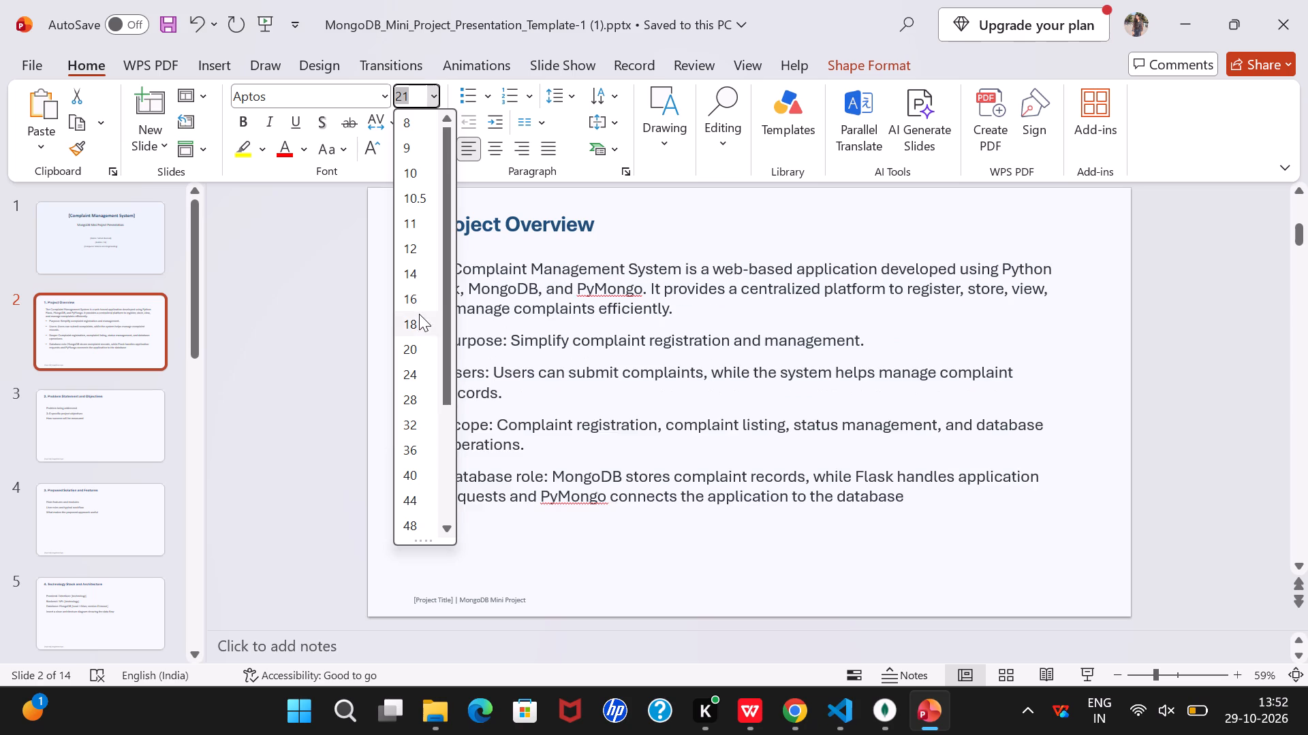
left_click(412, 296)
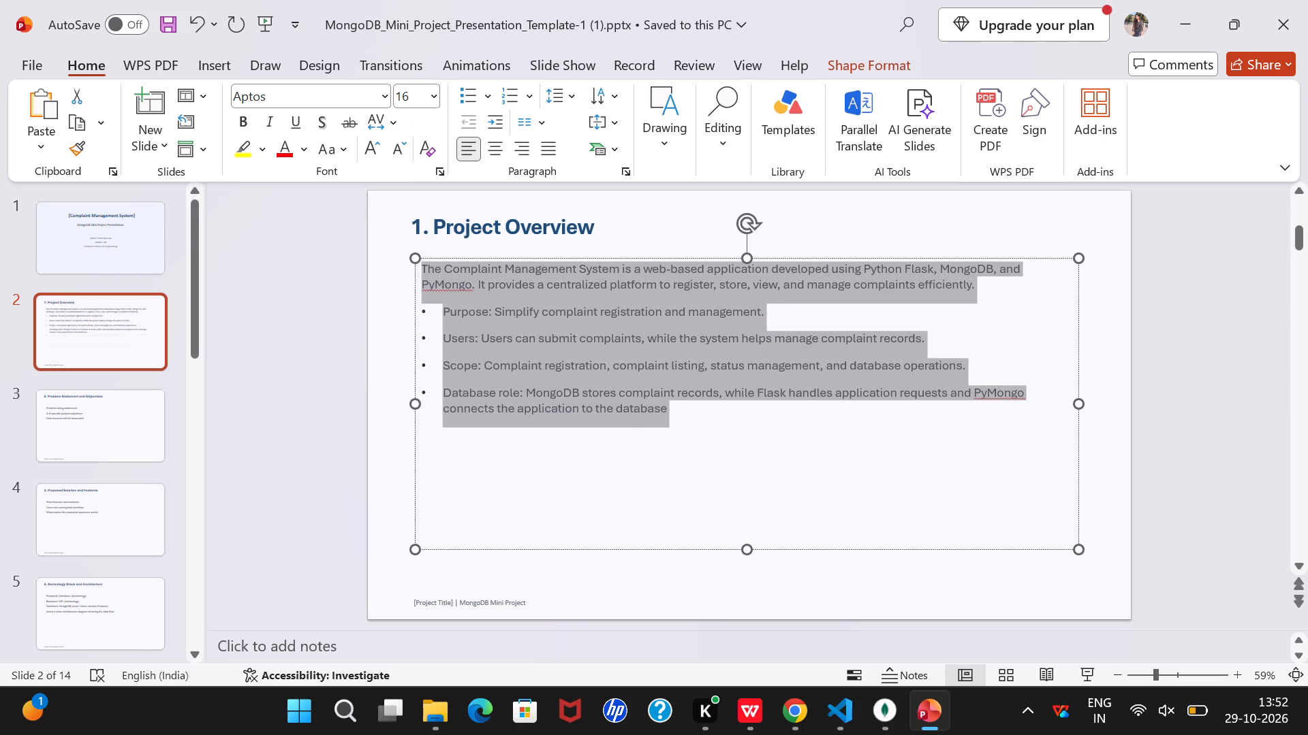
Add an empty line below the Database role bullet and another between the opening paragraph and the Purpose bullet.
left_click(672, 422)
key("Return")
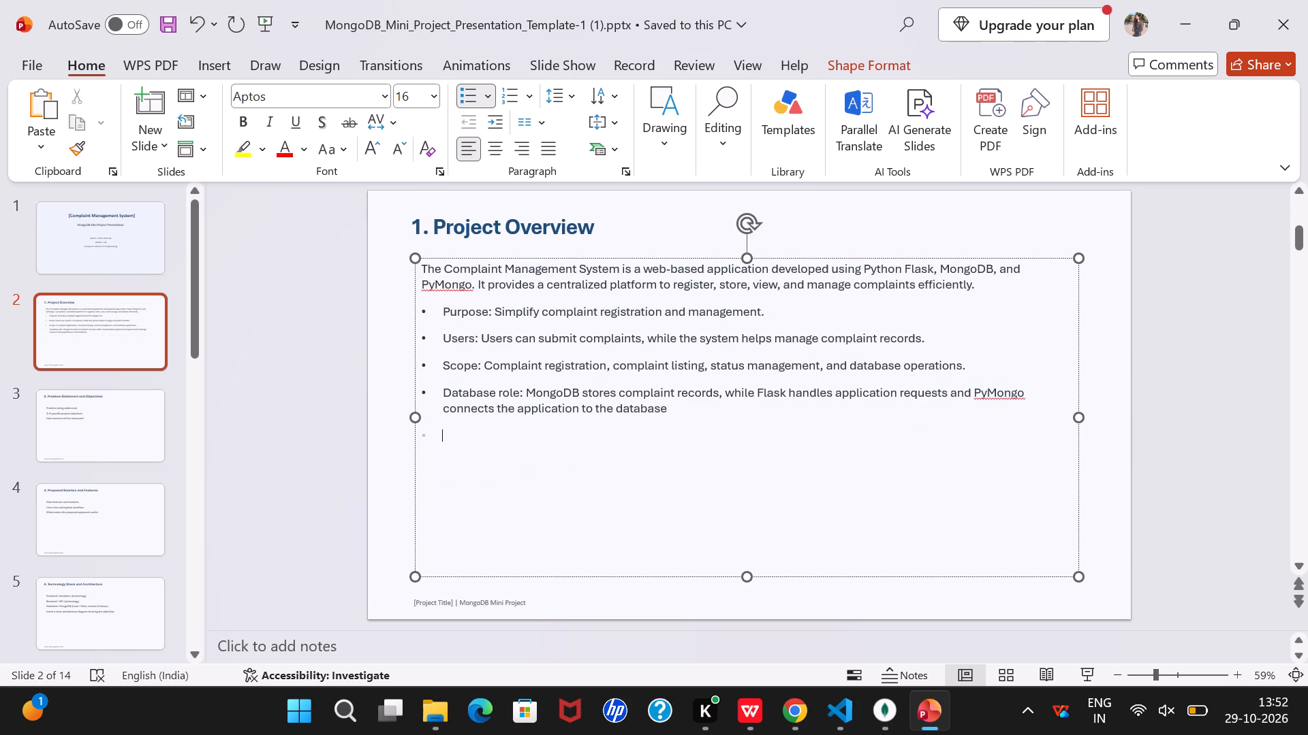
left_click(988, 291)
key("Return")
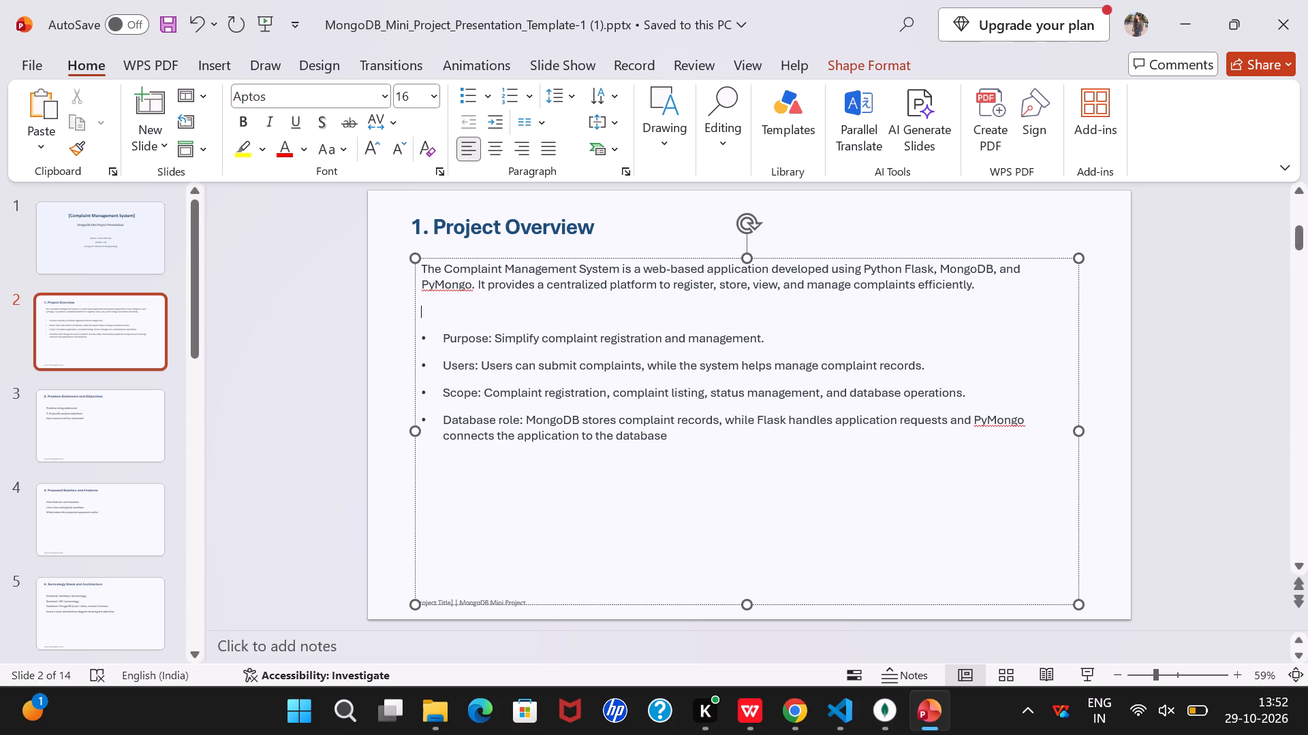
End the Database role bullet with a full stop and start an unbulleted empty line with a gap beneath it.
left_click(733, 448)
key("period")
key("Return")
key("Return")
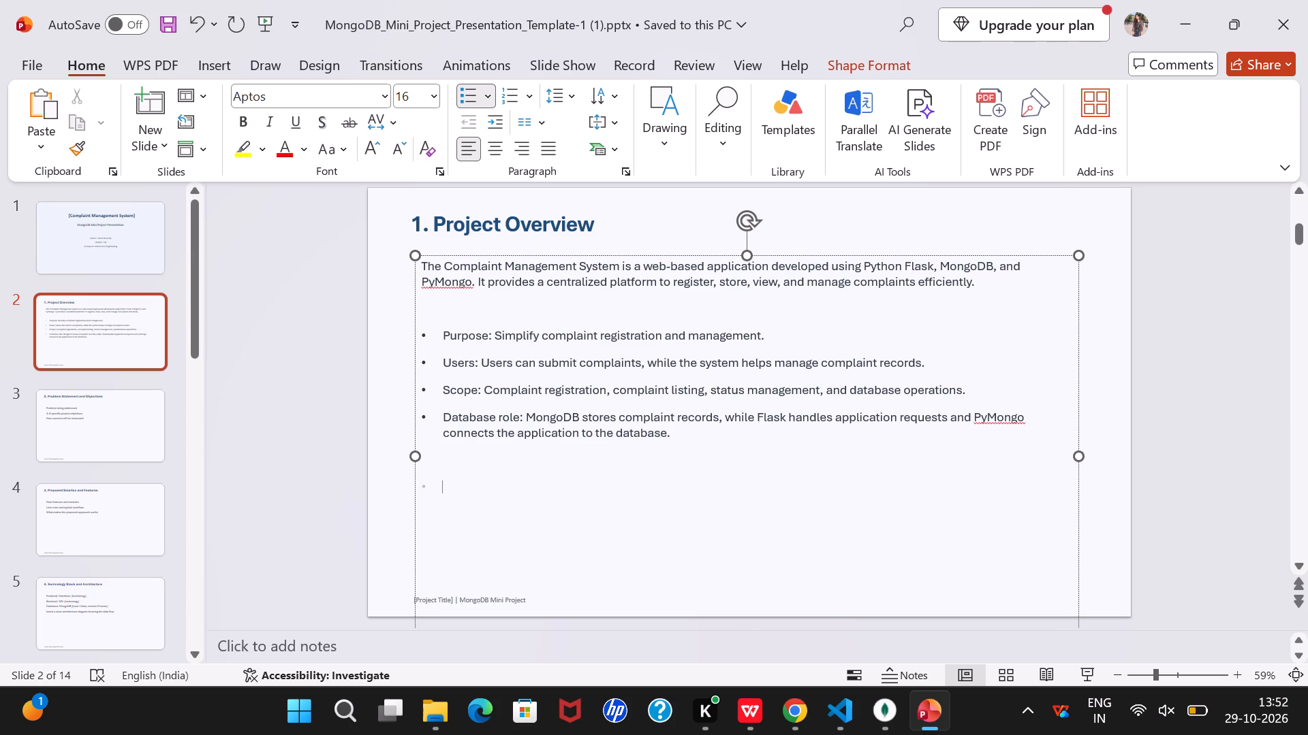
key("BackSpace")
key("BackSpace")
key("Return")
Copy the Technology / Concepts heading and its technology line from ChatGPT's Slide 2 to the unbulleted line below Database role in PowerPoint.
left_click(798, 720)
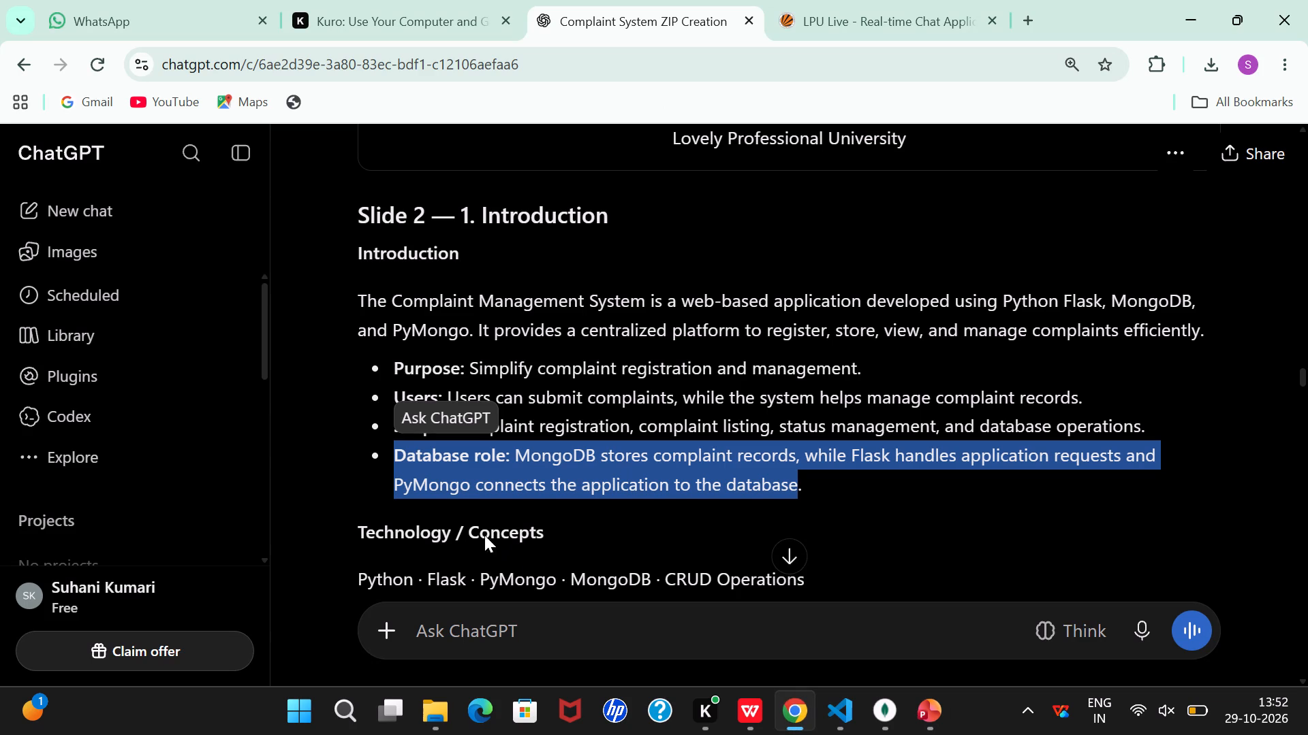
left_click(448, 495)
scroll(448, 495, "down", 1)
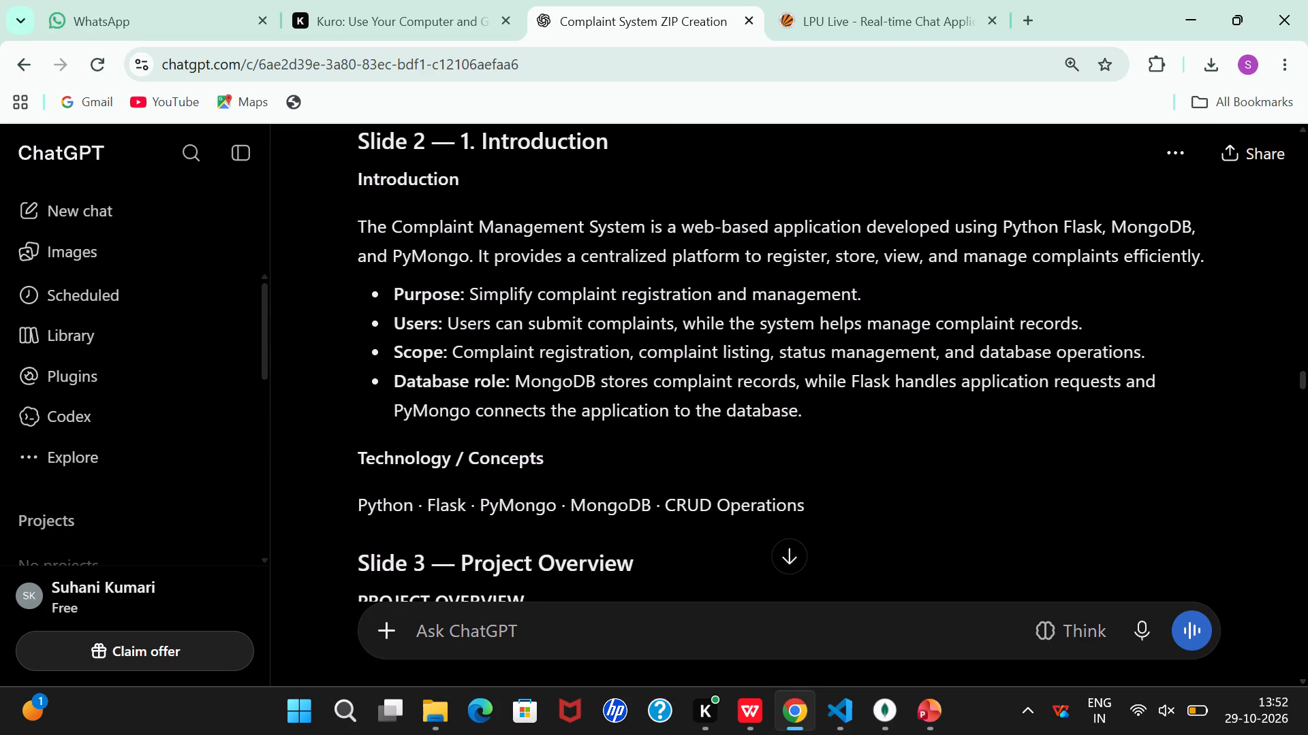
left_click_drag(358, 457, 837, 486)
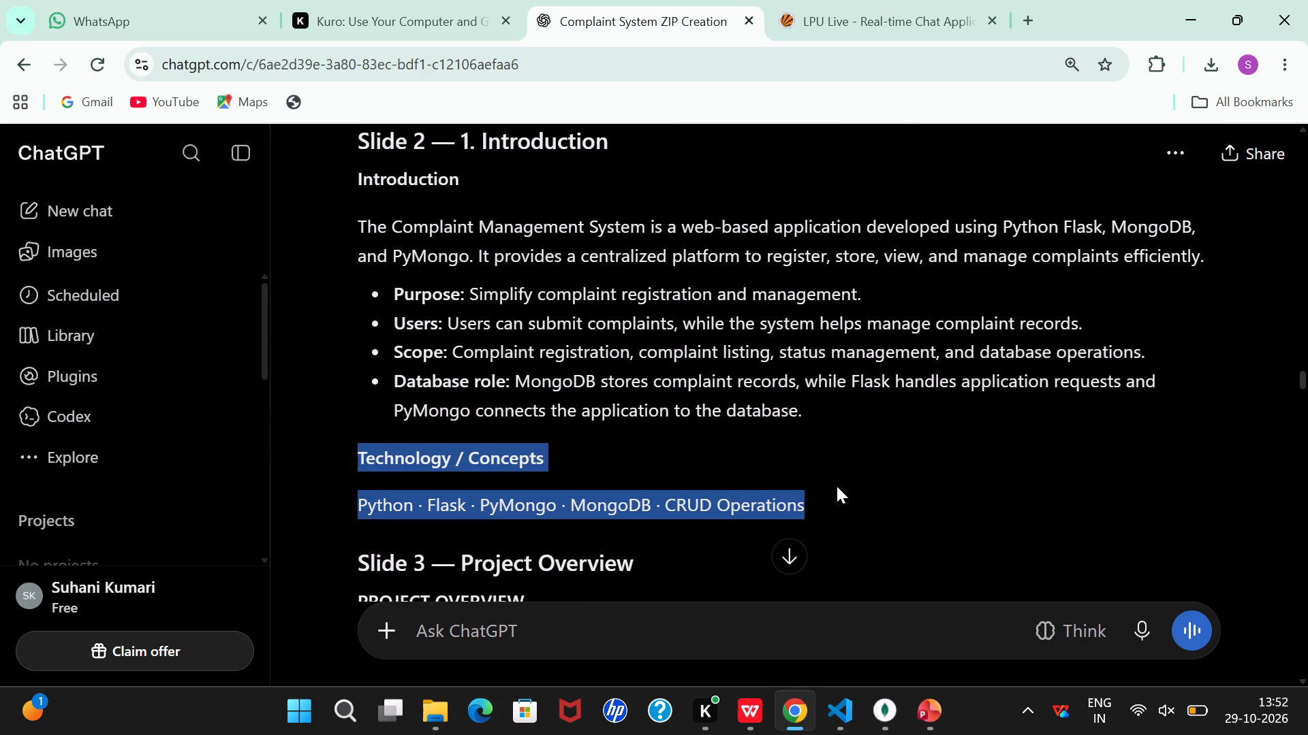
key("ctrl+c")
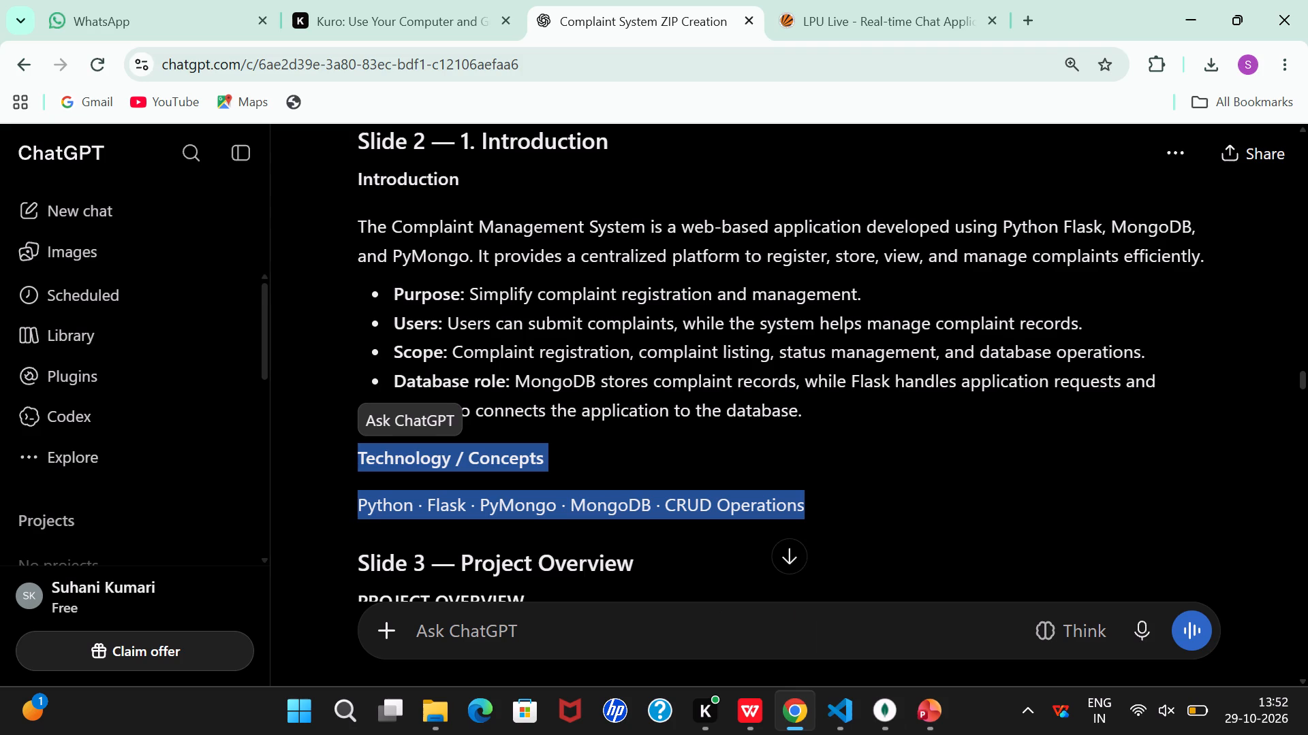
left_click(929, 715)
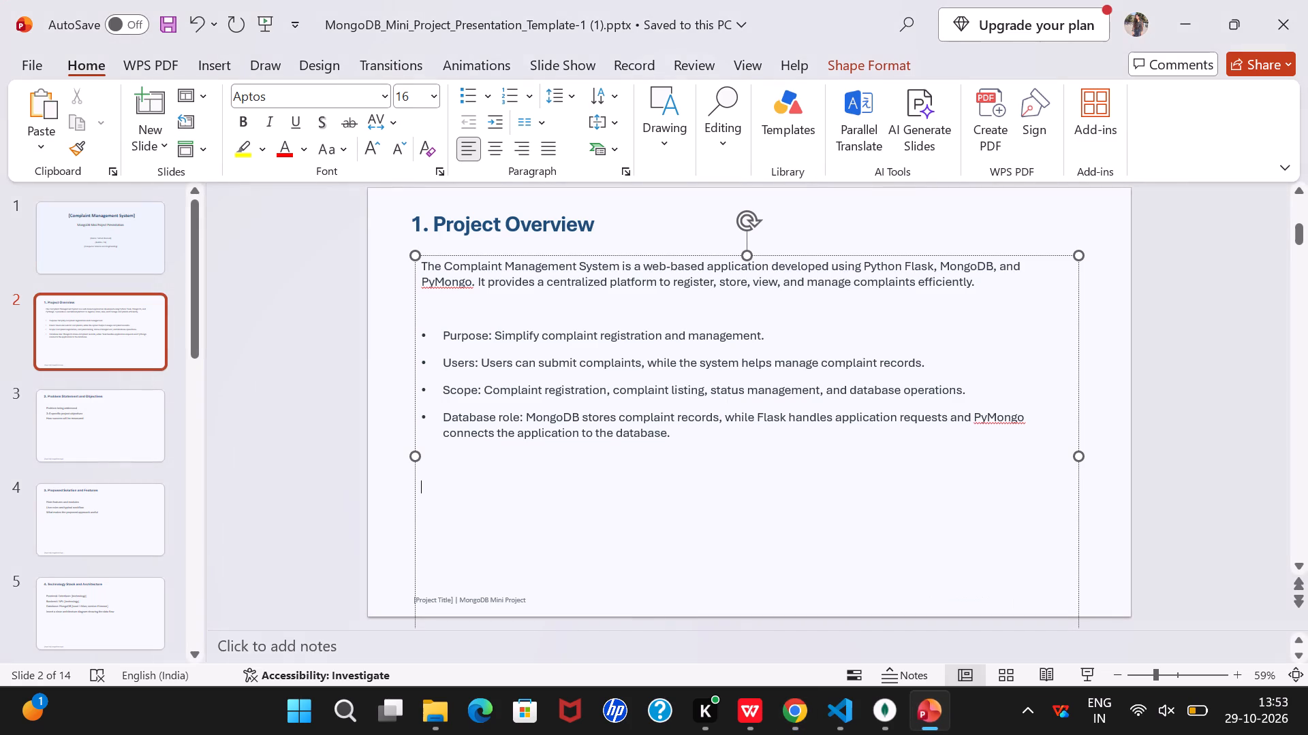
key("ctrl+v")
Insert a line break after the Technology / Concepts heading to separate it from the technology line, and deselect the text.
left_click(558, 479)
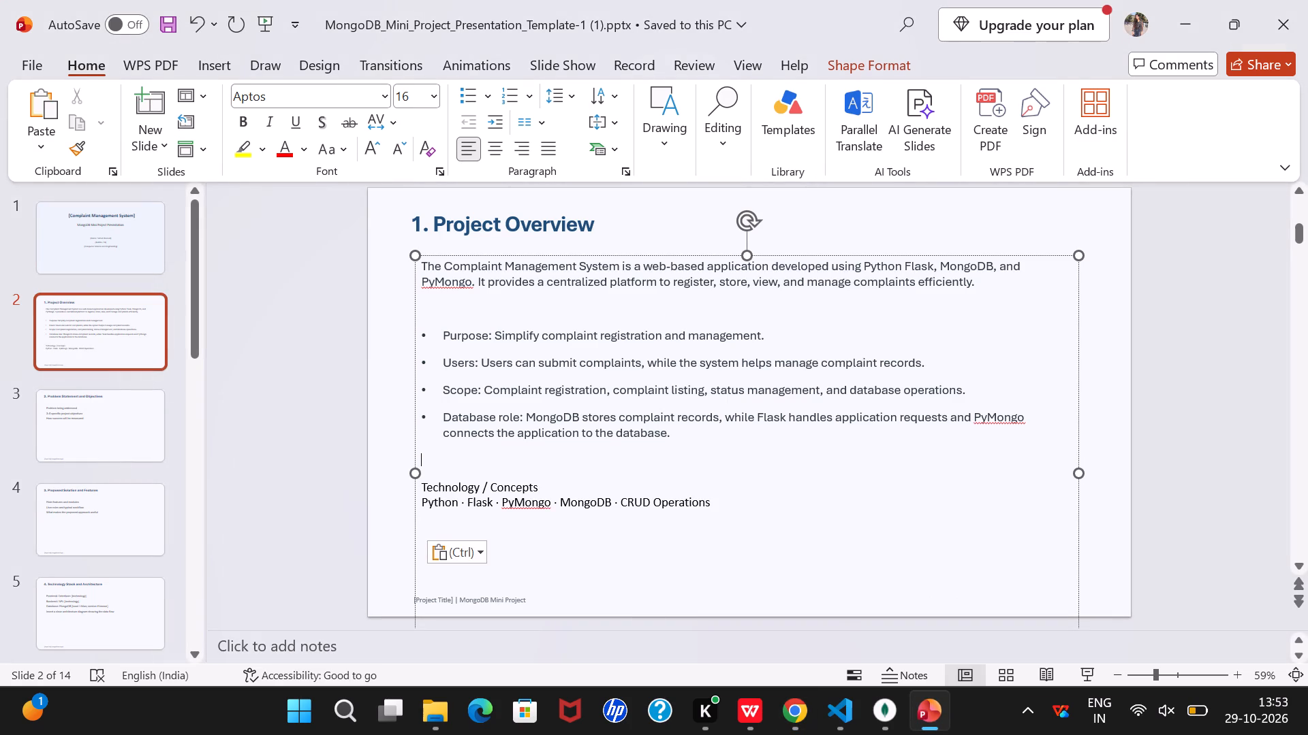
left_click(540, 487)
key("Return")
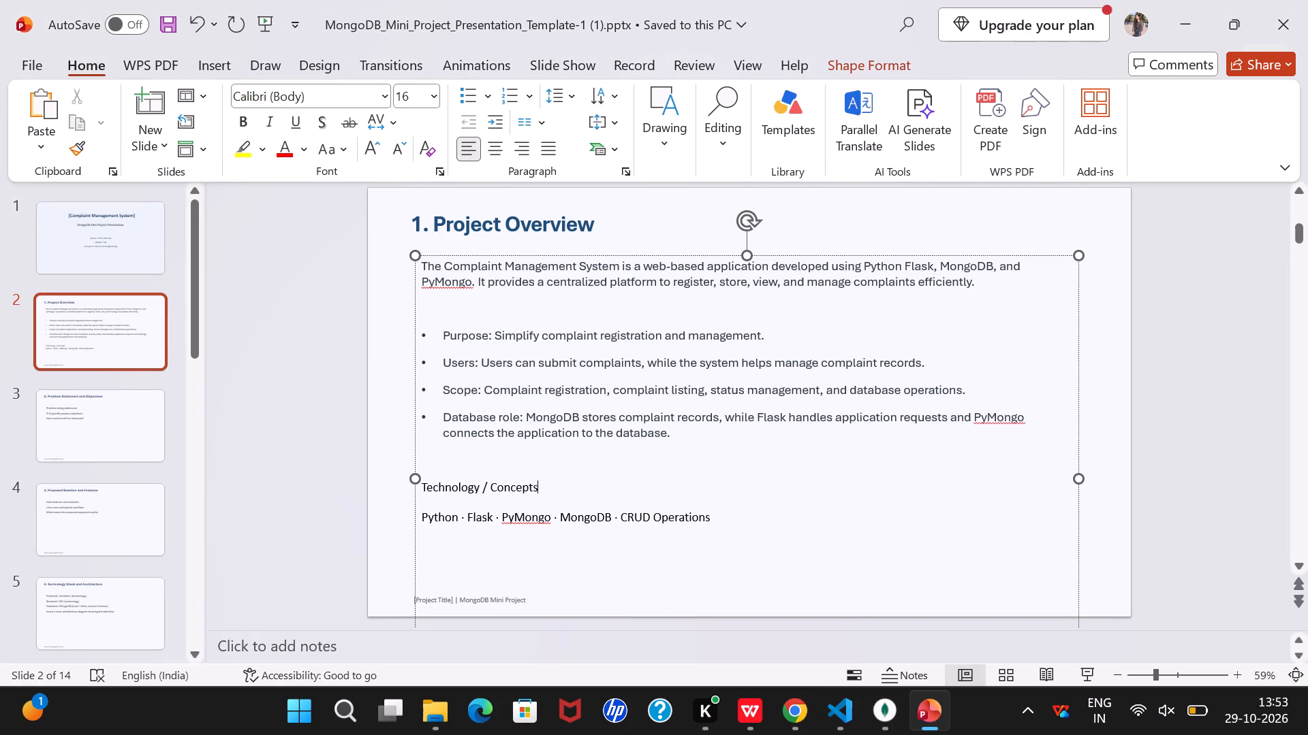
scroll(488, 489, "down", 1)
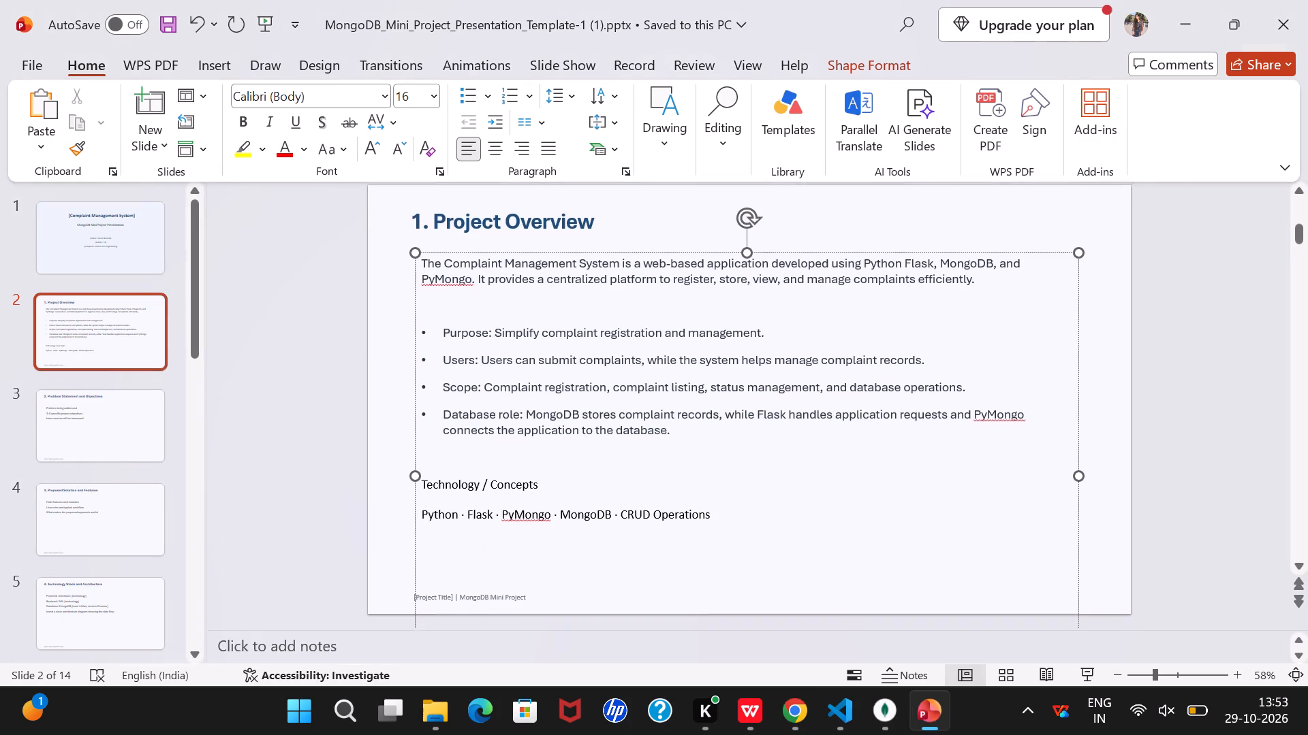
scroll(488, 489, "down", 1)
left_click(332, 490)
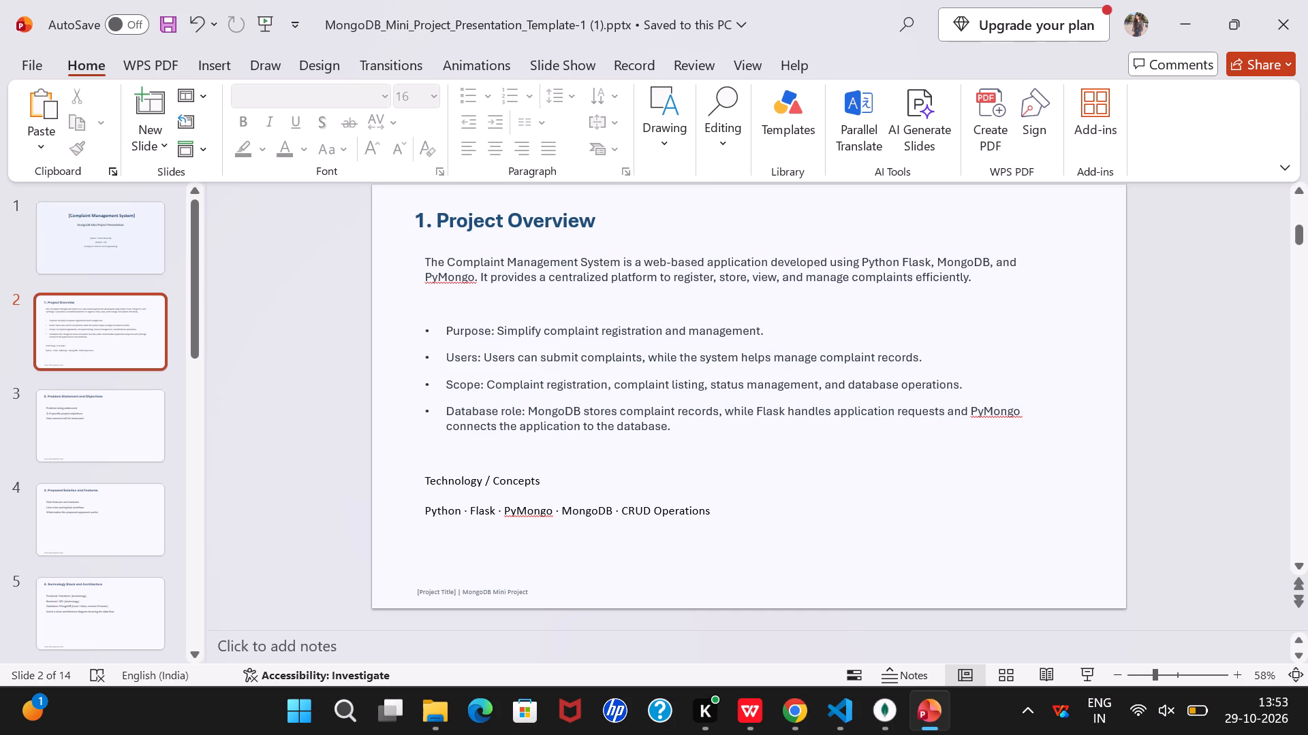
Have the spelling checker ignore every occurrence of PyMongo.
left_click(441, 279)
left_click(441, 279)
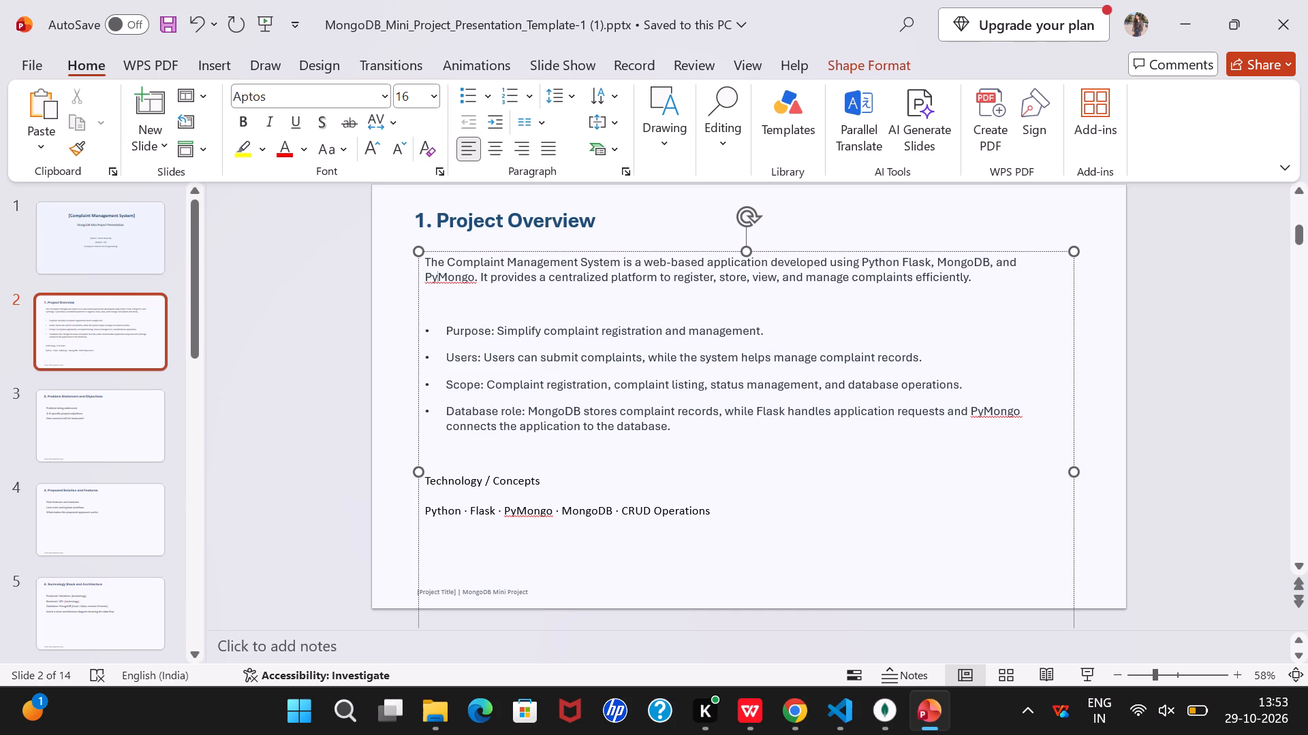
right_click(441, 279)
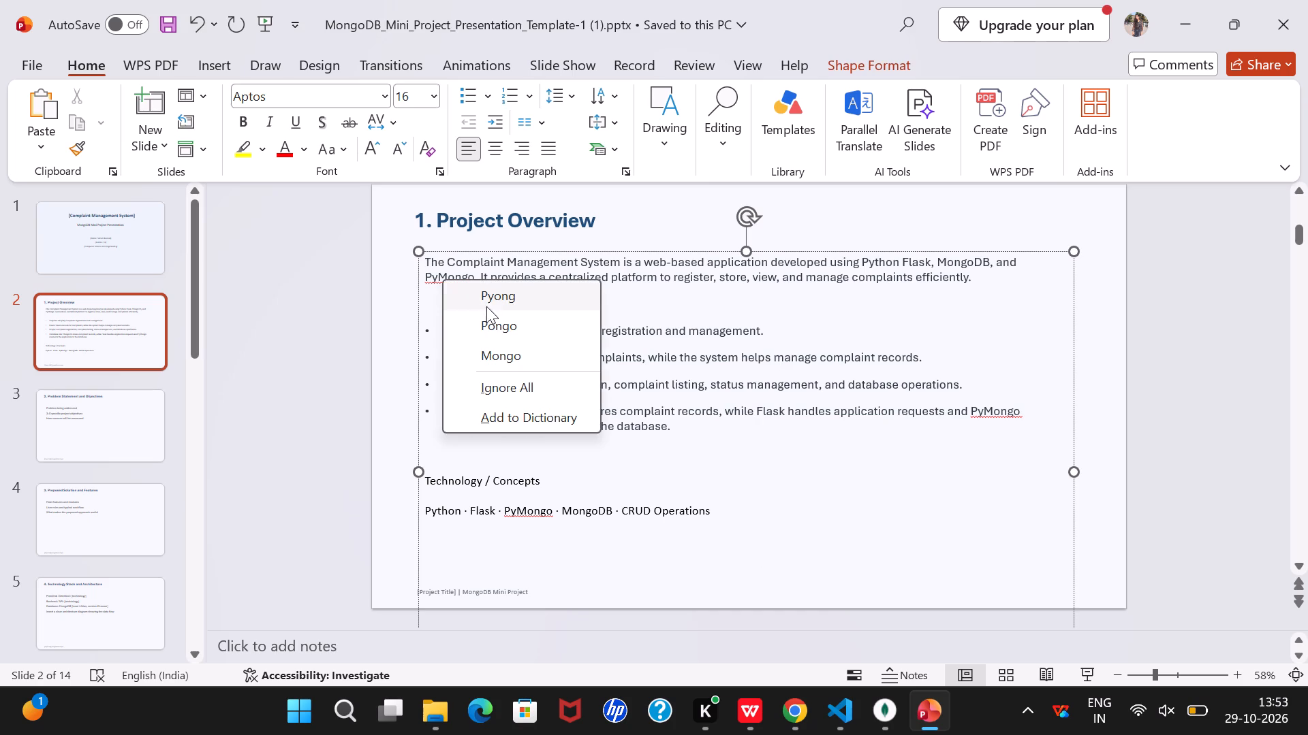
left_click(511, 383)
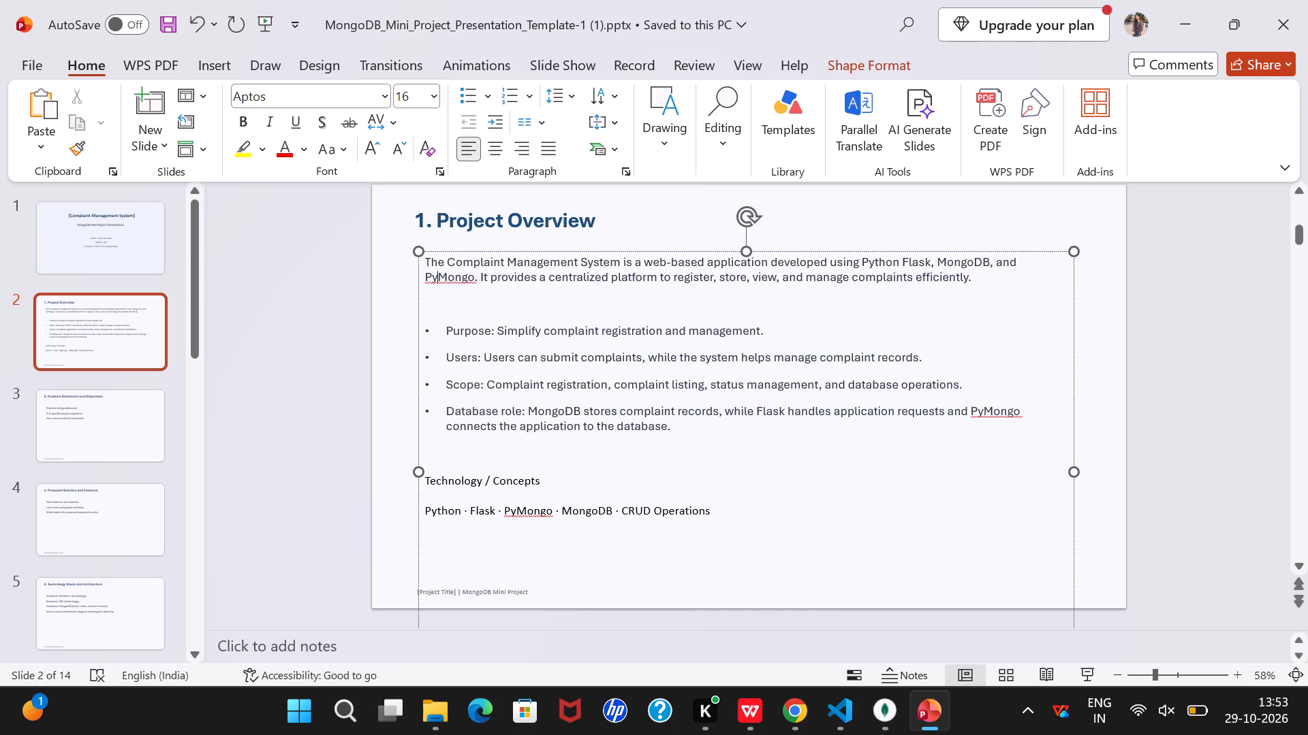
left_click(542, 531)
left_click(321, 515)
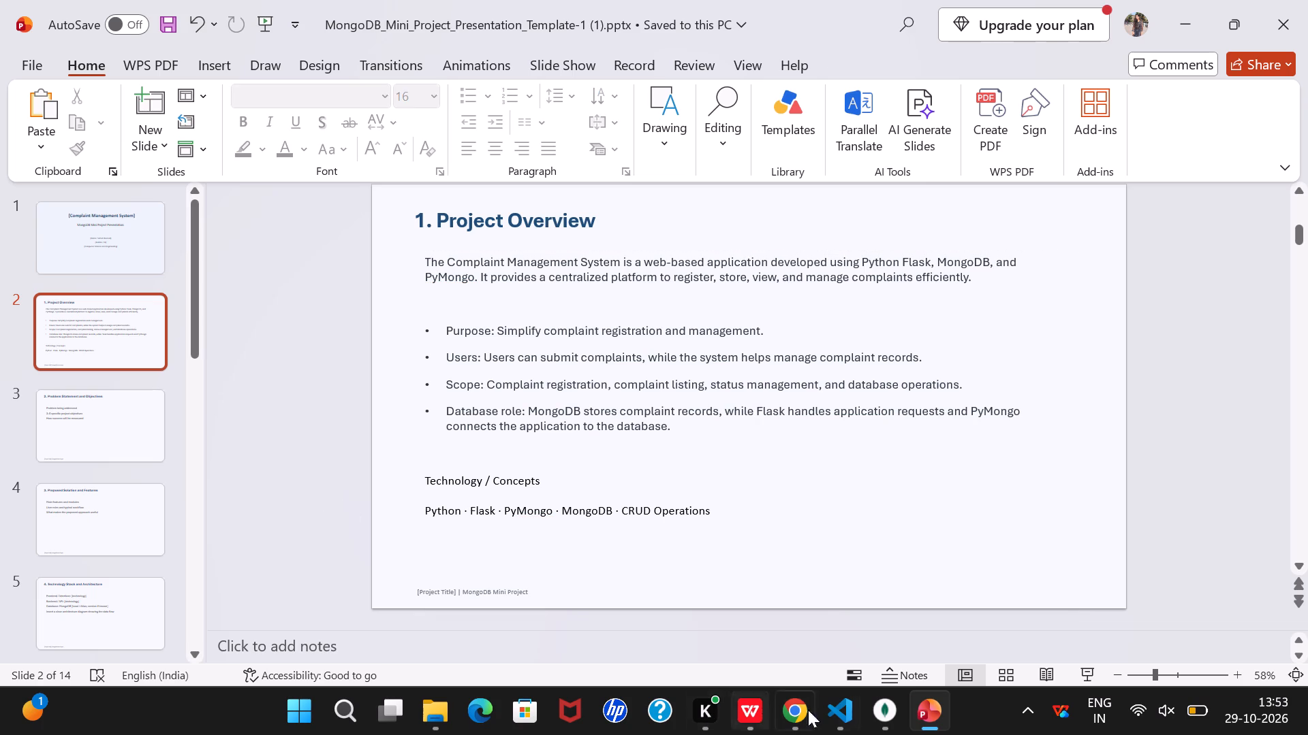
Check the slide 2 heading in Mongodb_ca.pptx in WPS Office and retitle PowerPoint's slide 2 as "1. INTRODUCTION".
left_click(749, 713)
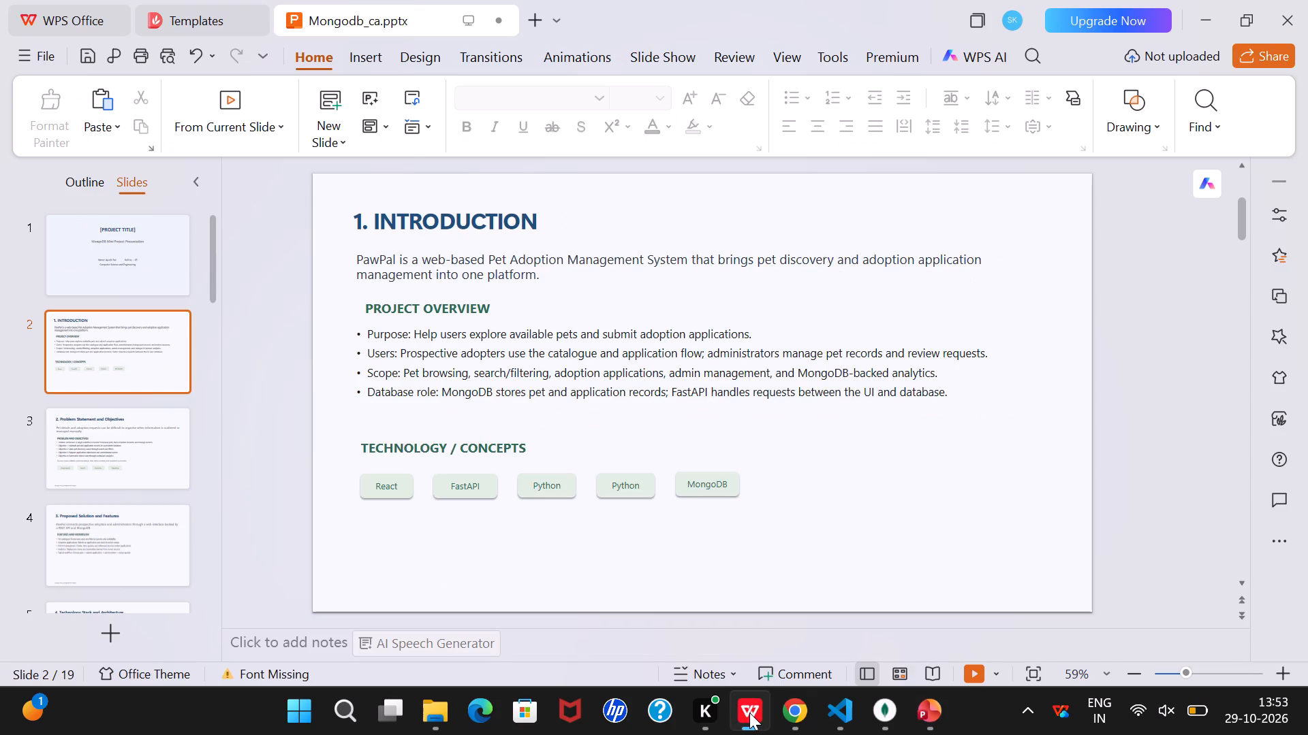
left_click(919, 721)
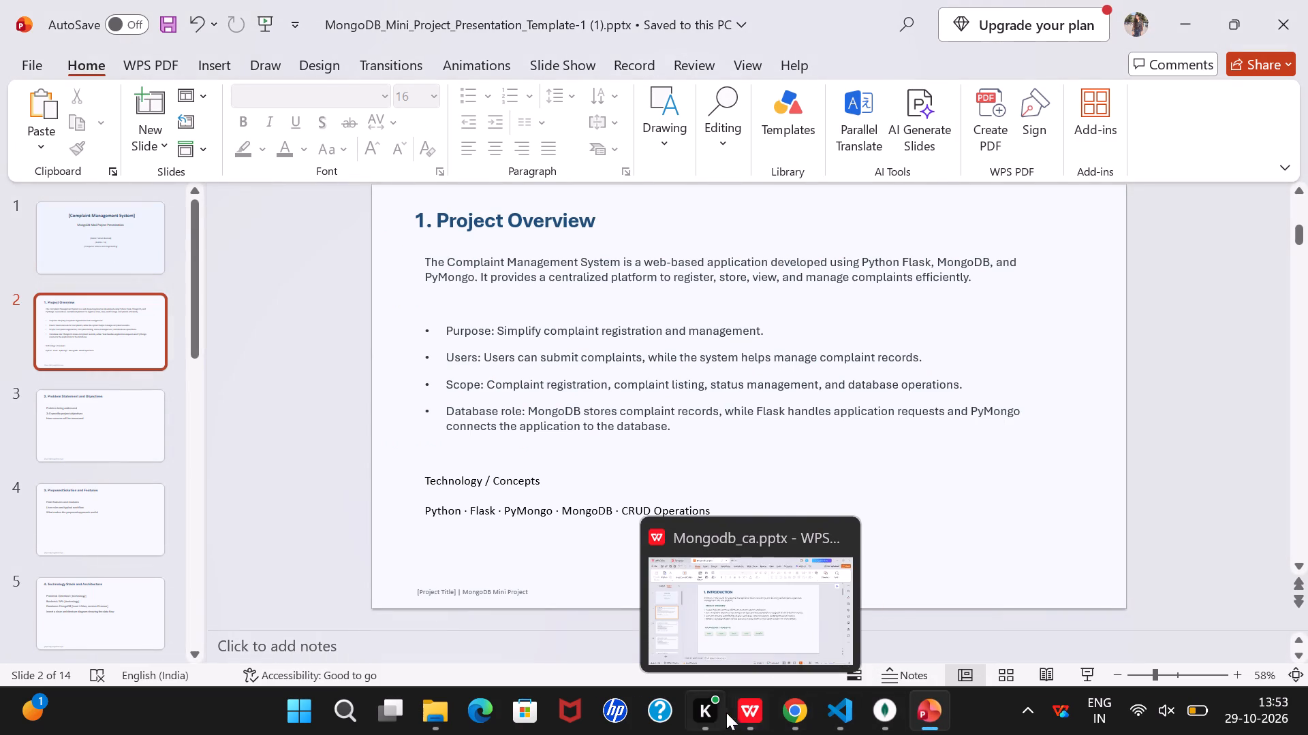
left_click(768, 713)
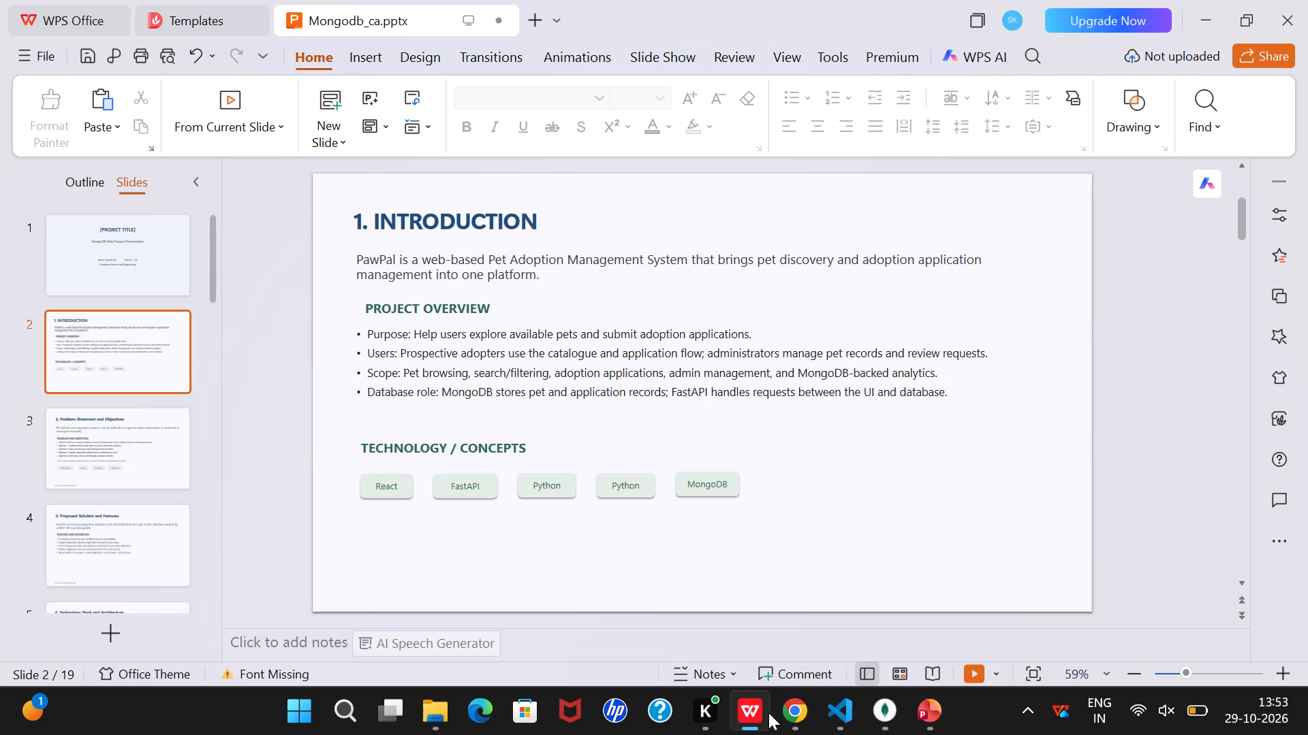
left_click(930, 715)
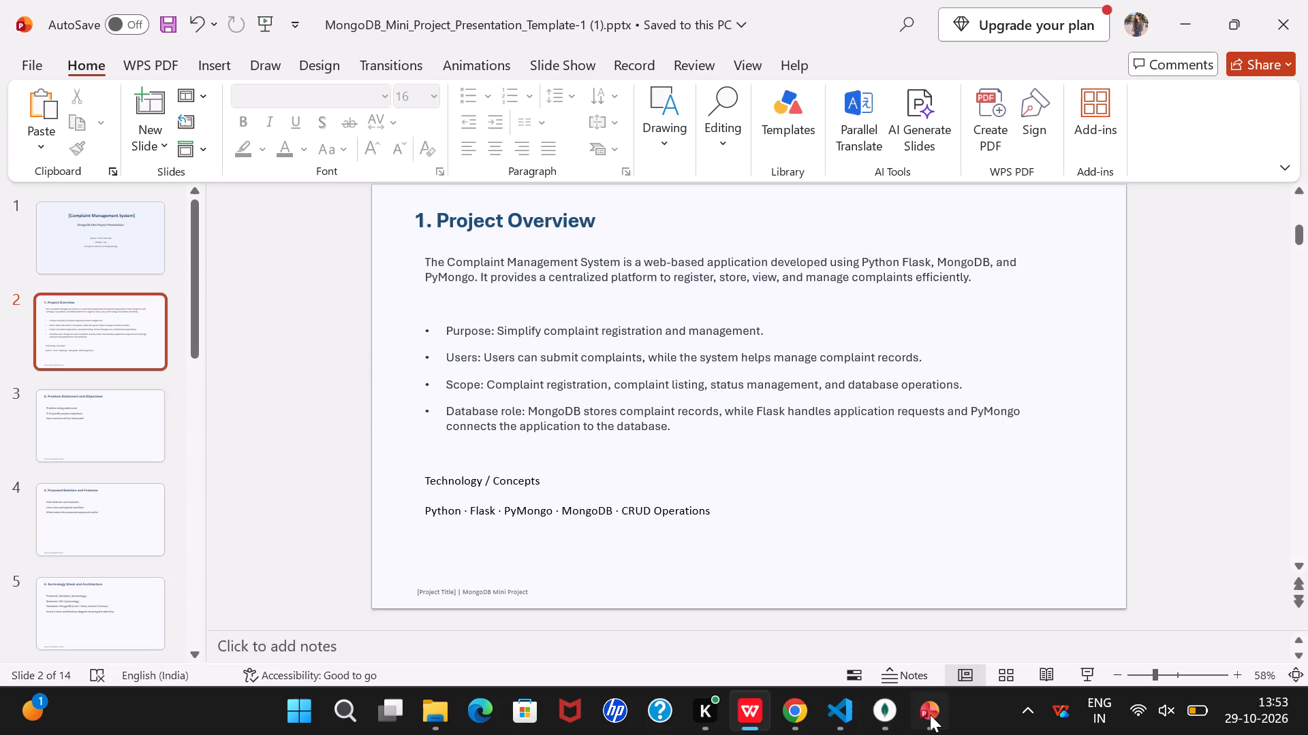
scroll(556, 267, "up", 1)
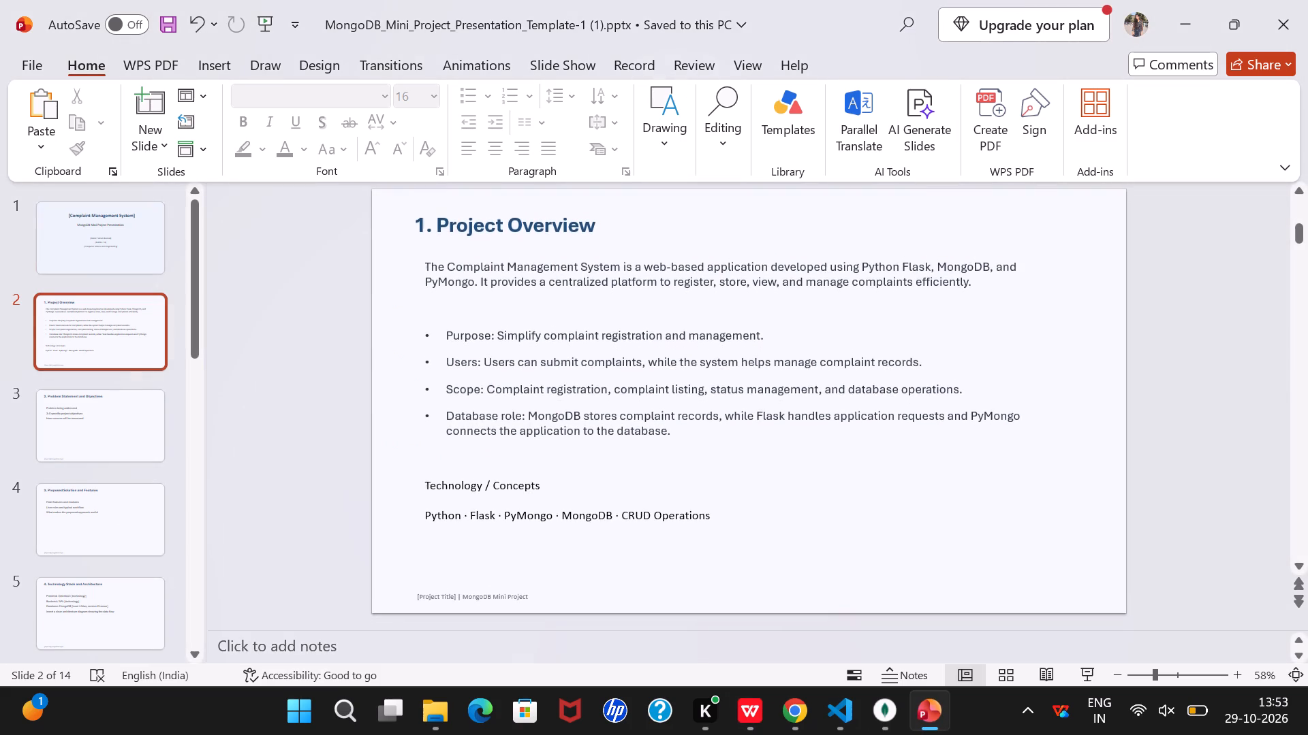
left_click(608, 230)
left_click(598, 223)
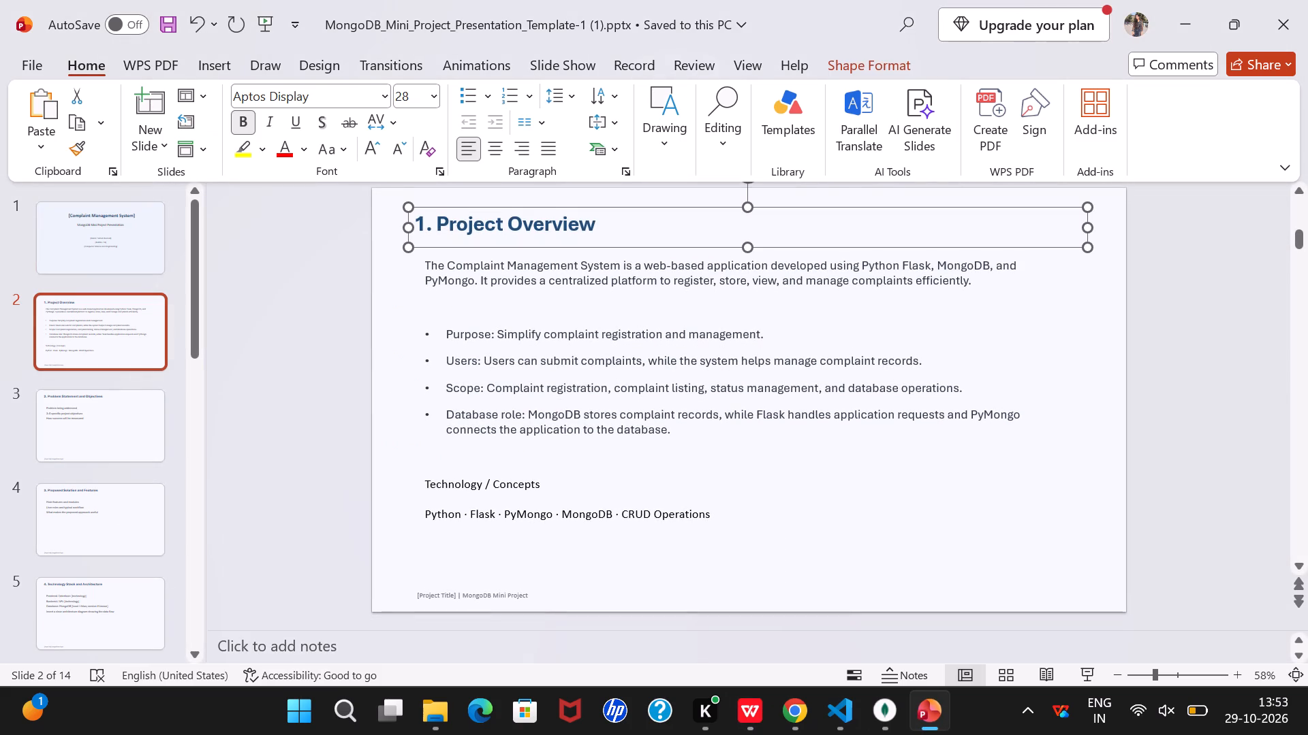
left_click(594, 225)
key("BackSpace")
key("BackSpace")
key("BackSpace")
key("BackSpace")
key("BackSpace")
key("BackSpace")
key("BackSpace")
key("BackSpace")
key("BackSpace")
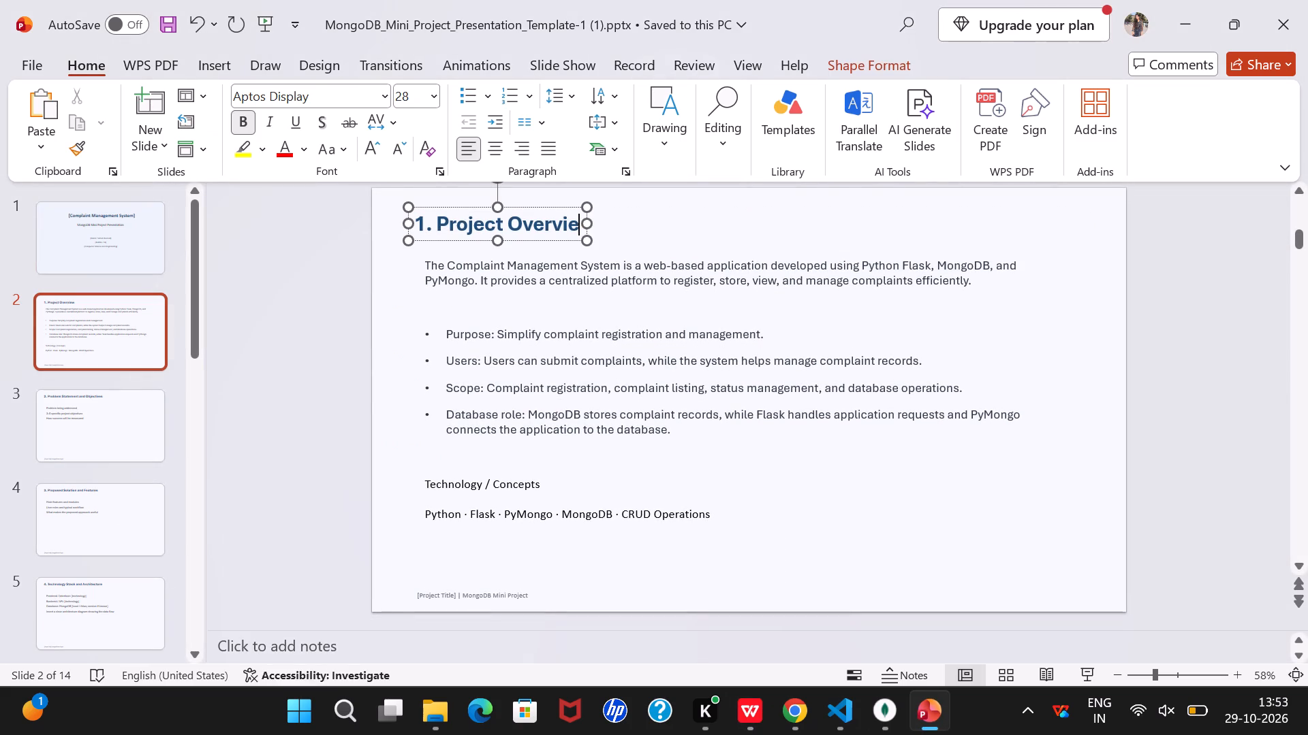
key("BackSpace")
key("BackSpace")
key("BackSpace")
key("BackSpace")
key("BackSpace")
key("BackSpace")
key("BackSpace")
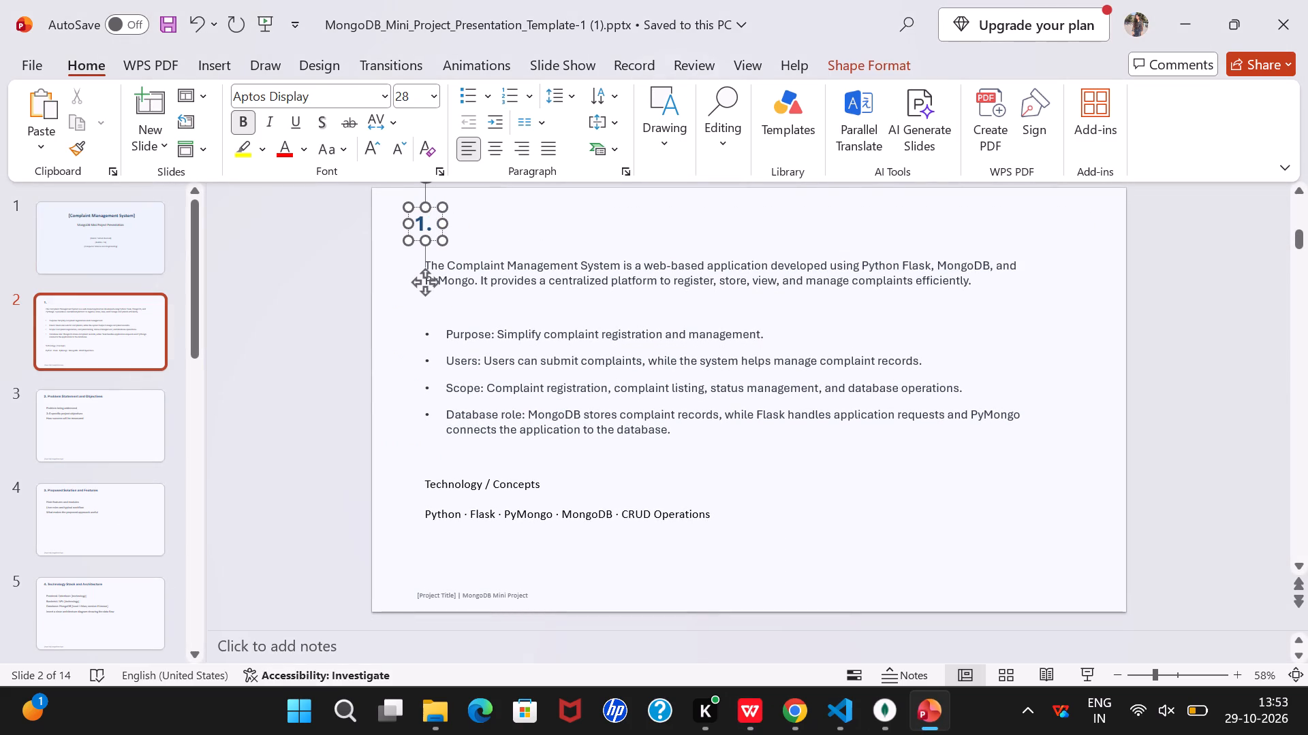
key("i")
key("n")
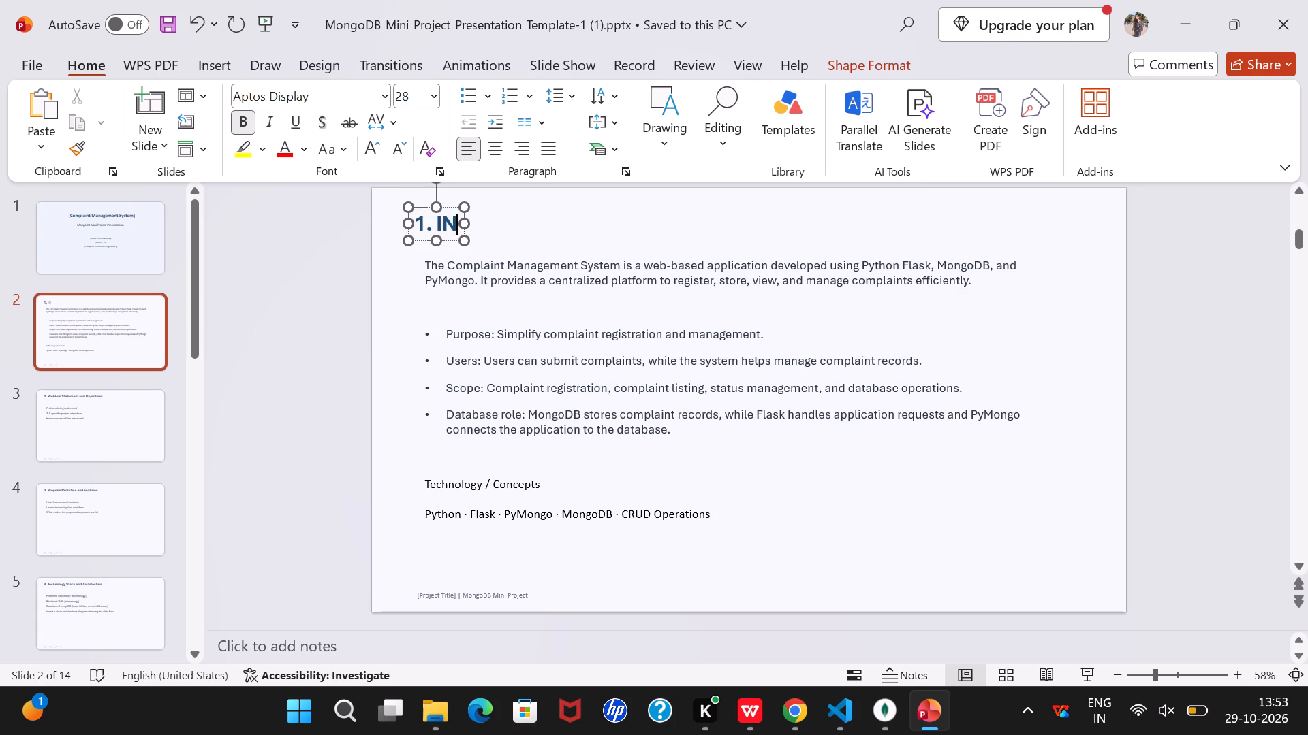
type("TRO")
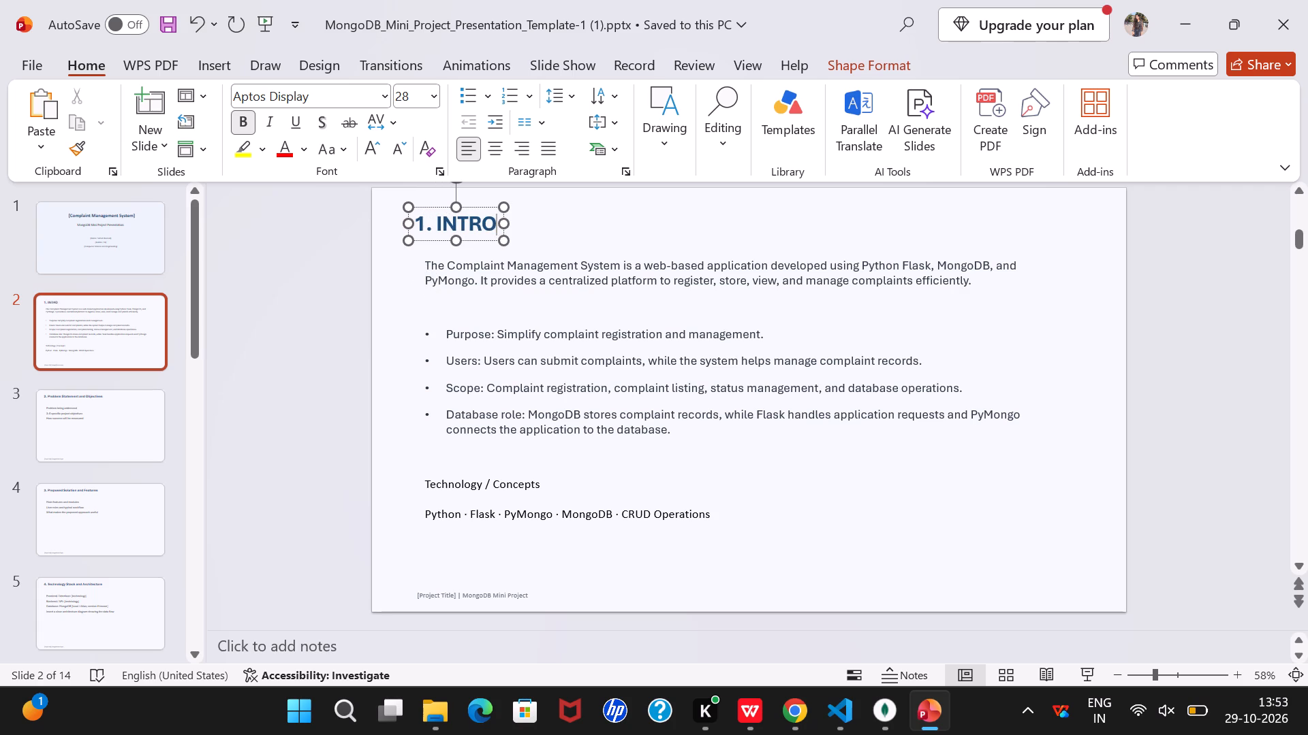
type("DUCTION")
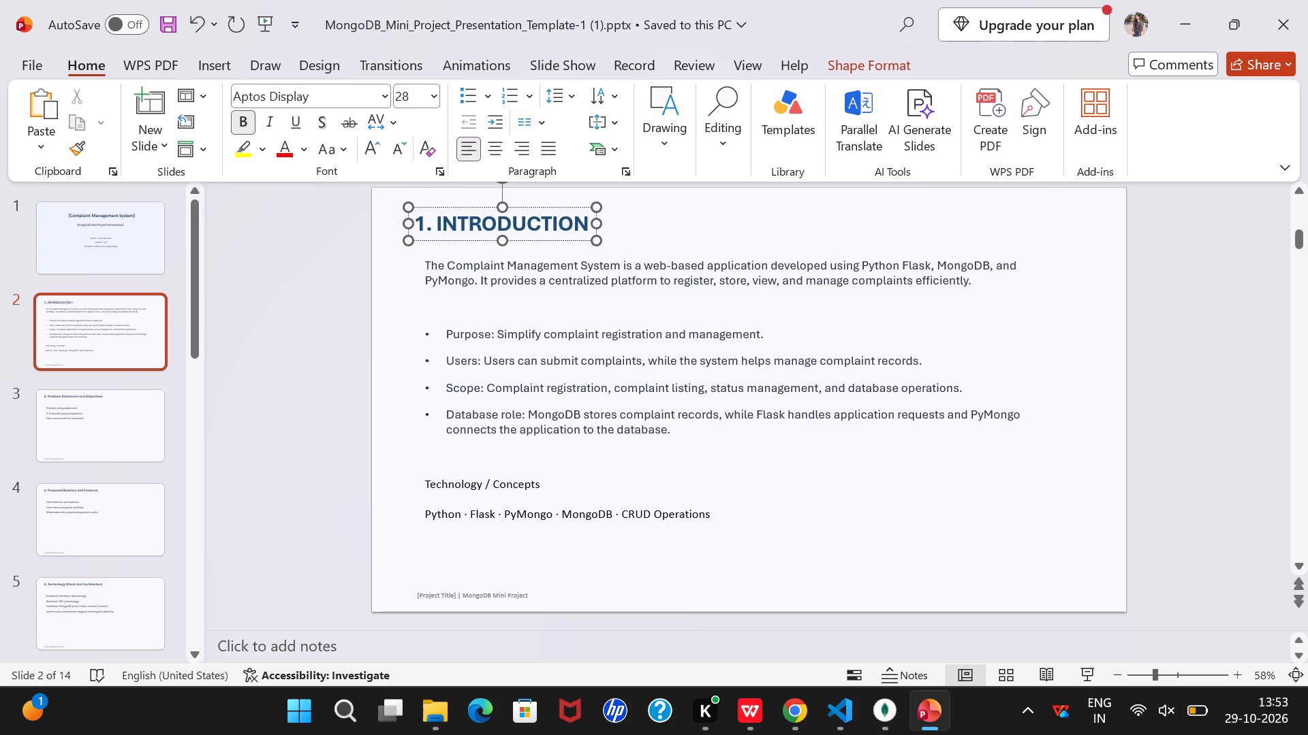
left_click(714, 404)
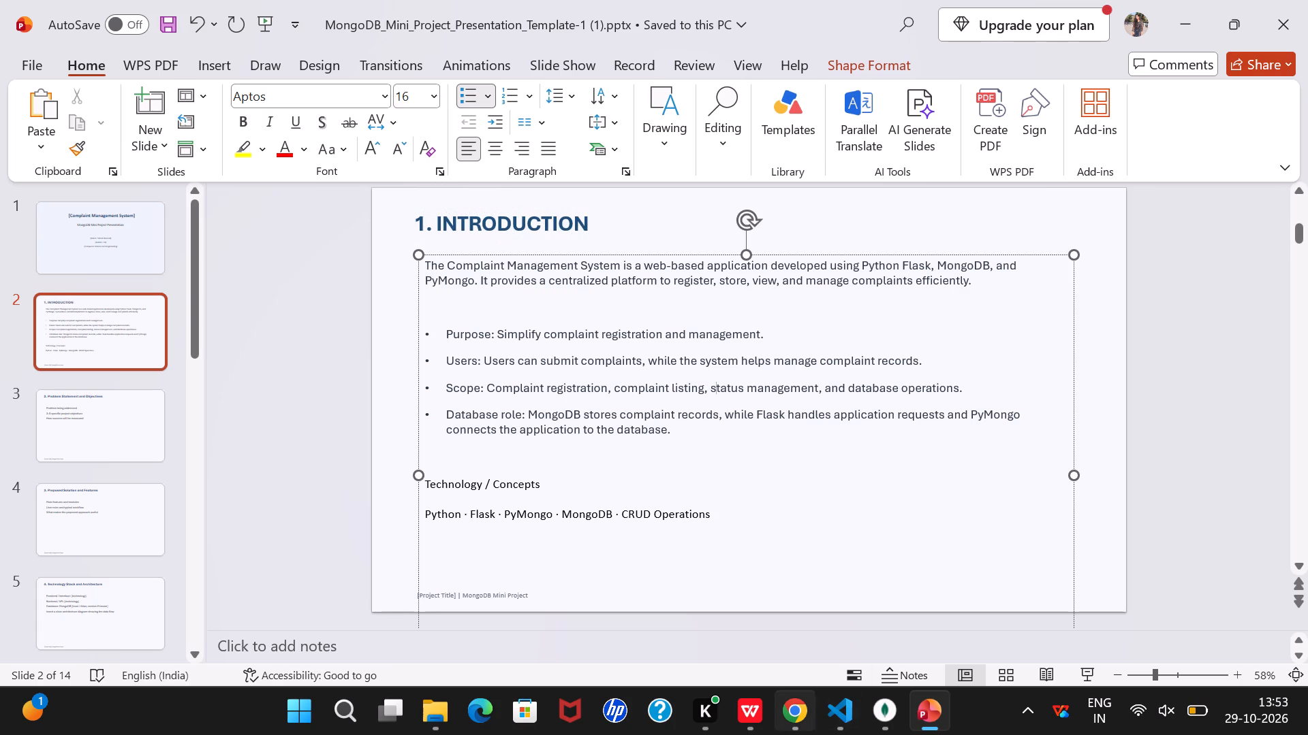
Copy the PROJECT OVERVIEW heading from Mongodb_ca.pptx in WPS Office to the empty line above the Purpose bullet in PowerPoint, without an extra line.
left_click(757, 716)
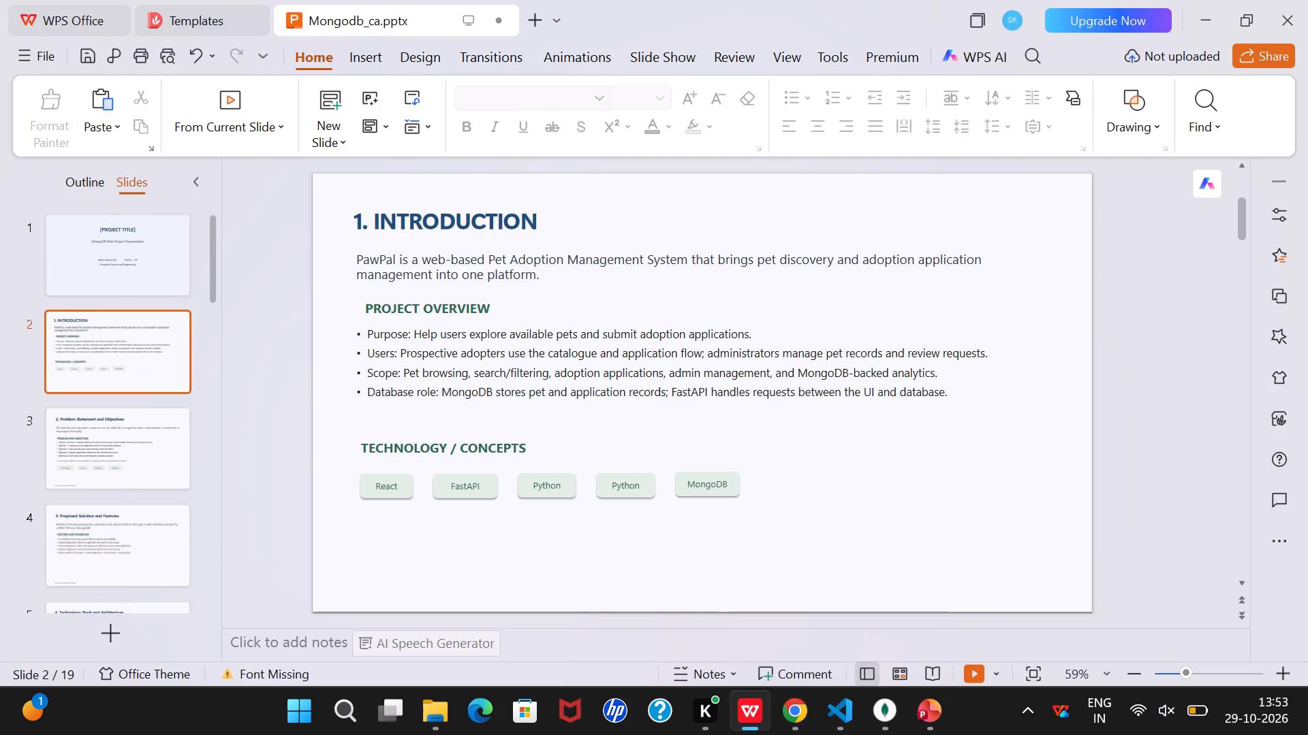
left_click(496, 309)
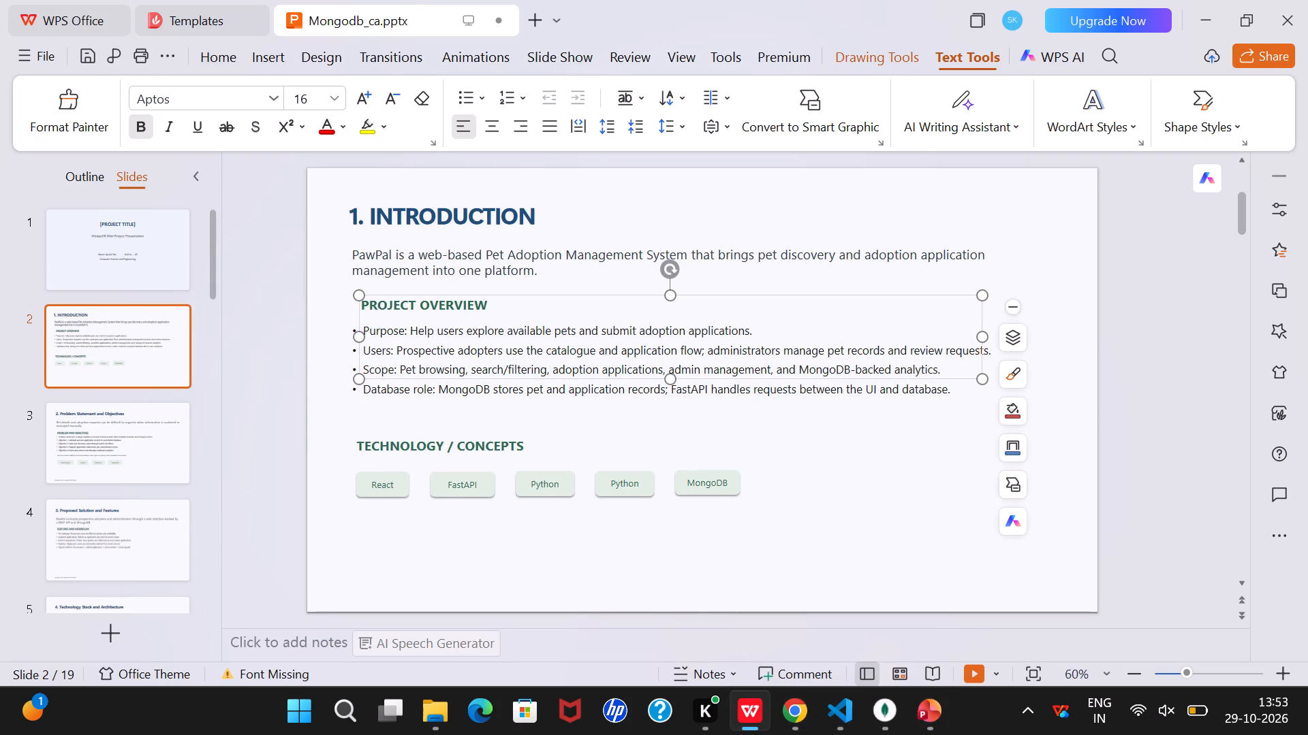
left_click_drag(487, 303, 357, 276)
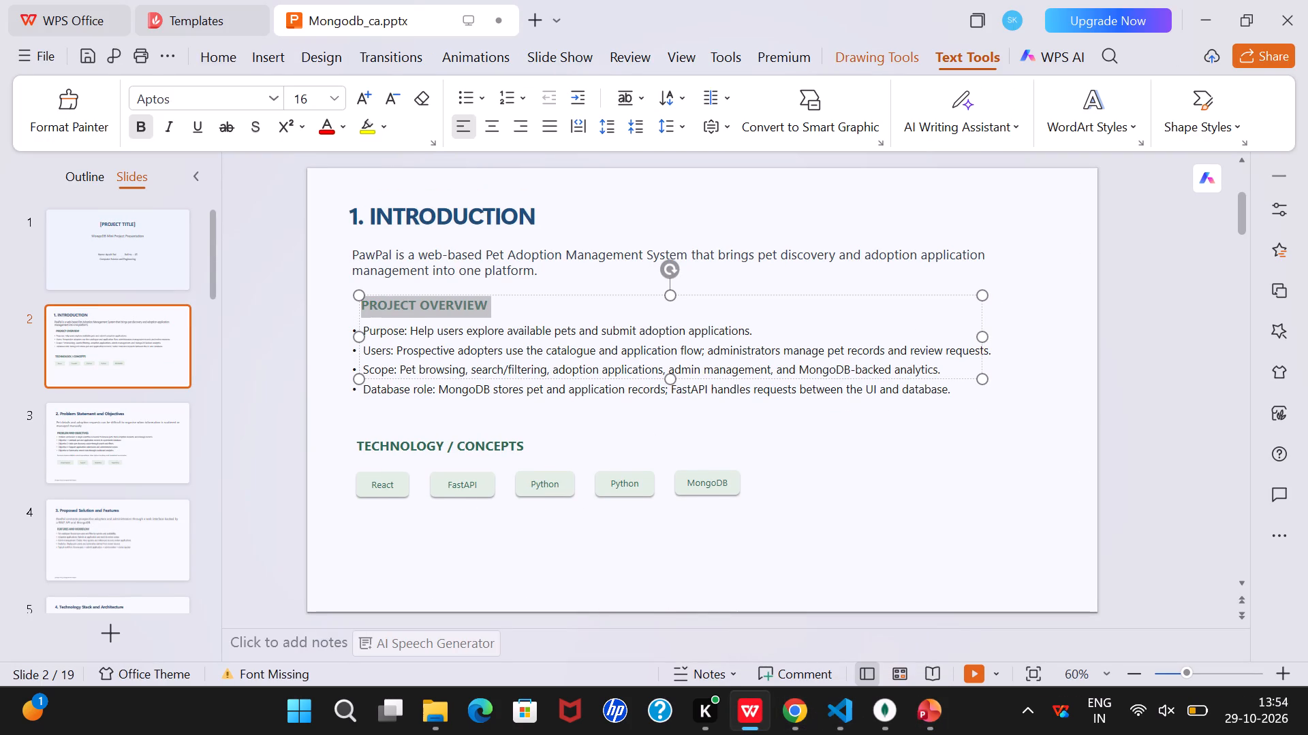
left_click_drag(357, 276, 357, 243)
key("ctrl+c")
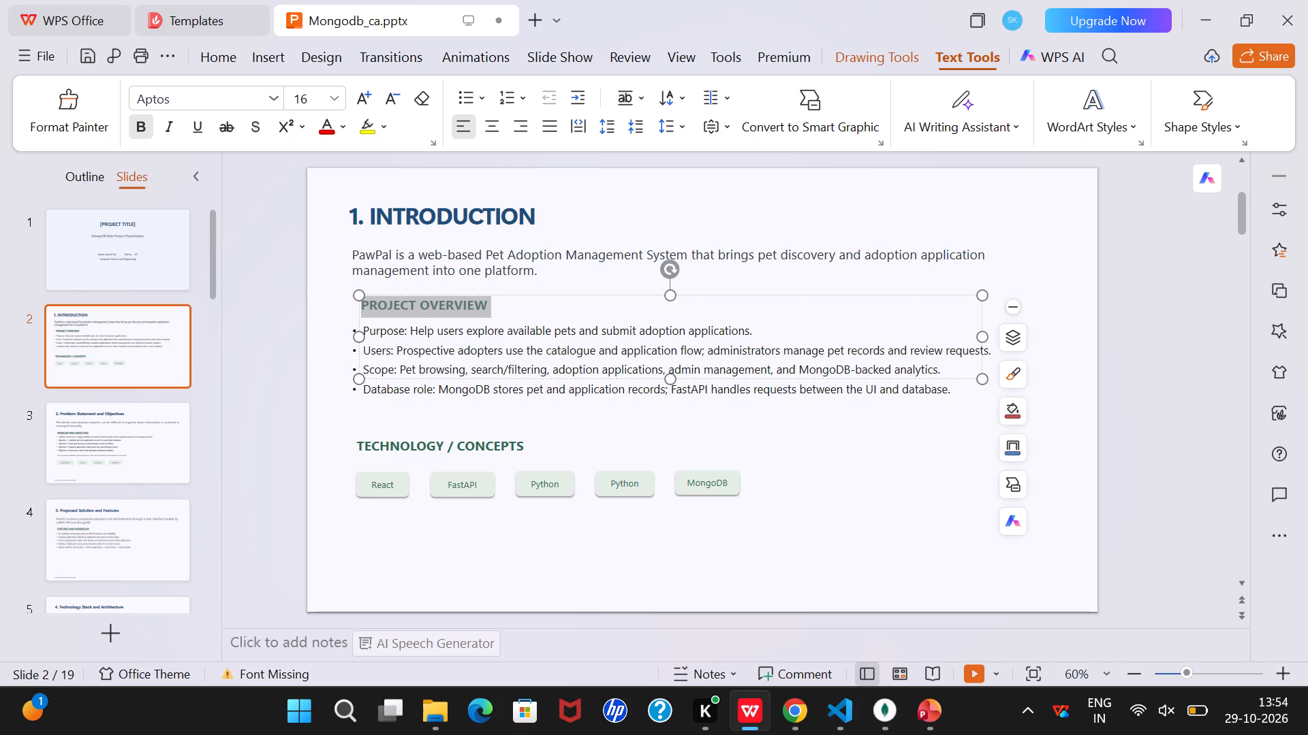
left_click(931, 708)
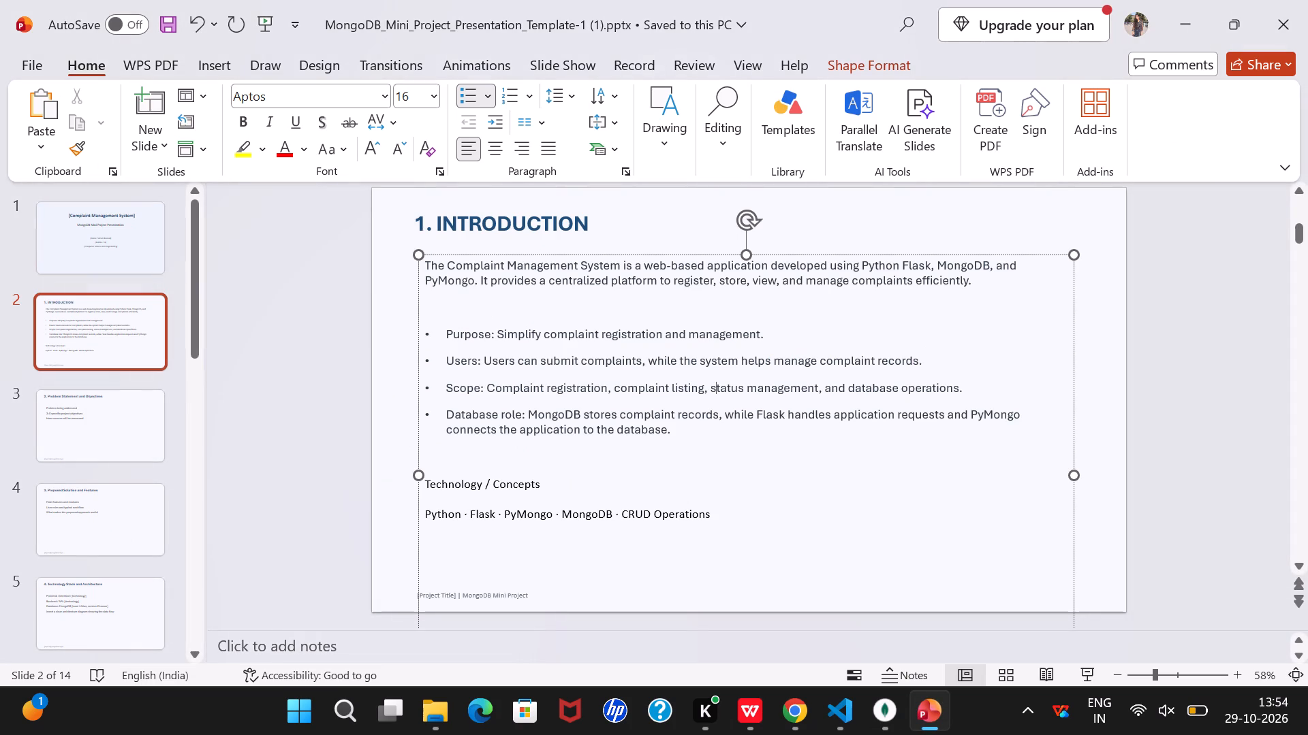
left_click(441, 310)
key("ctrl+v")
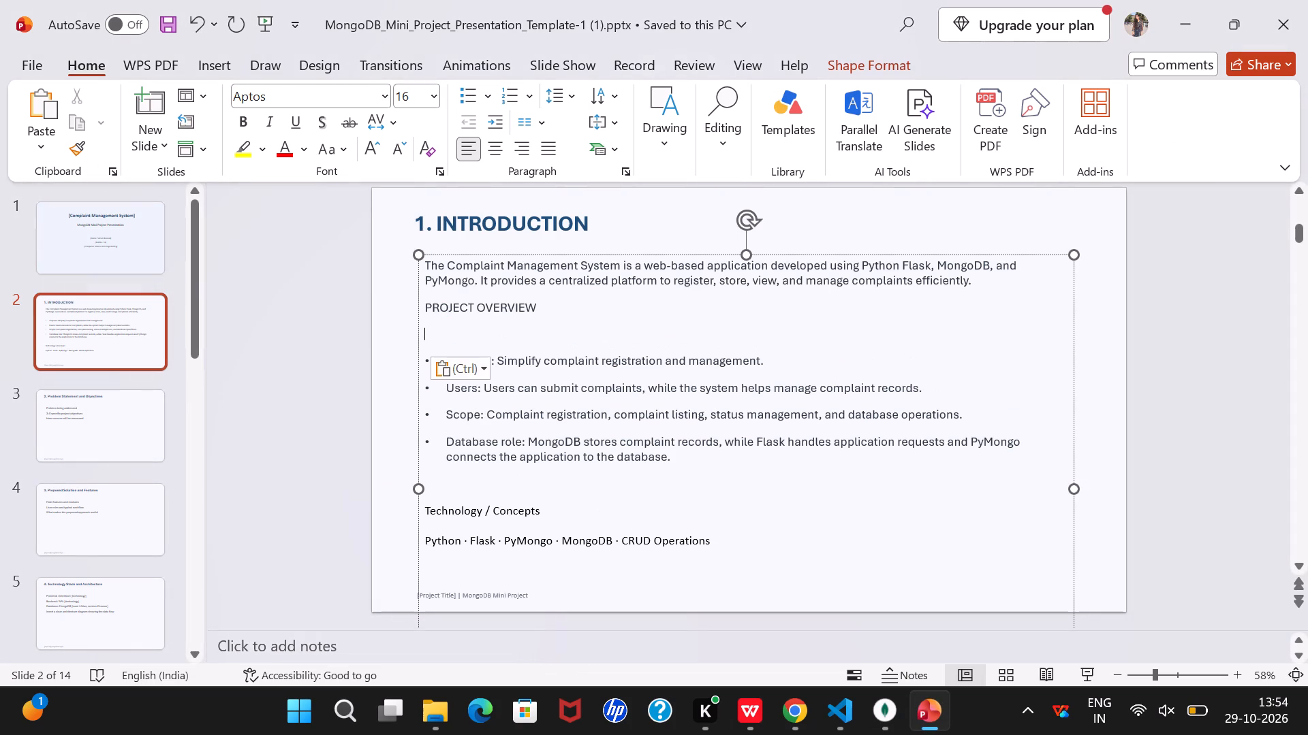
key("BackSpace")
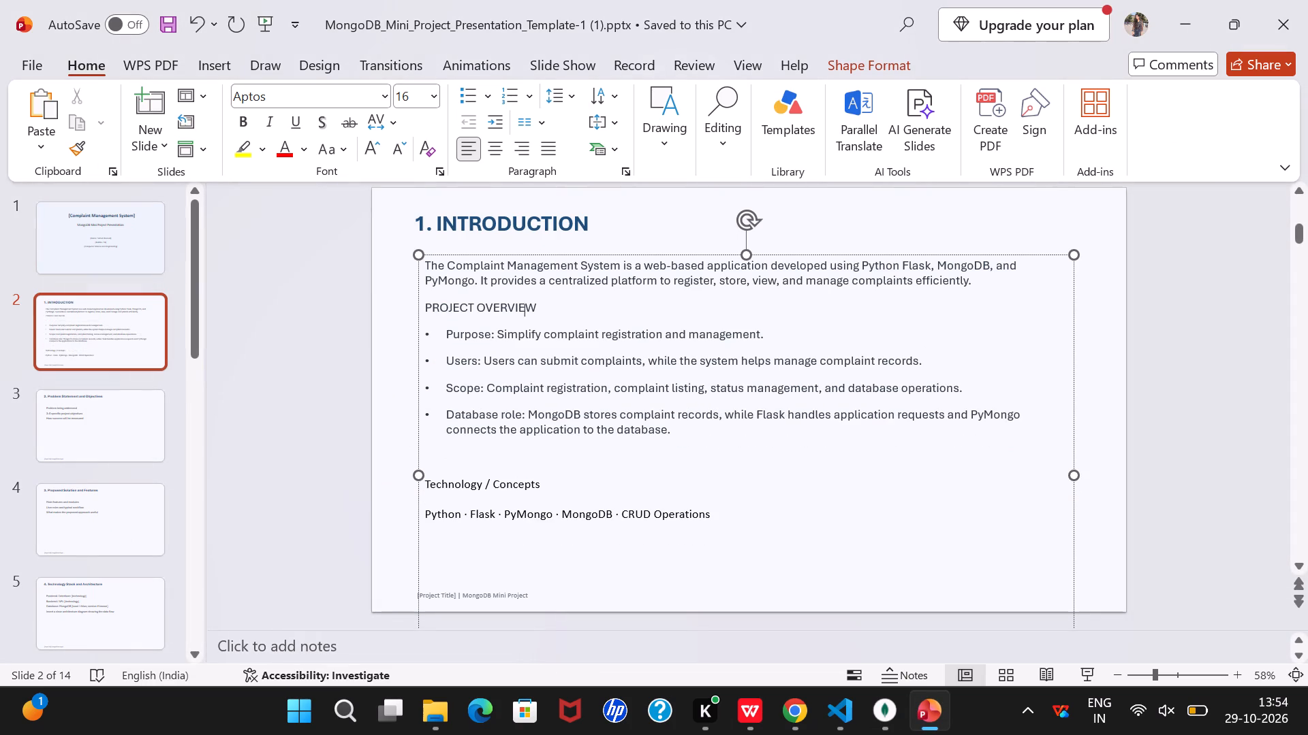
Insert an empty line between the introductory paragraph and the PROJECT OVERVIEW heading.
left_click(992, 287)
key("Return")
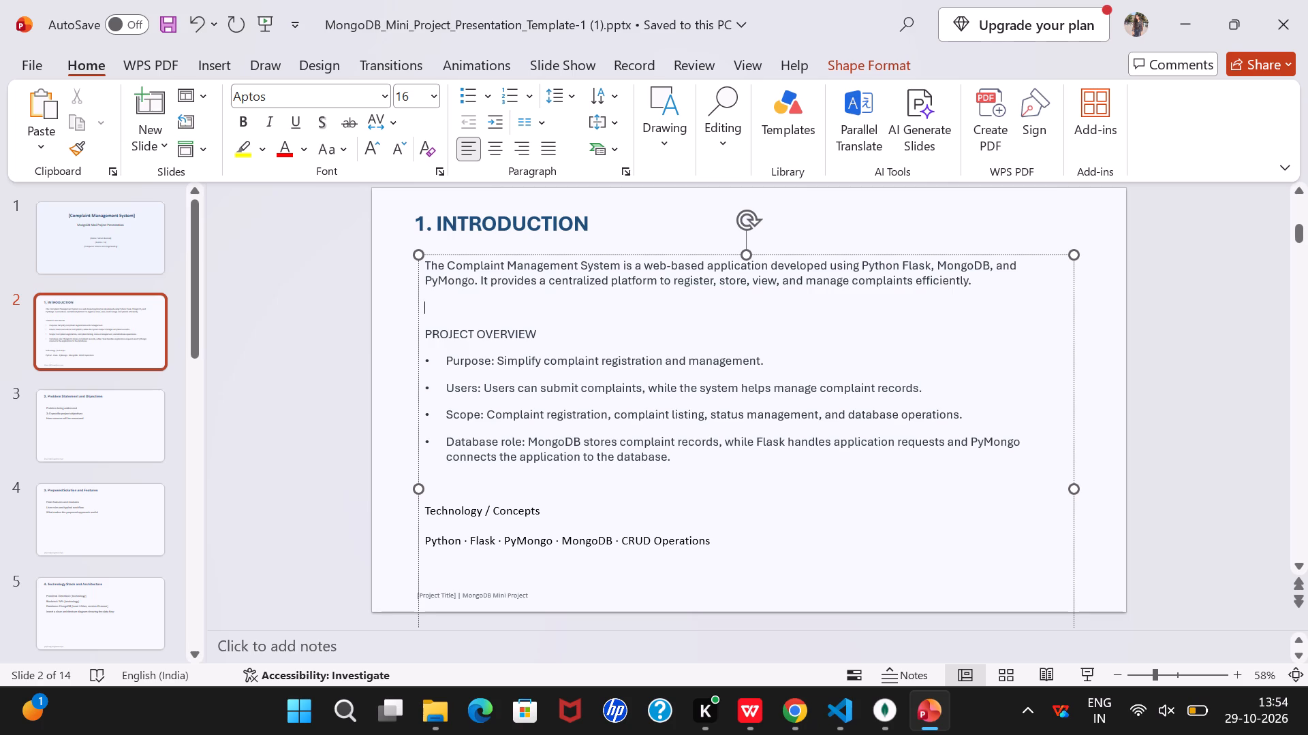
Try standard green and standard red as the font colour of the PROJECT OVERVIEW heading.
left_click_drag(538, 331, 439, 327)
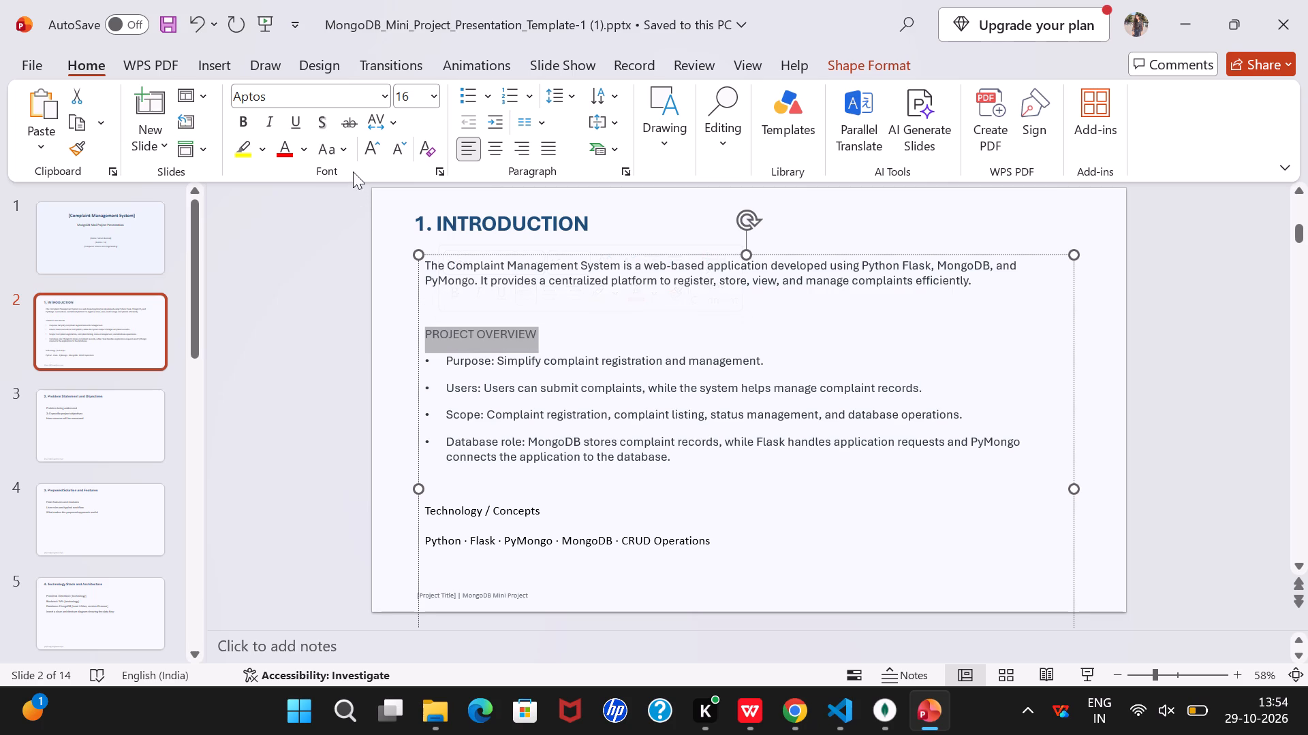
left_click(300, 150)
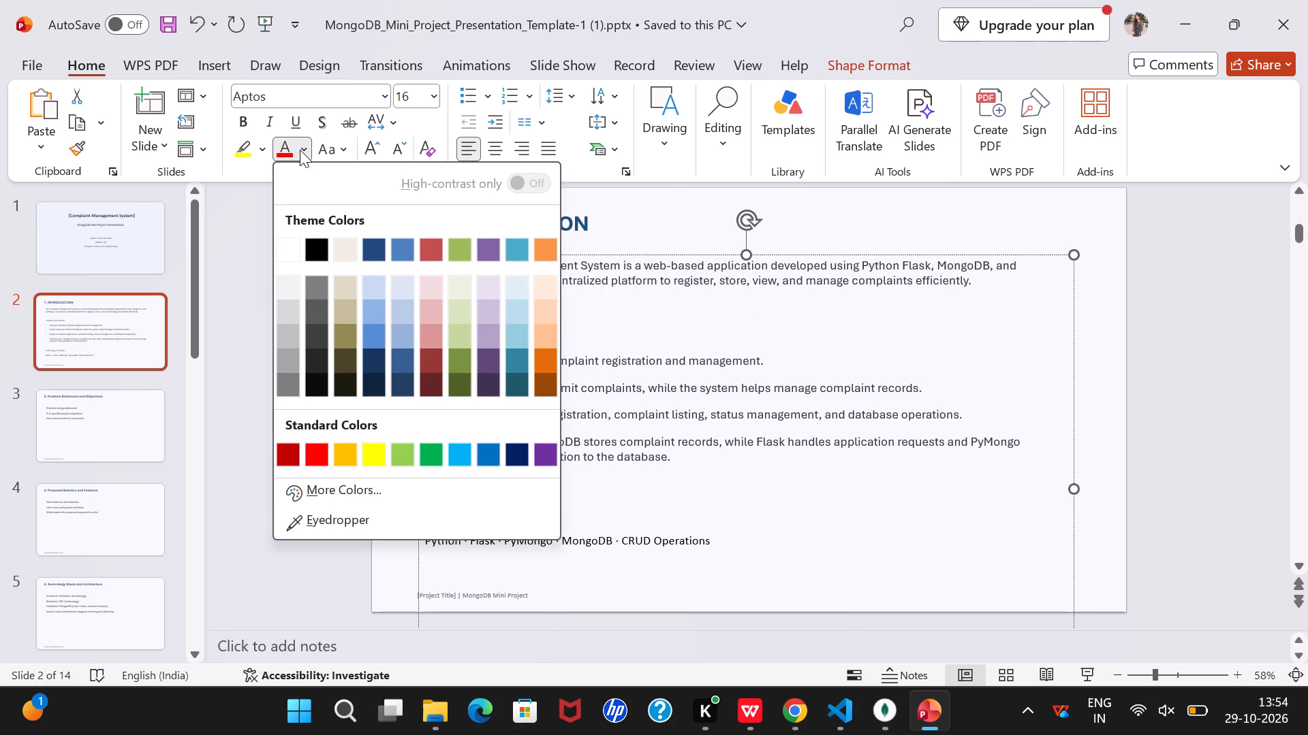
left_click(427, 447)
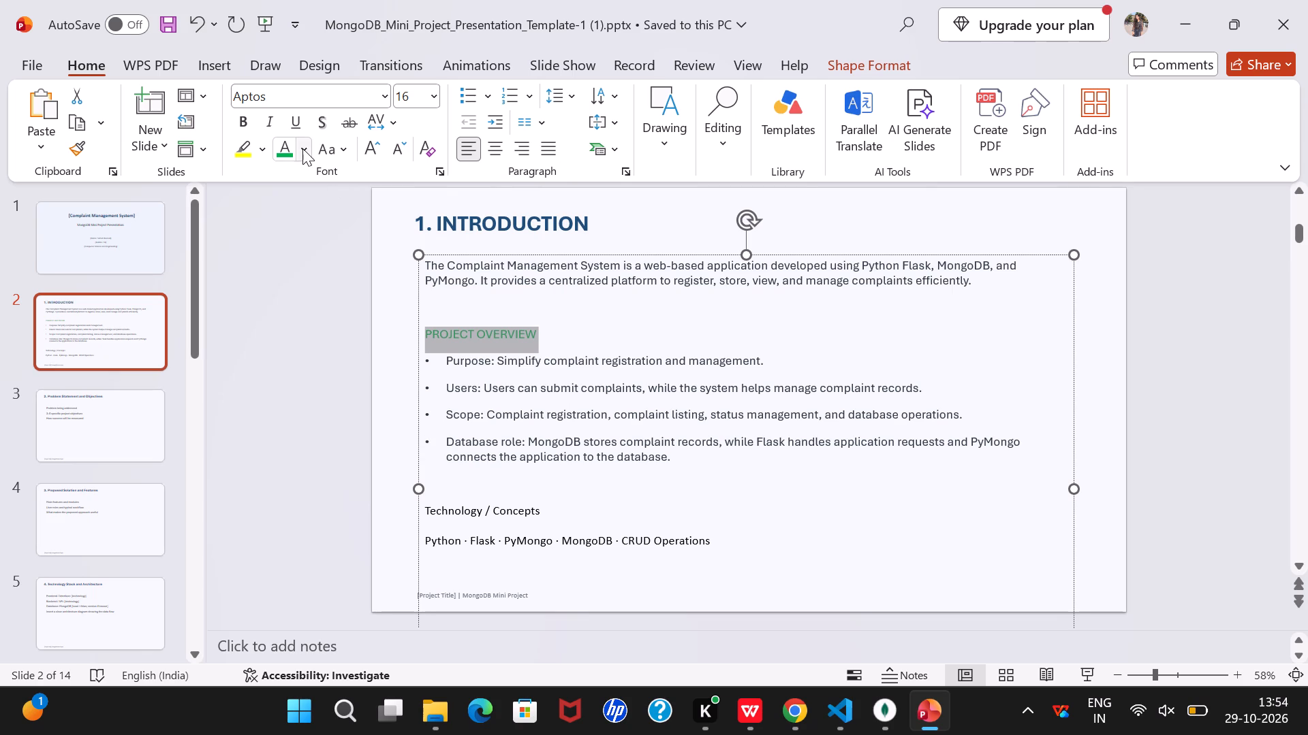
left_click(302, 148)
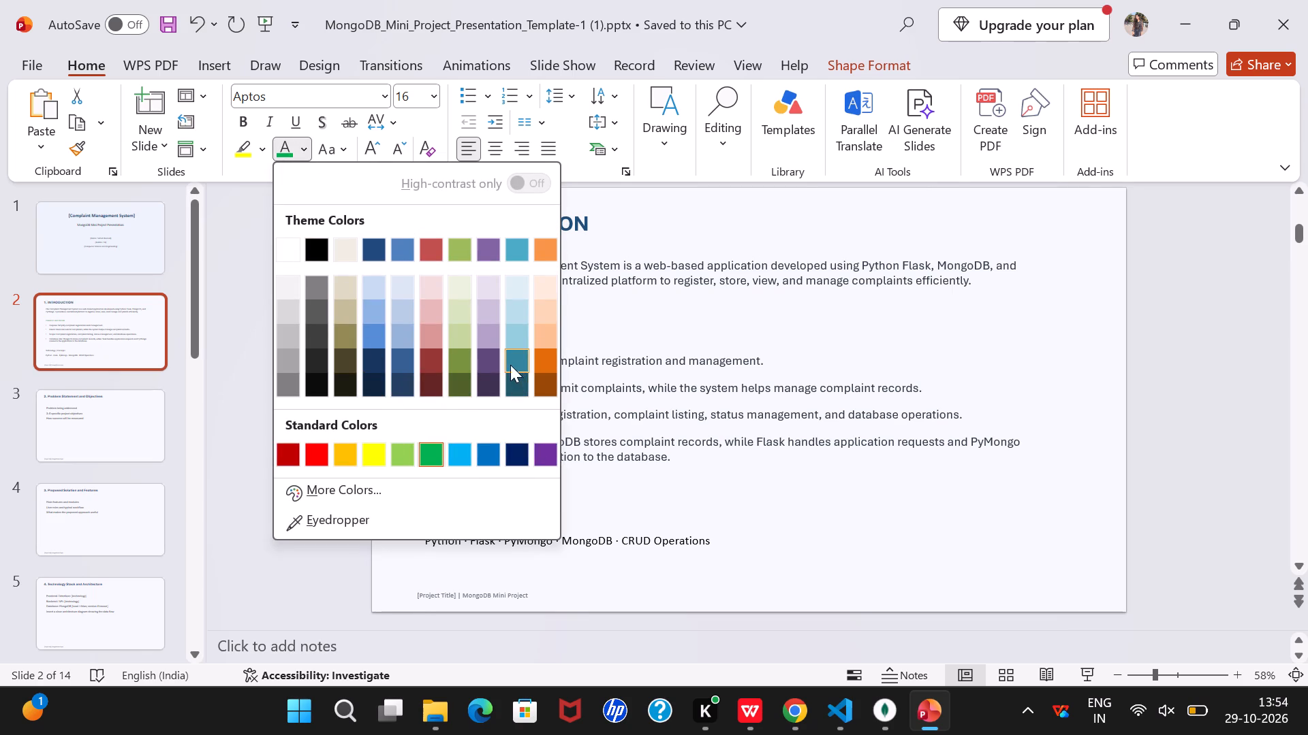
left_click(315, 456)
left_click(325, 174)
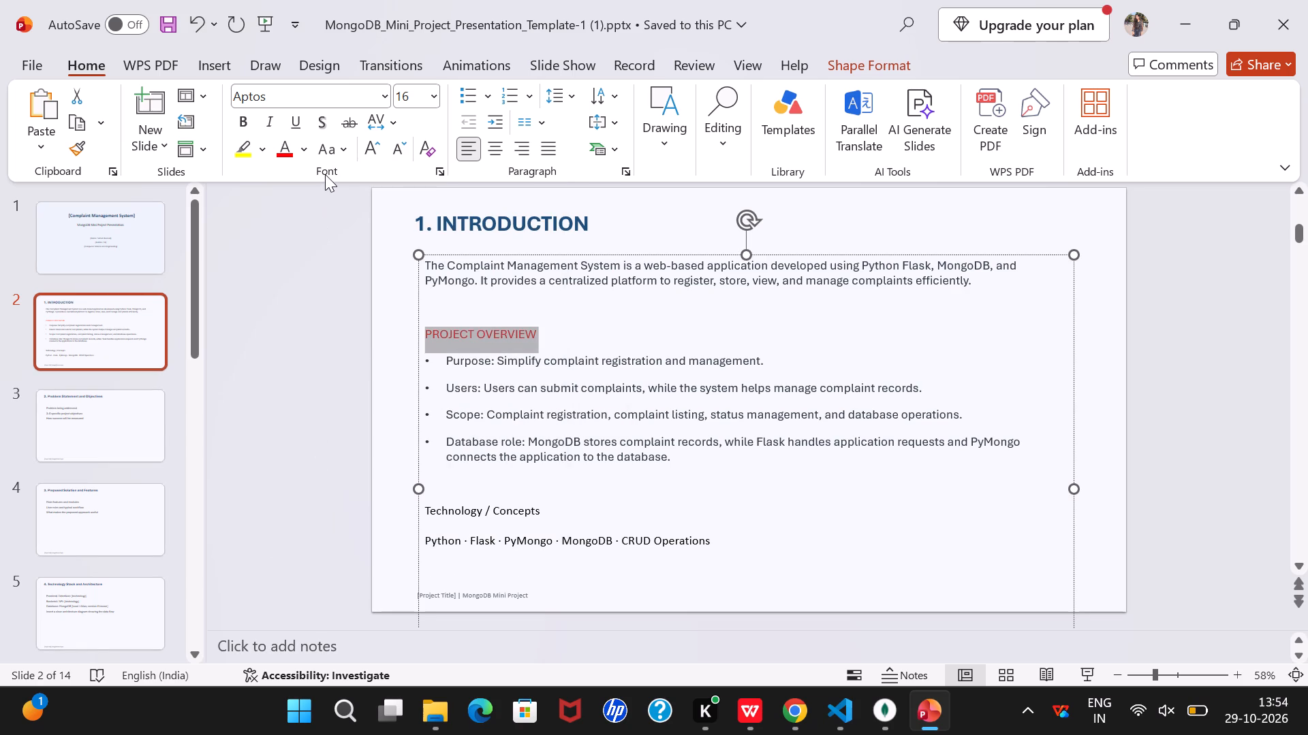
Set the PROJECT OVERVIEW heading's font colour to the theme purple and deselect the text.
left_click(302, 146)
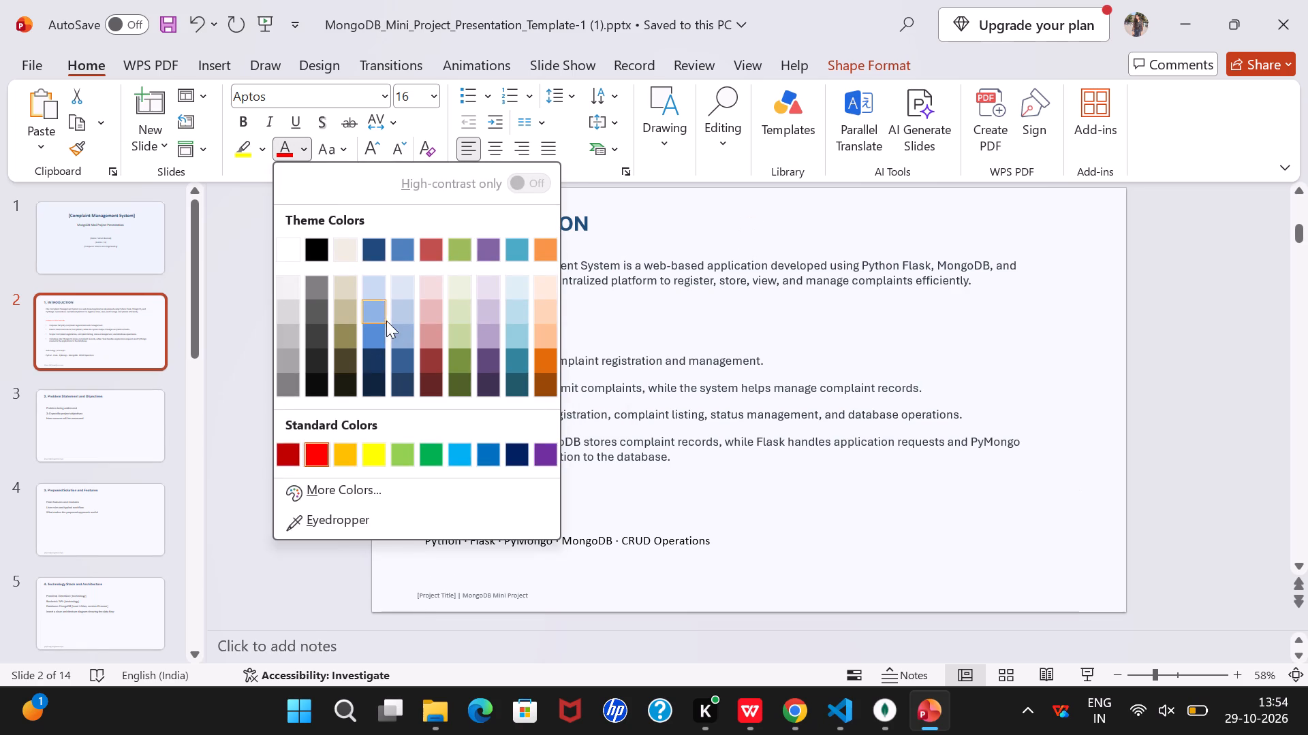
left_click(486, 249)
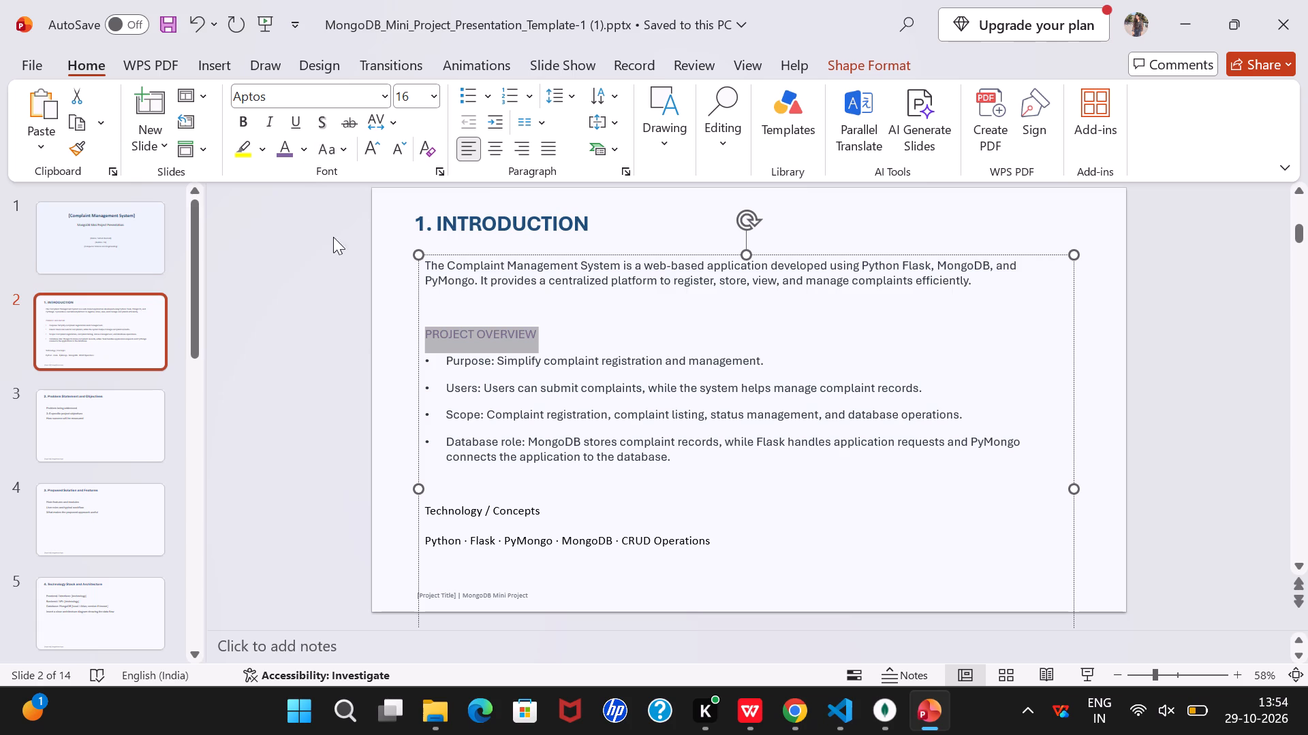
left_click(356, 327)
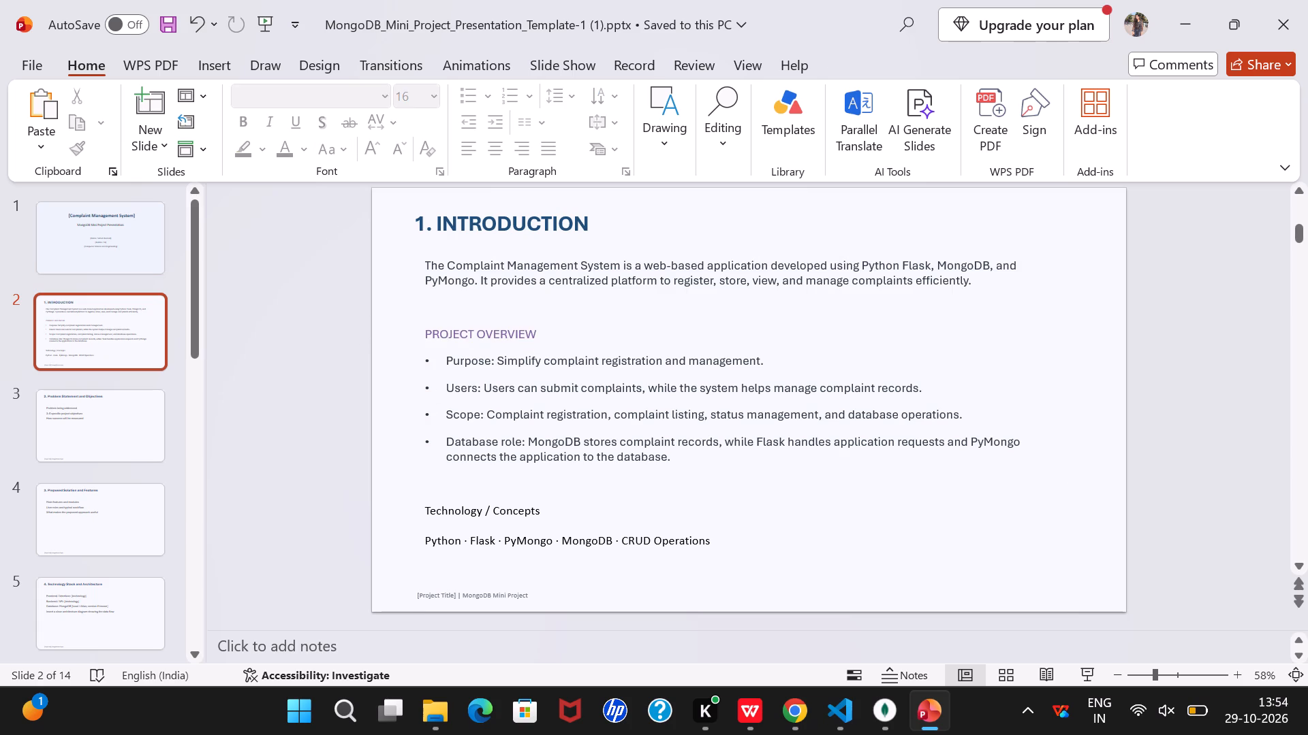
Delete the empty line between the Database role bullet and the Technology / Concepts heading.
left_click(448, 493)
key("BackSpace")
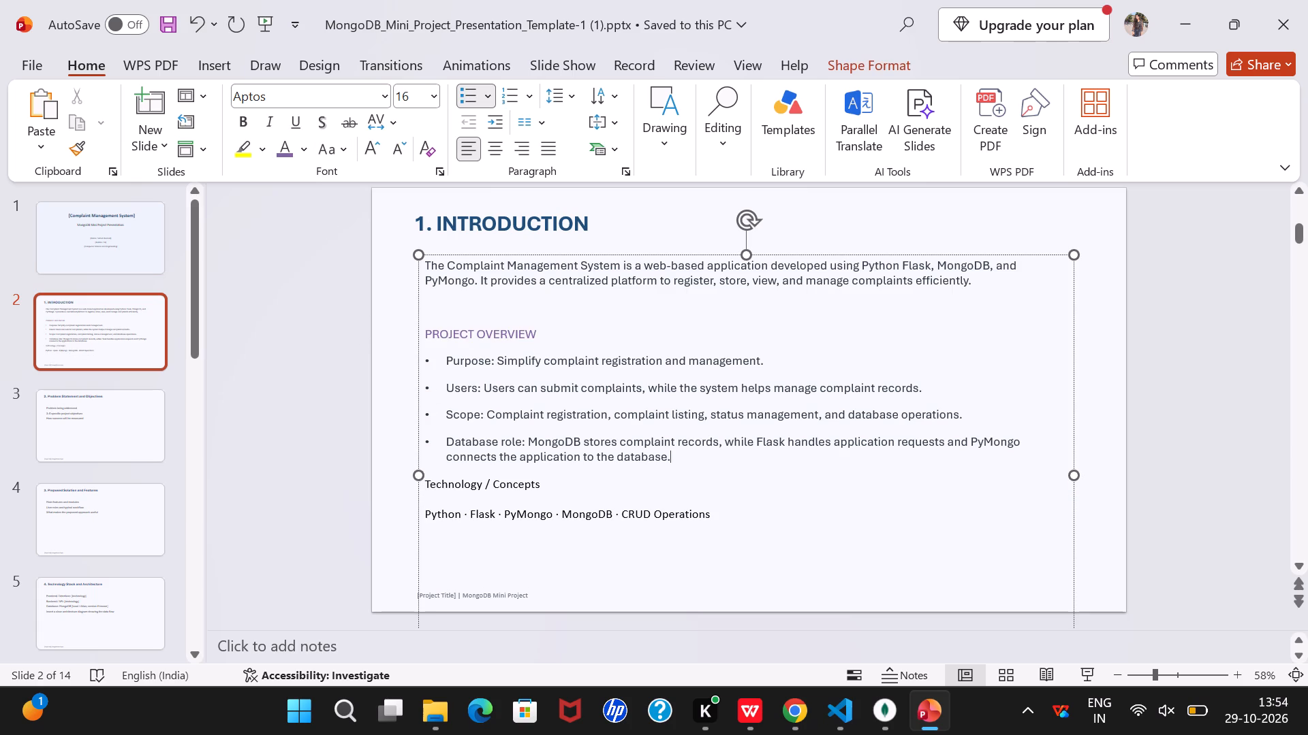
Set the Technology / Concepts heading's font colour to a darker shade of the theme purple.
left_click_drag(546, 483, 431, 491)
left_click(300, 149)
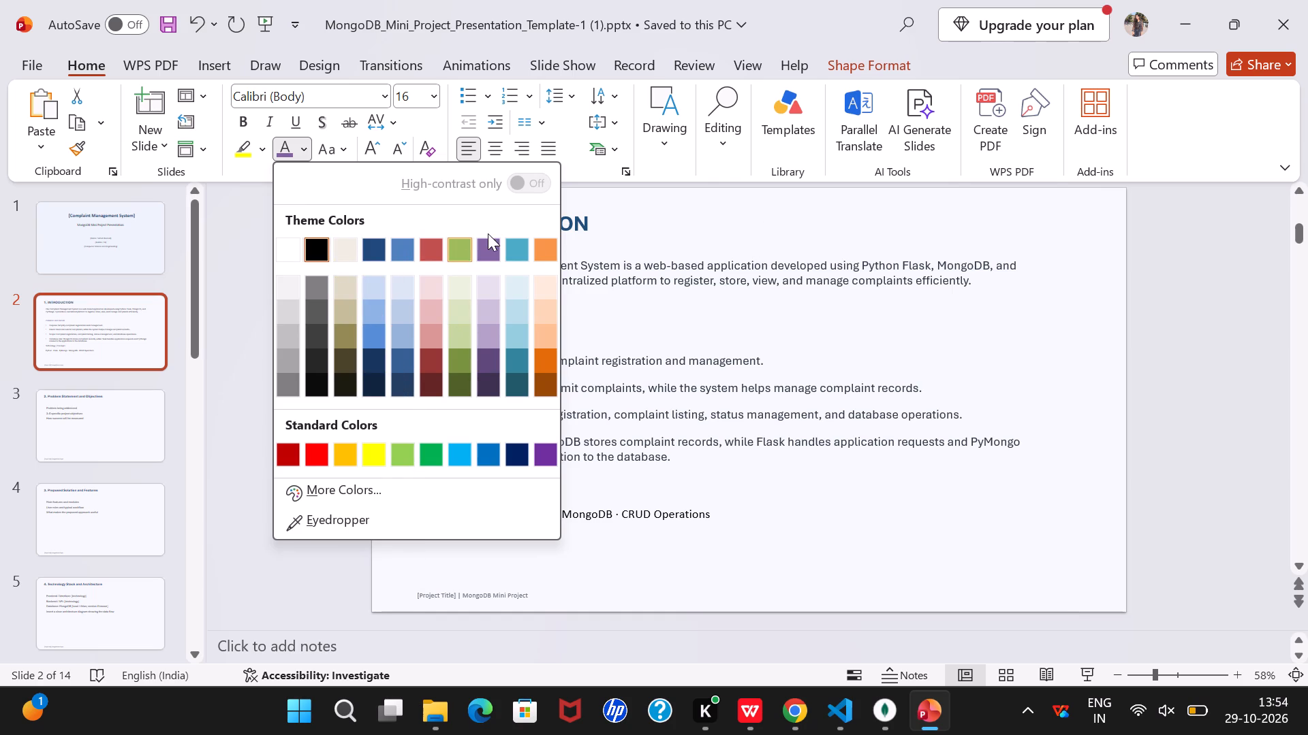
left_click(488, 366)
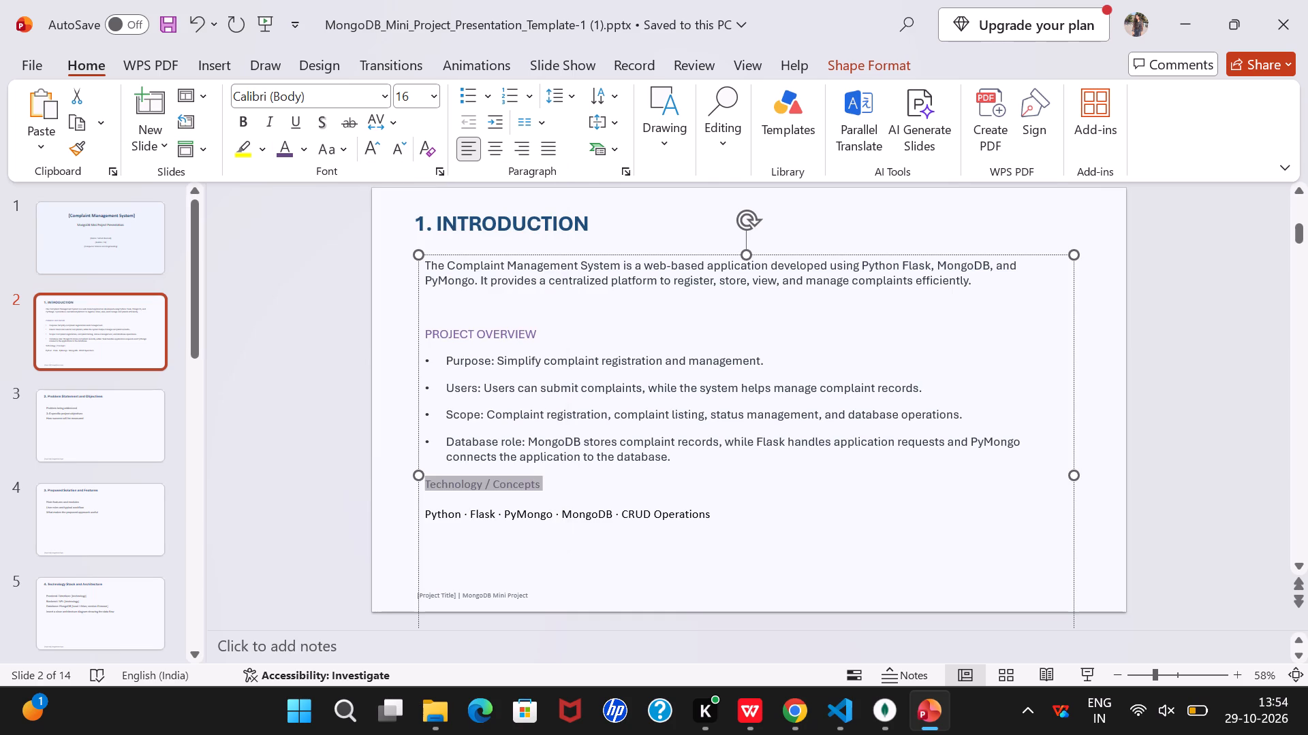
left_click(518, 487)
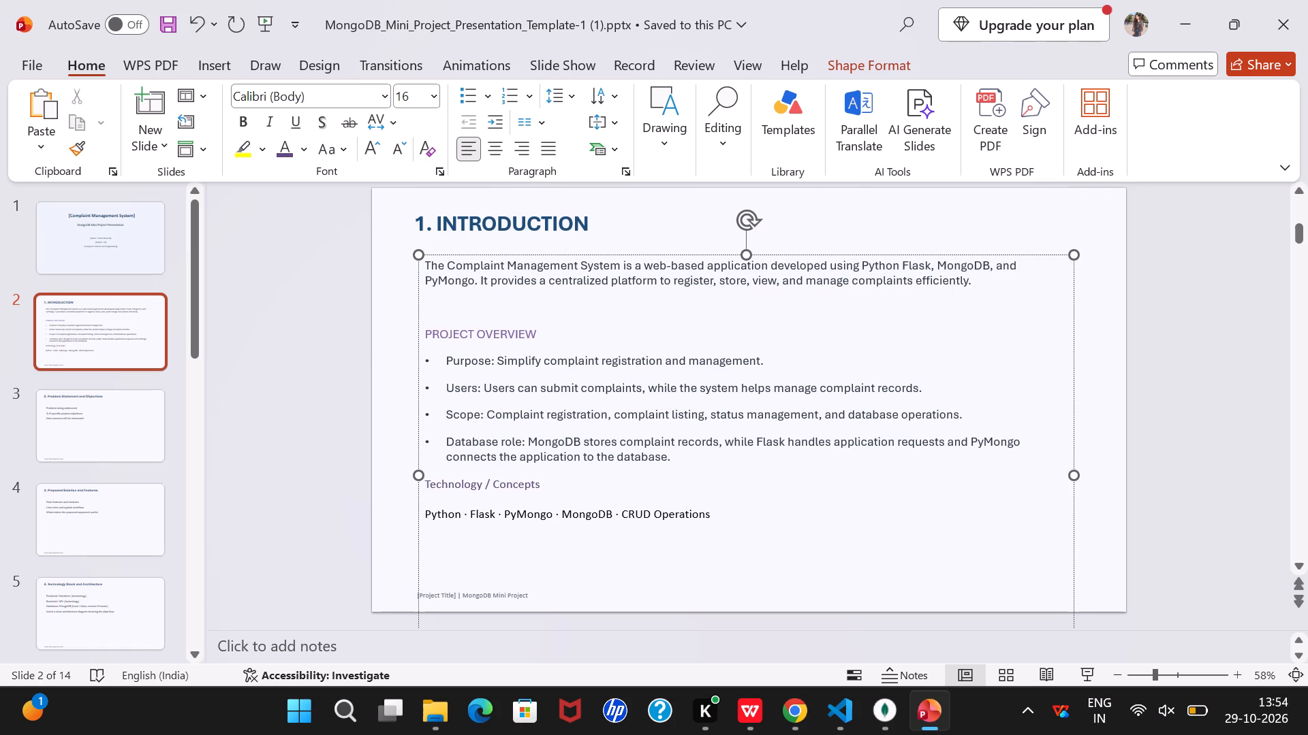
Set the Technology / Concepts heading's font size to 18 and deselect the text.
left_click_drag(545, 483, 443, 483)
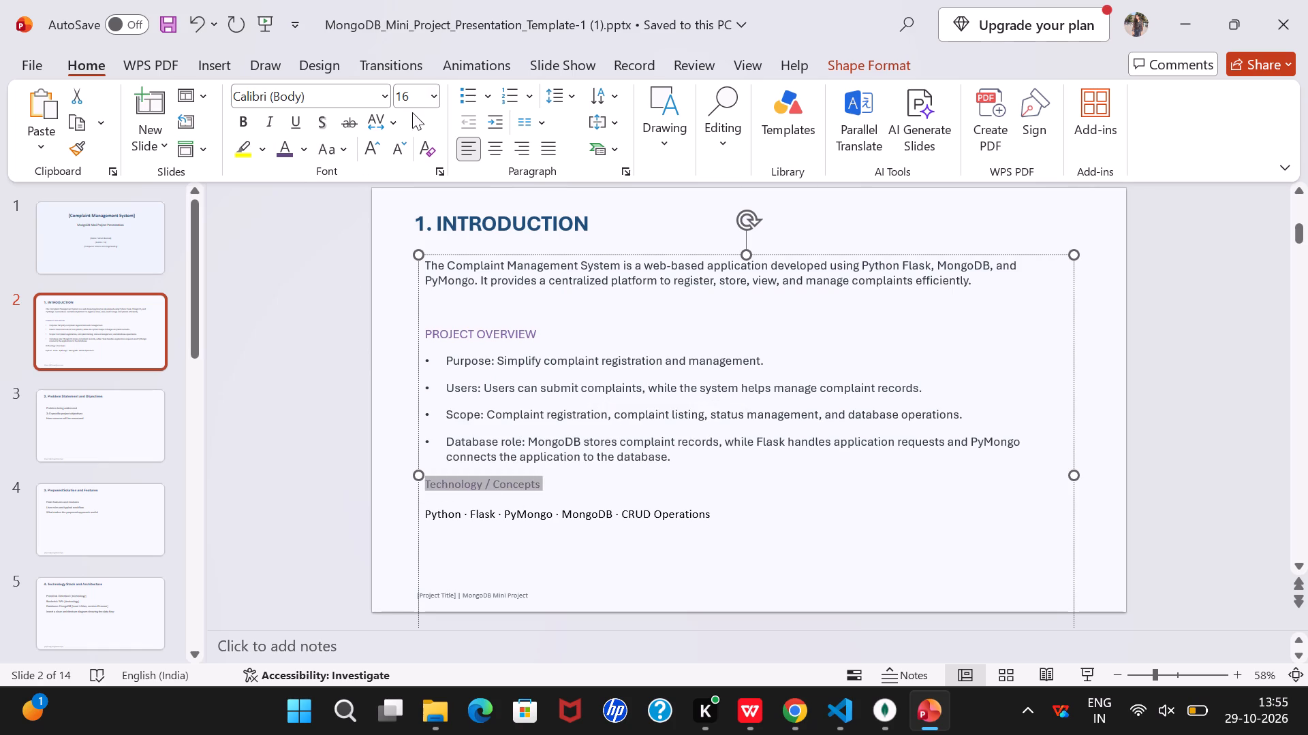
left_click(430, 95)
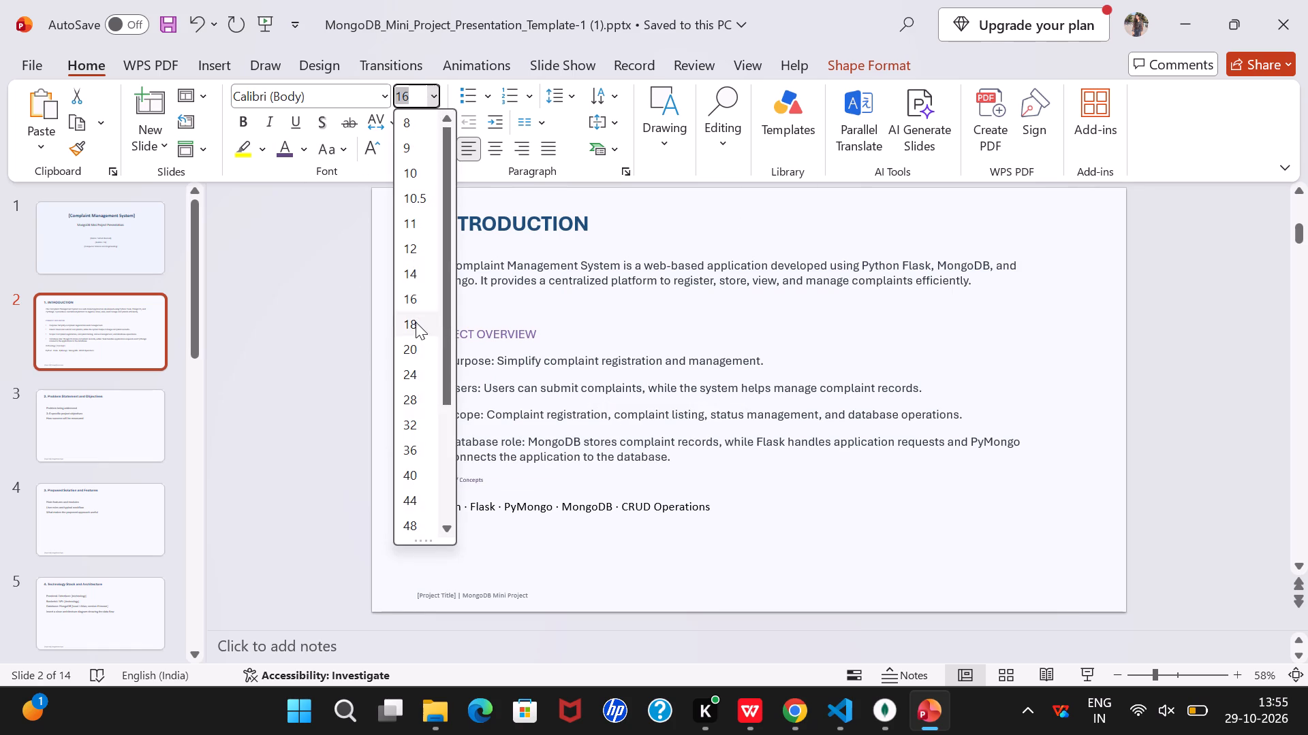
left_click(416, 322)
left_click(360, 489)
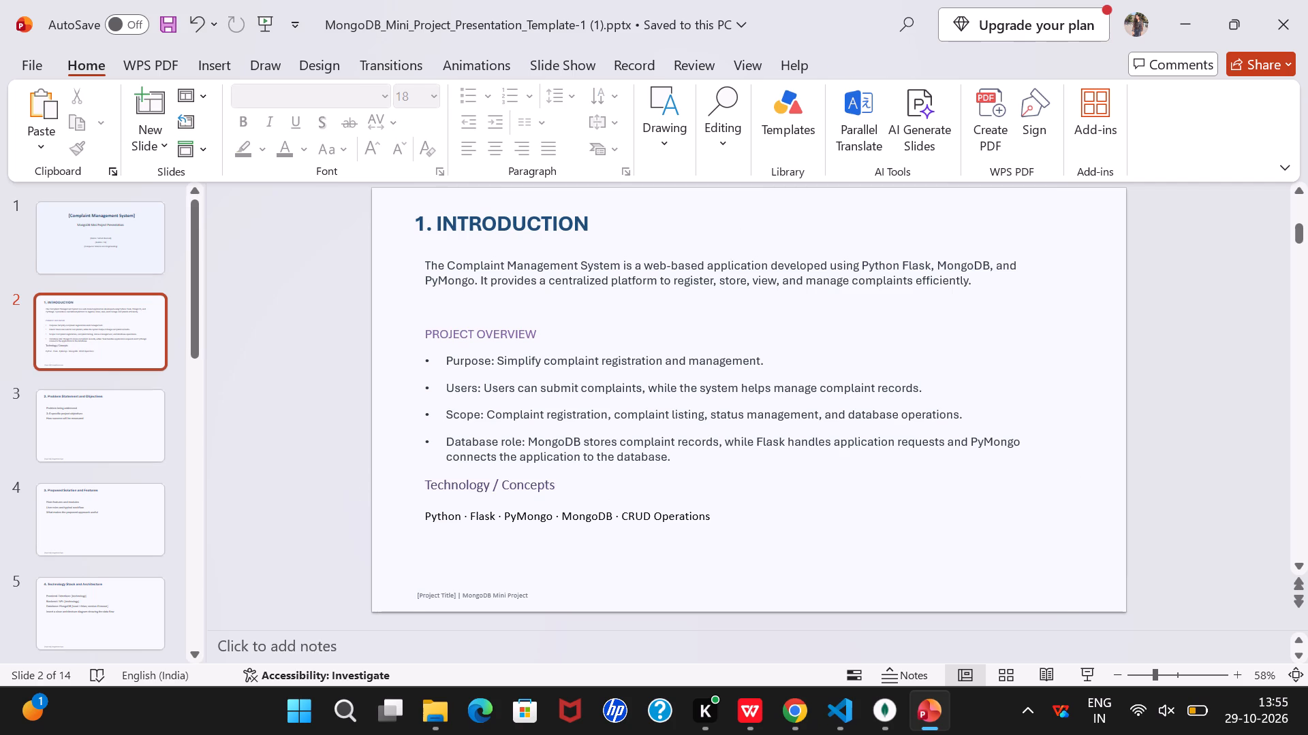
Set the PROJECT OVERVIEW heading's font size to 18 and deselect the text.
left_click_drag(538, 335, 426, 338)
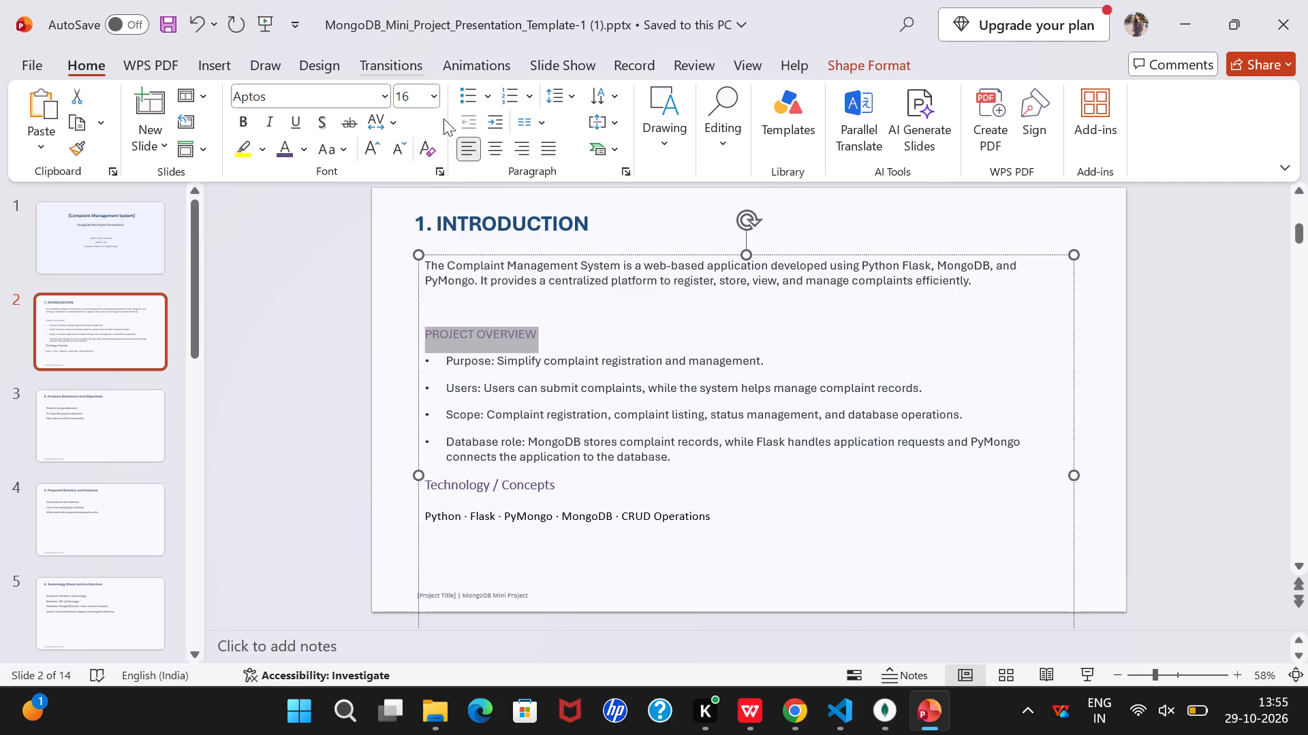
left_click(435, 85)
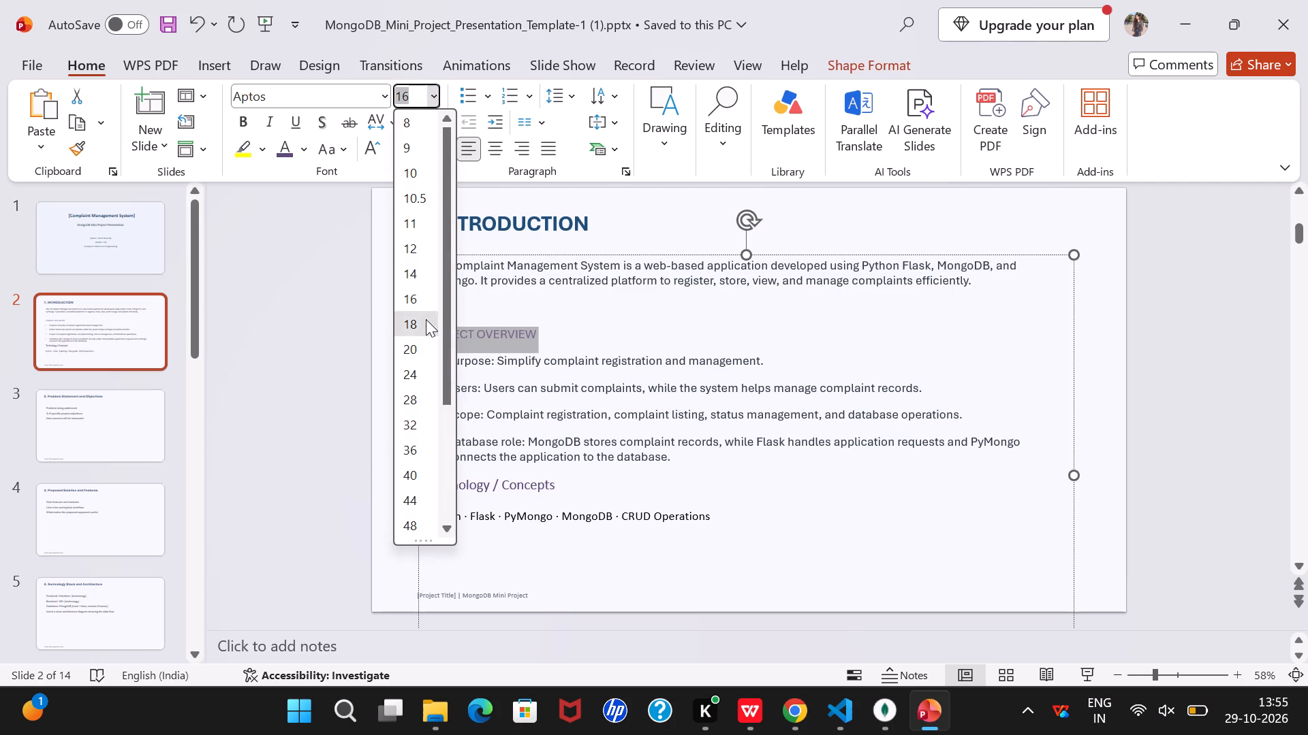
left_click(426, 319)
left_click(317, 392)
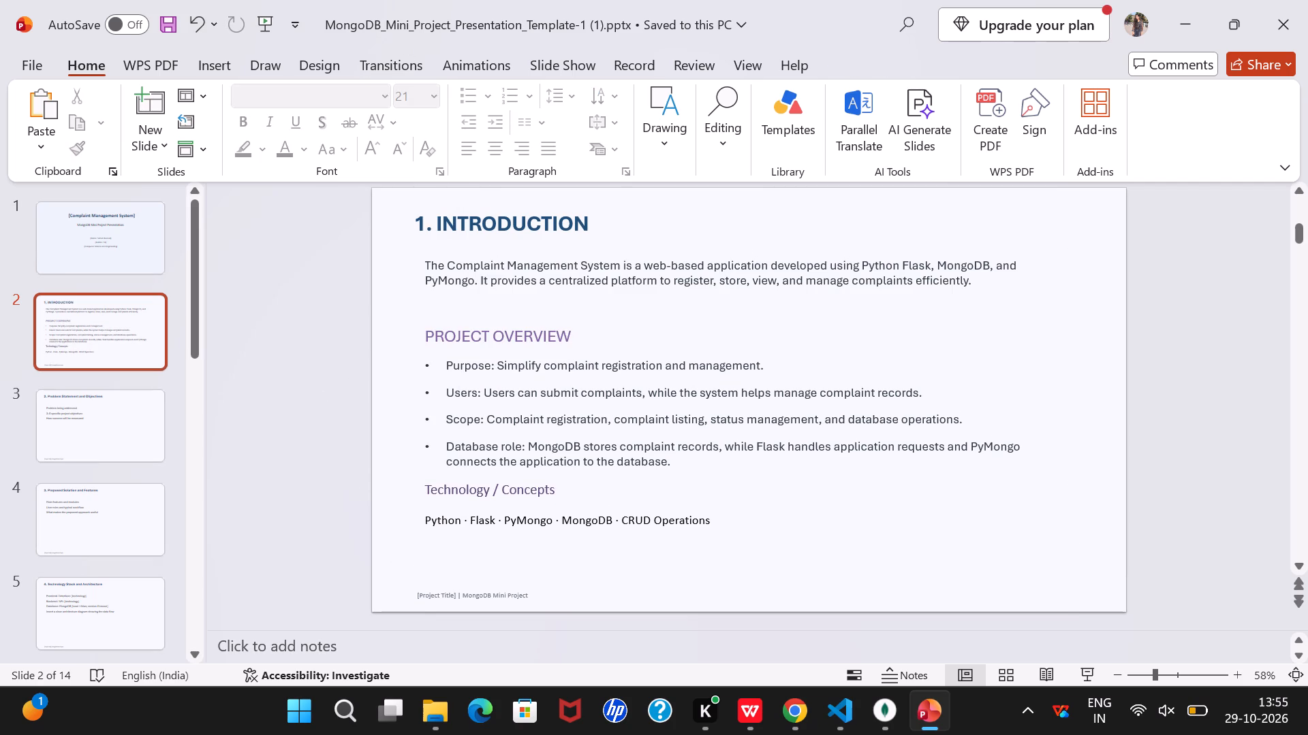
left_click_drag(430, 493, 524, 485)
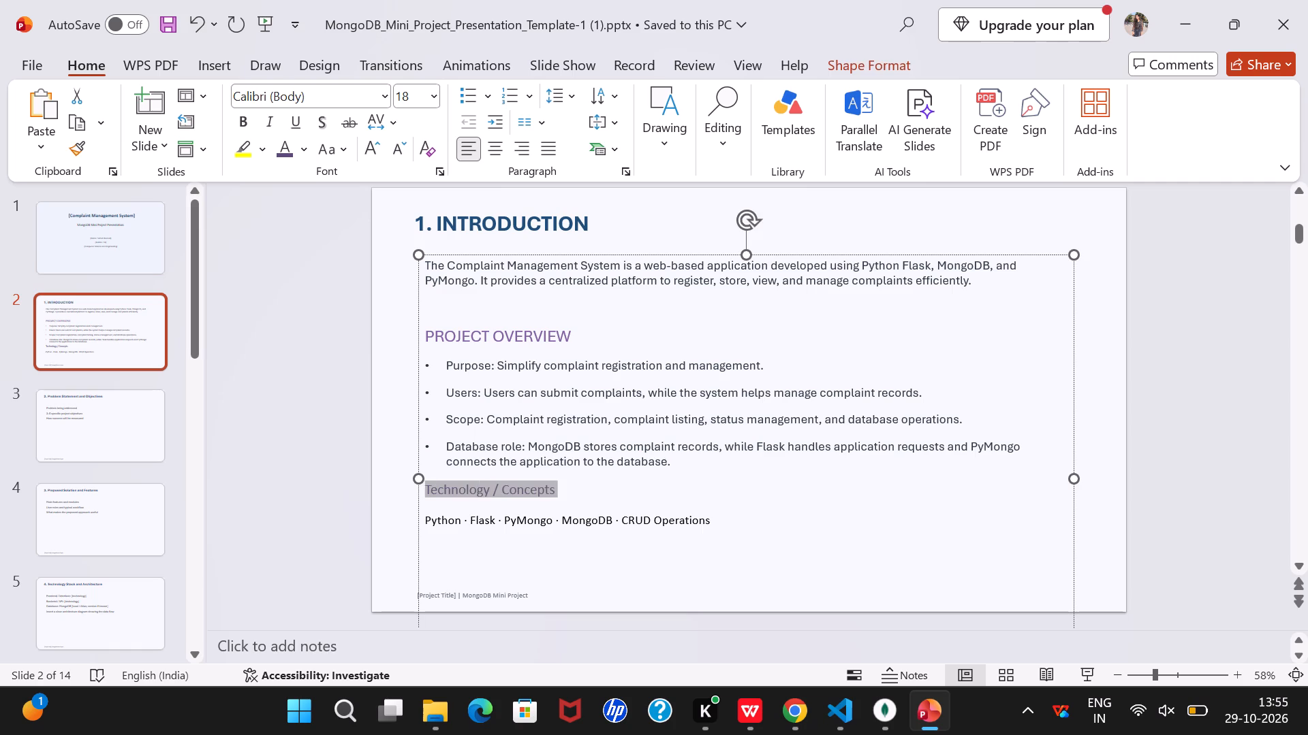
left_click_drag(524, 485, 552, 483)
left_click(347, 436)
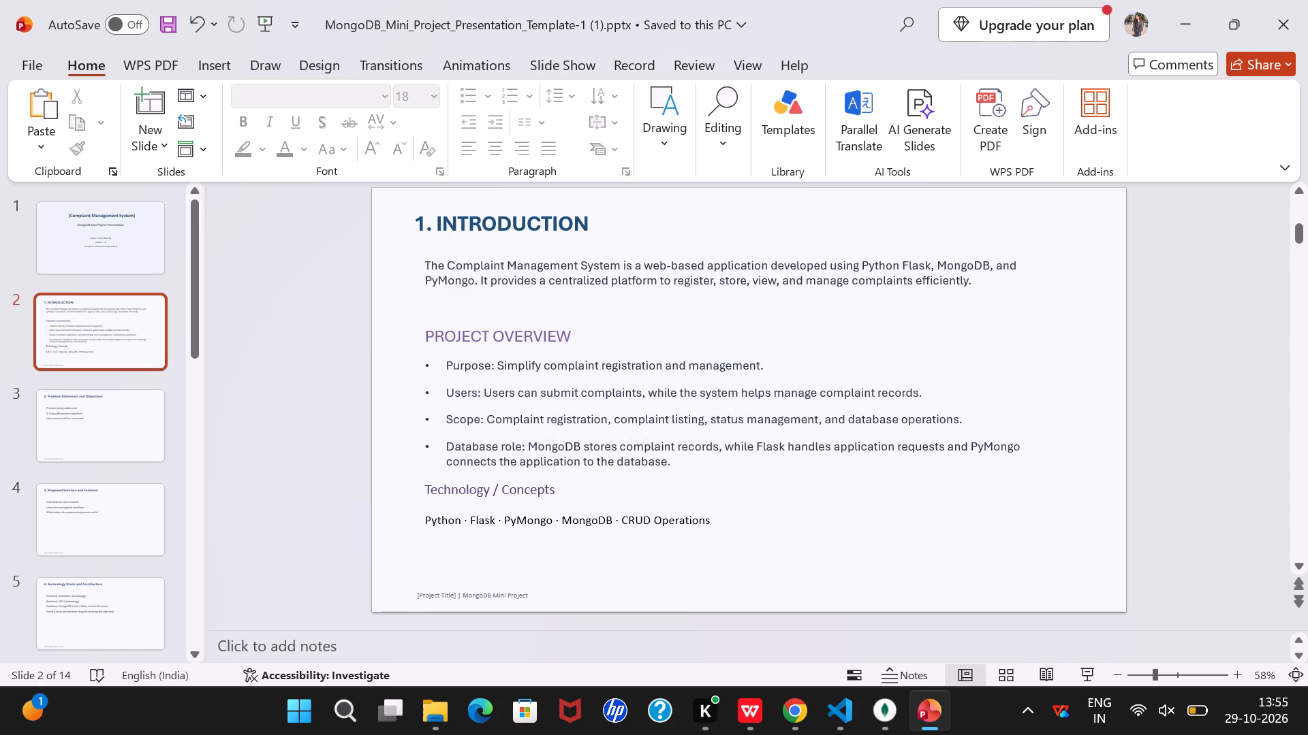
Switch to Mongodb_ca.pptx in WPS Office and compare its TECHNOLOGY / CONCEPTS layout with the technology line on the PowerPoint Introduction slide.
left_click(747, 718)
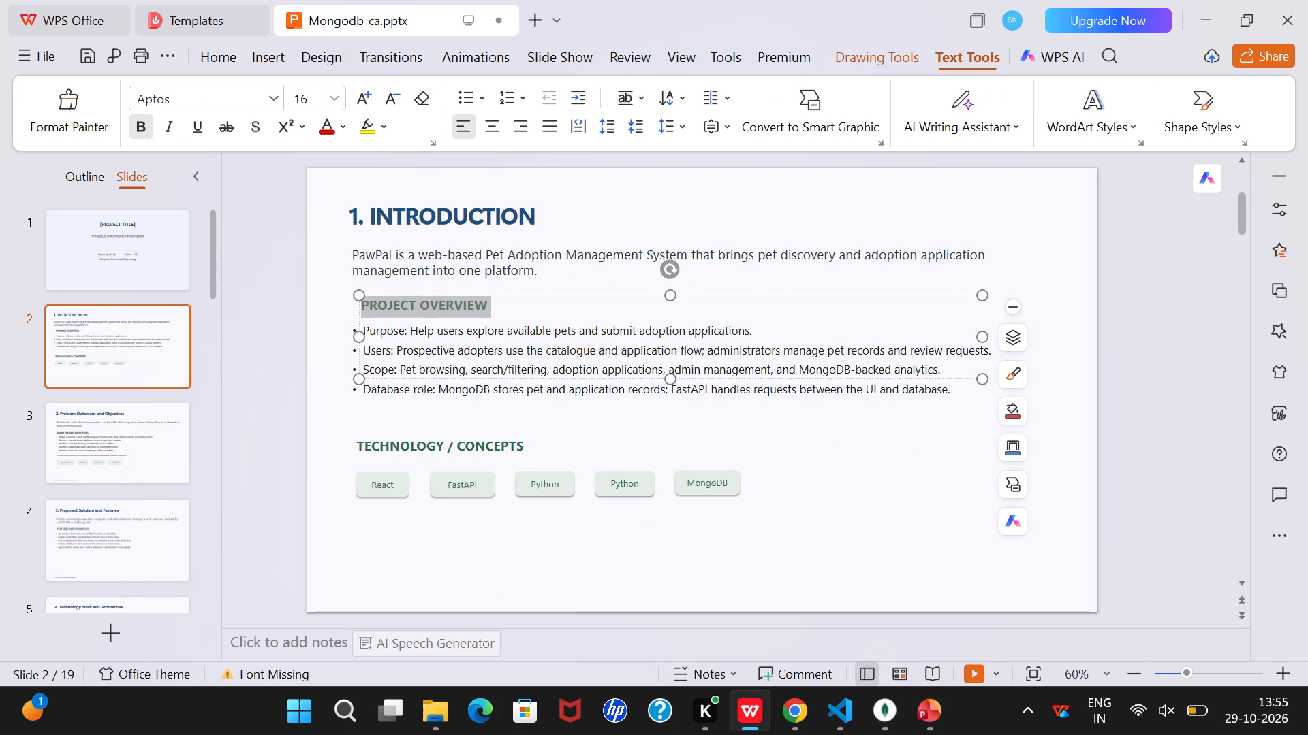
left_click(918, 701)
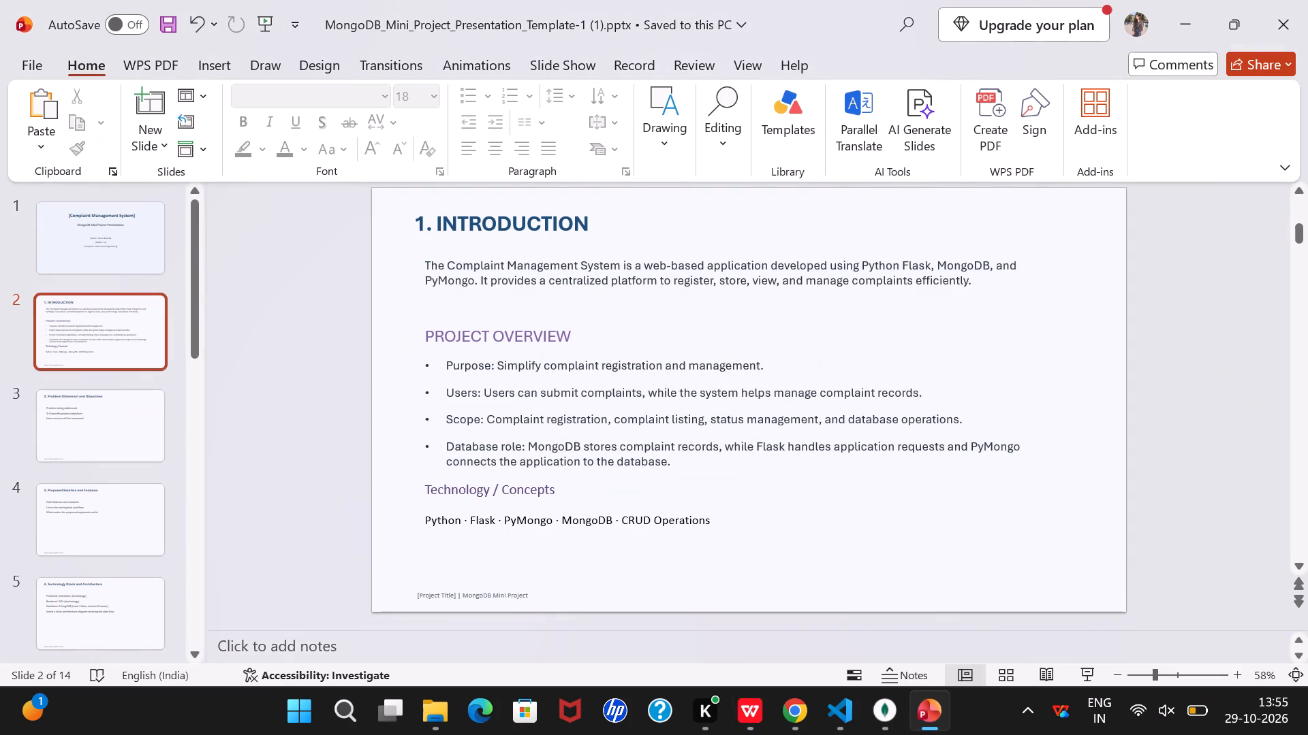
left_click(465, 517)
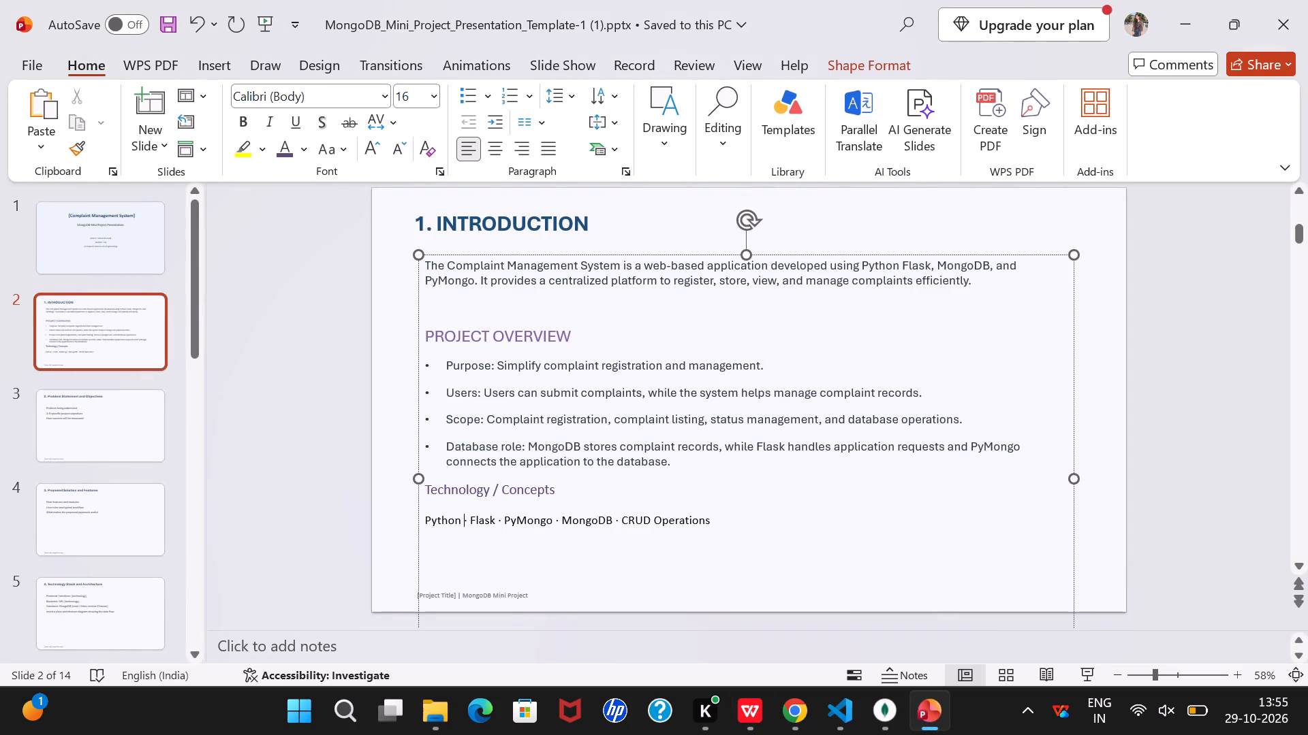
left_click(467, 517)
left_click(466, 519)
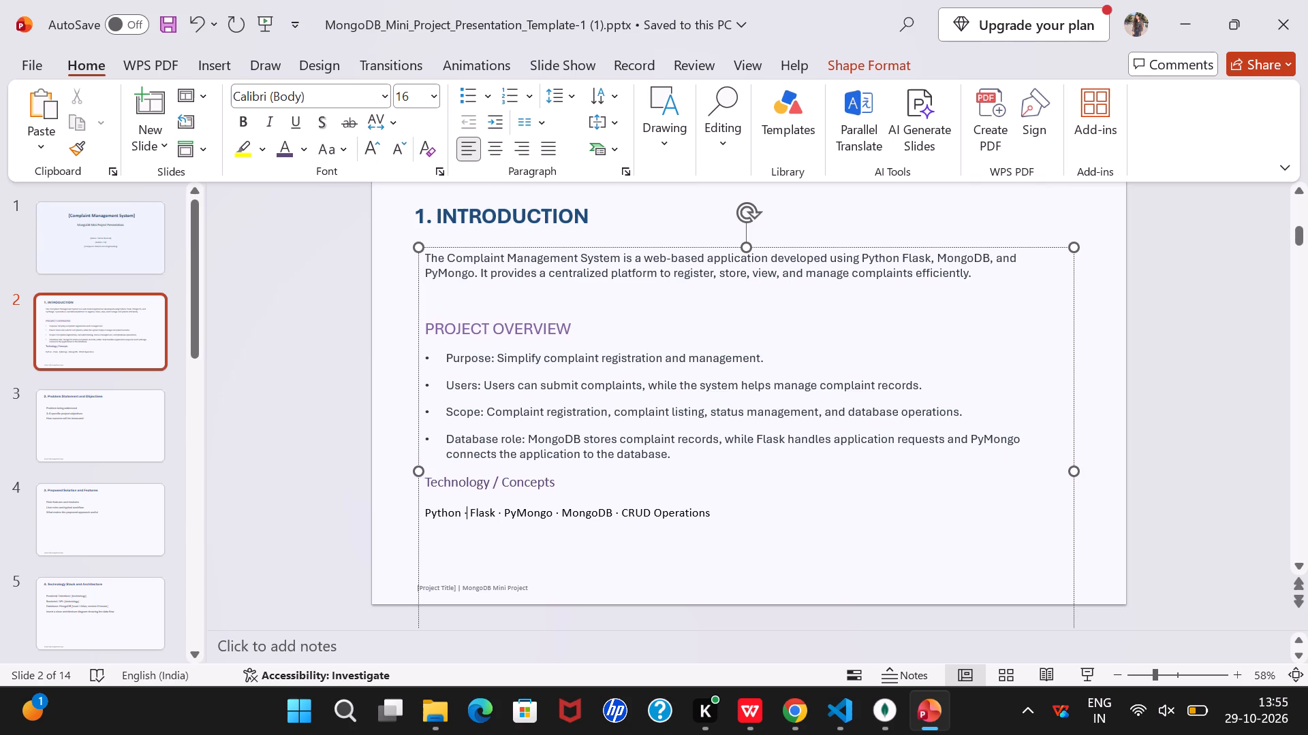
left_click(753, 716)
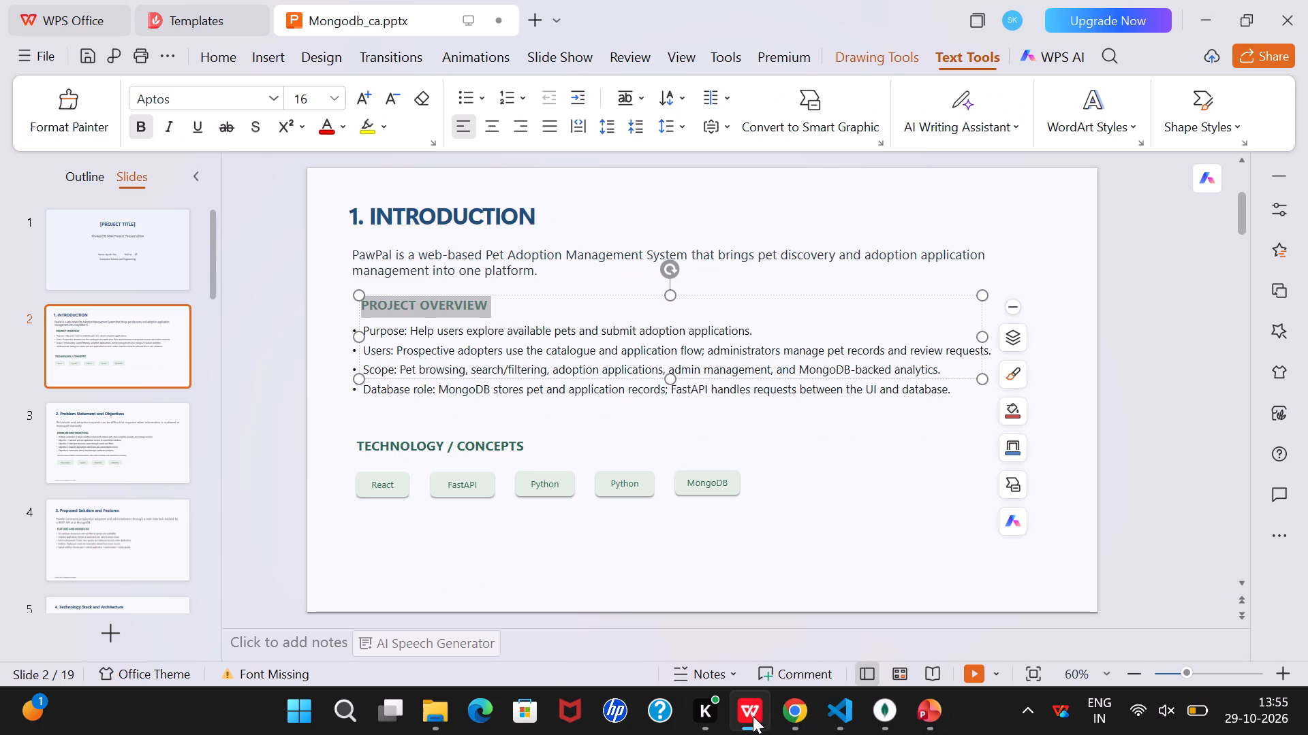
left_click(879, 715)
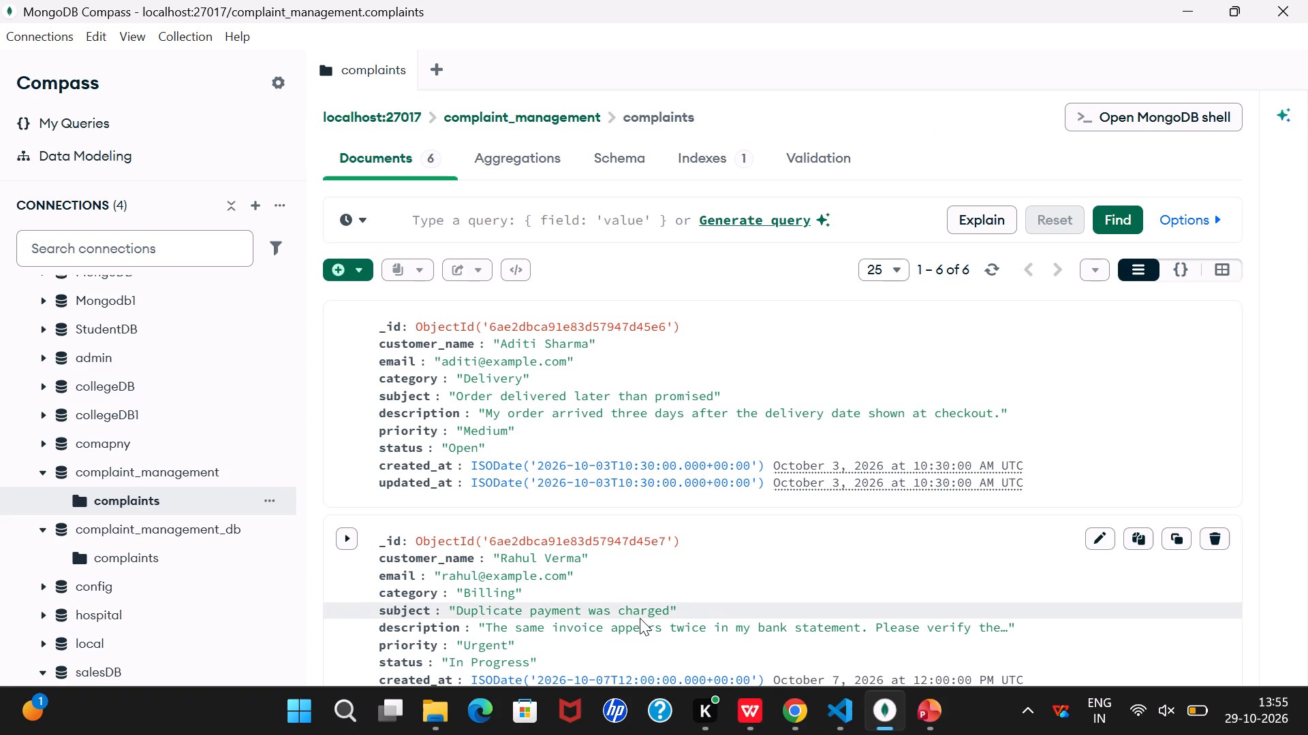
left_click(916, 715)
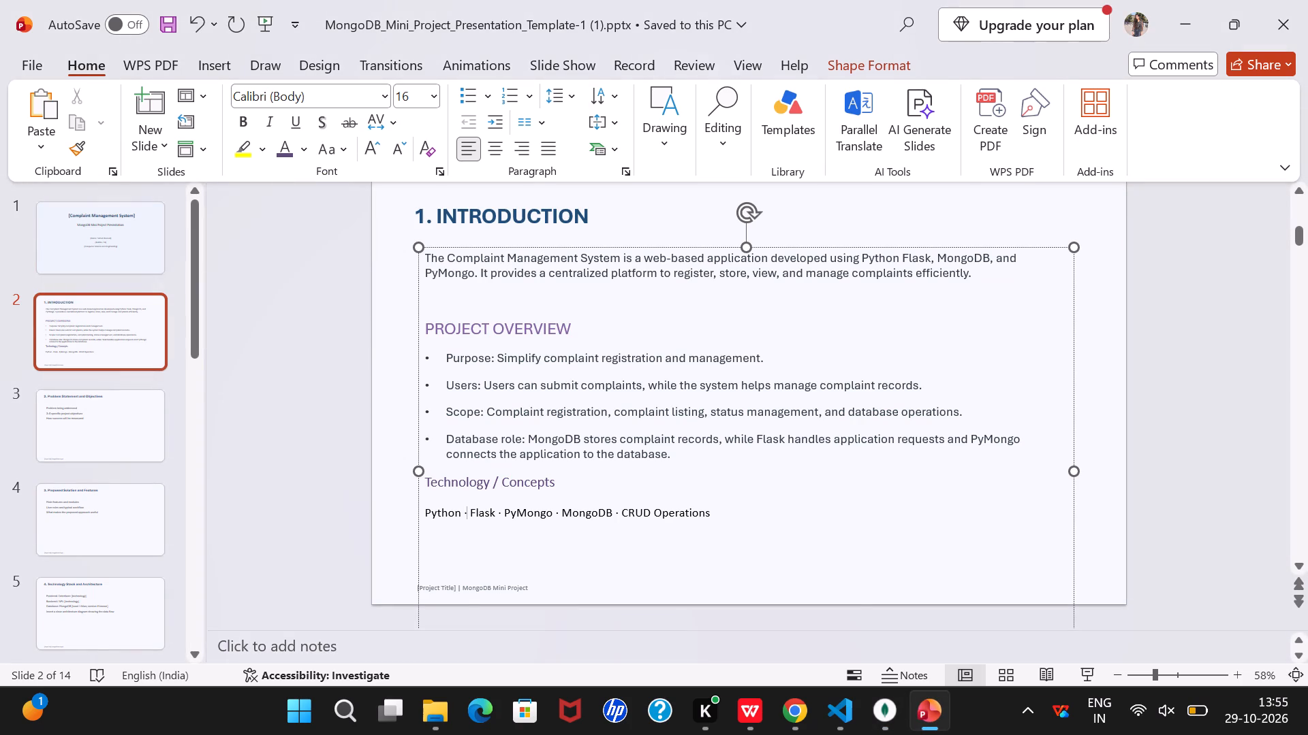
left_click(748, 710)
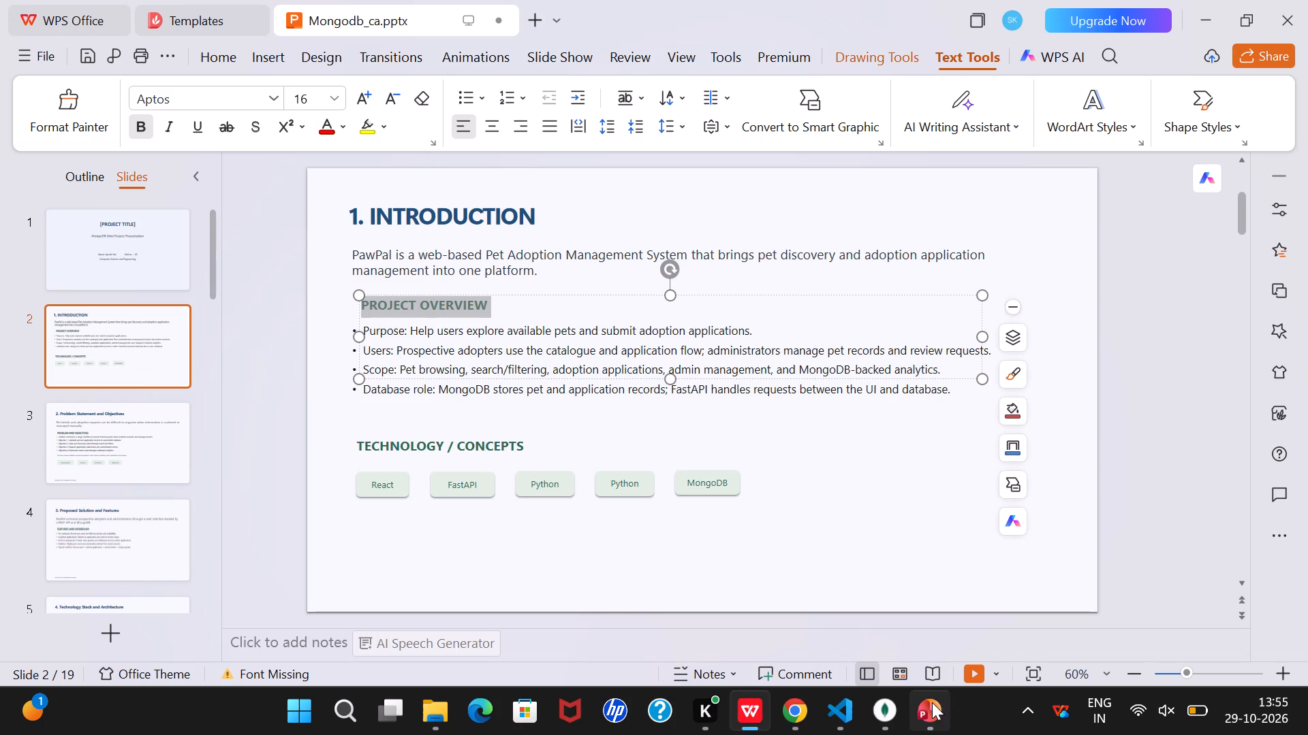
left_click(929, 710)
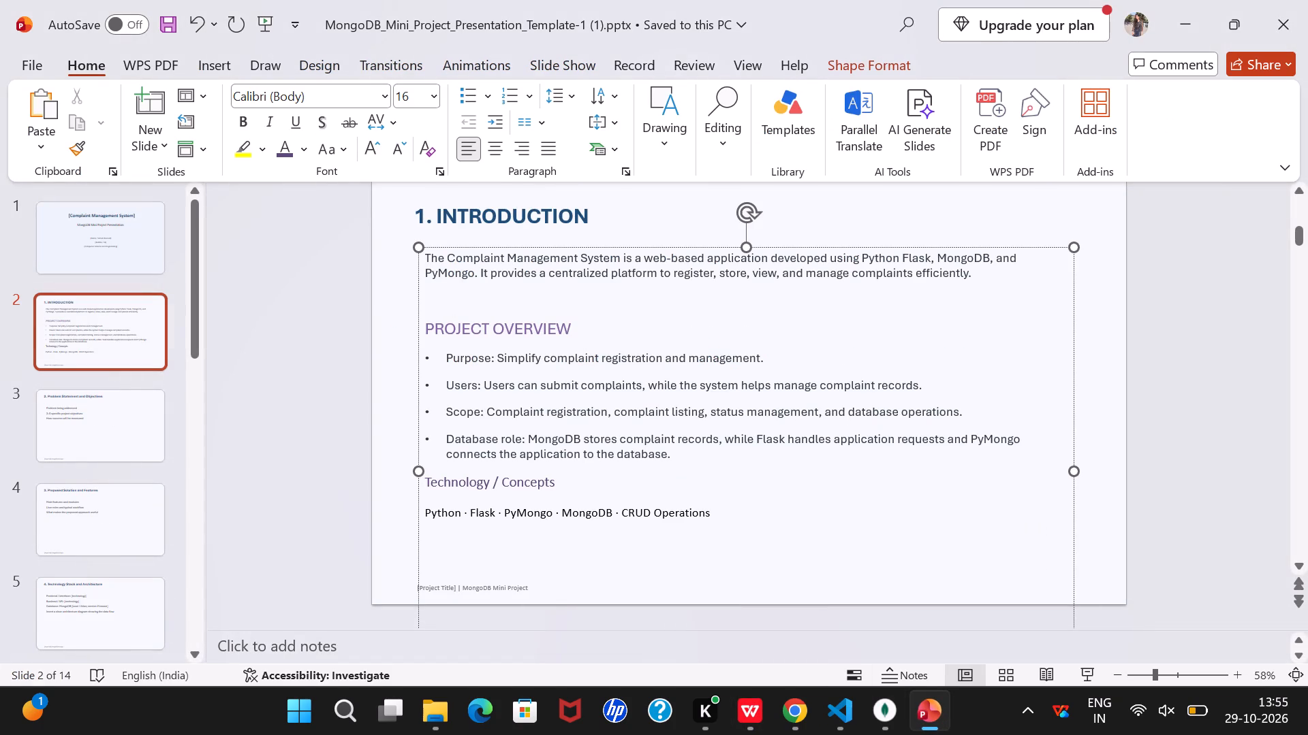
Replace the dot separators between Python, Flask, PyMongo, MongoDB and CRUD Operations with spaces.
key("BackSpace")
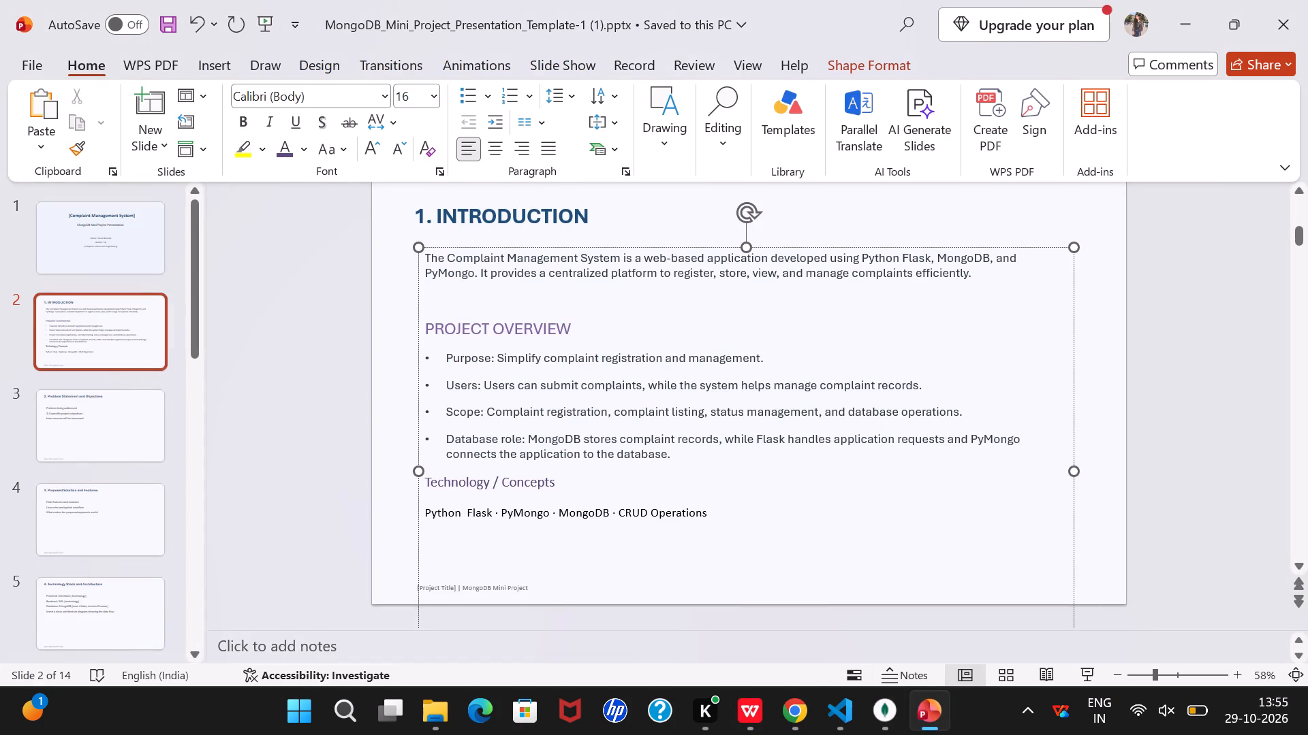
key("space")
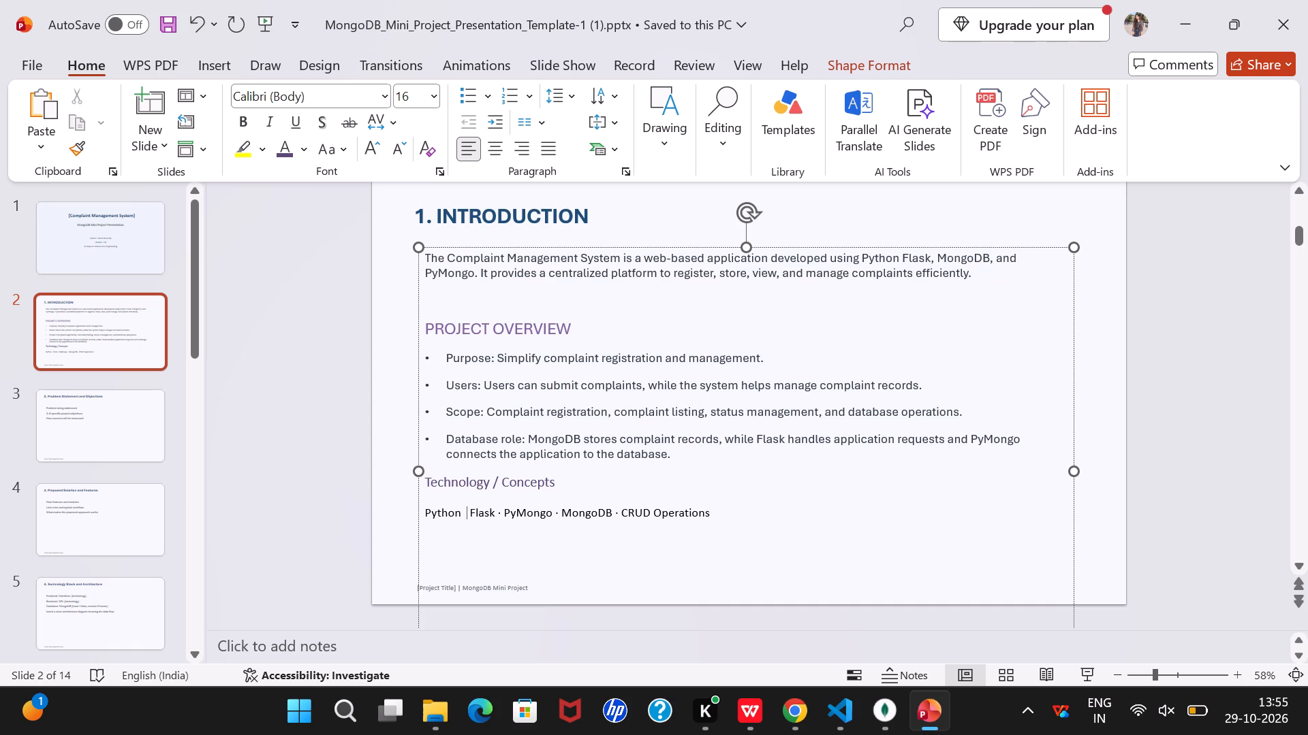
left_click(501, 510)
key("BackSpace")
left_click(559, 512)
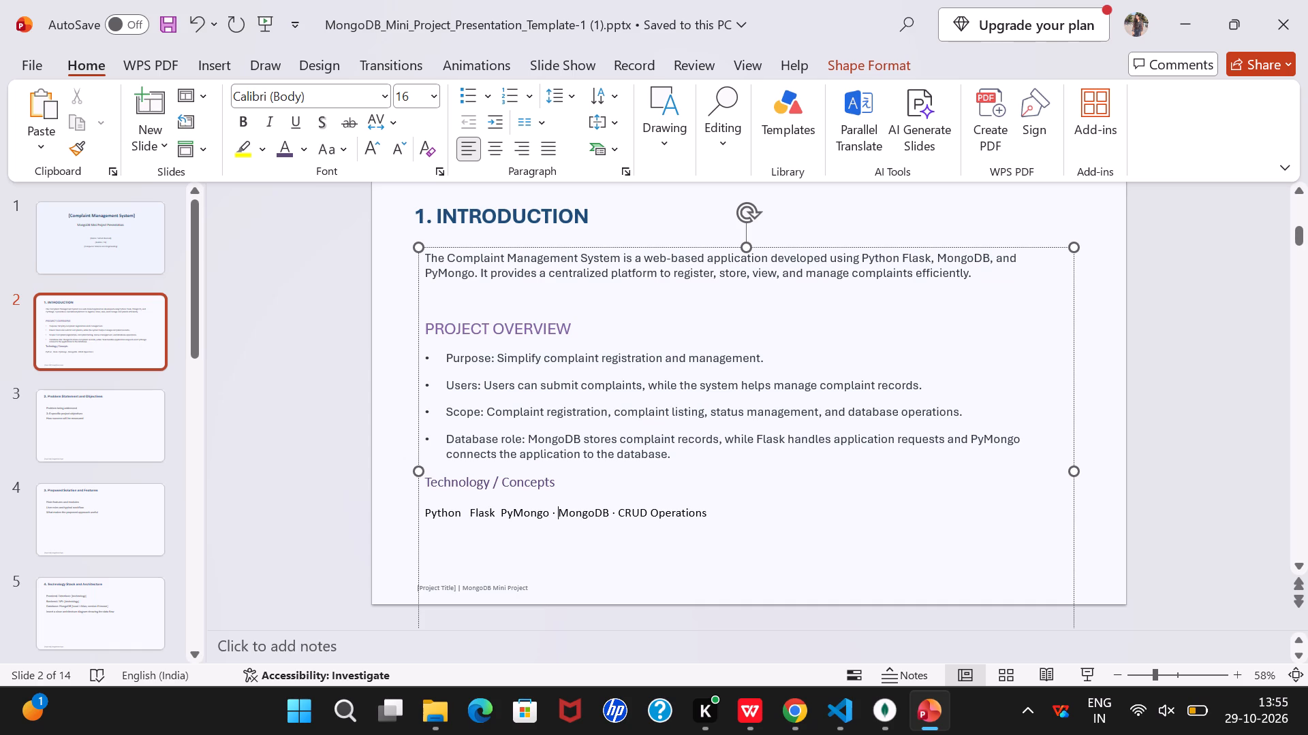
key("BackSpace")
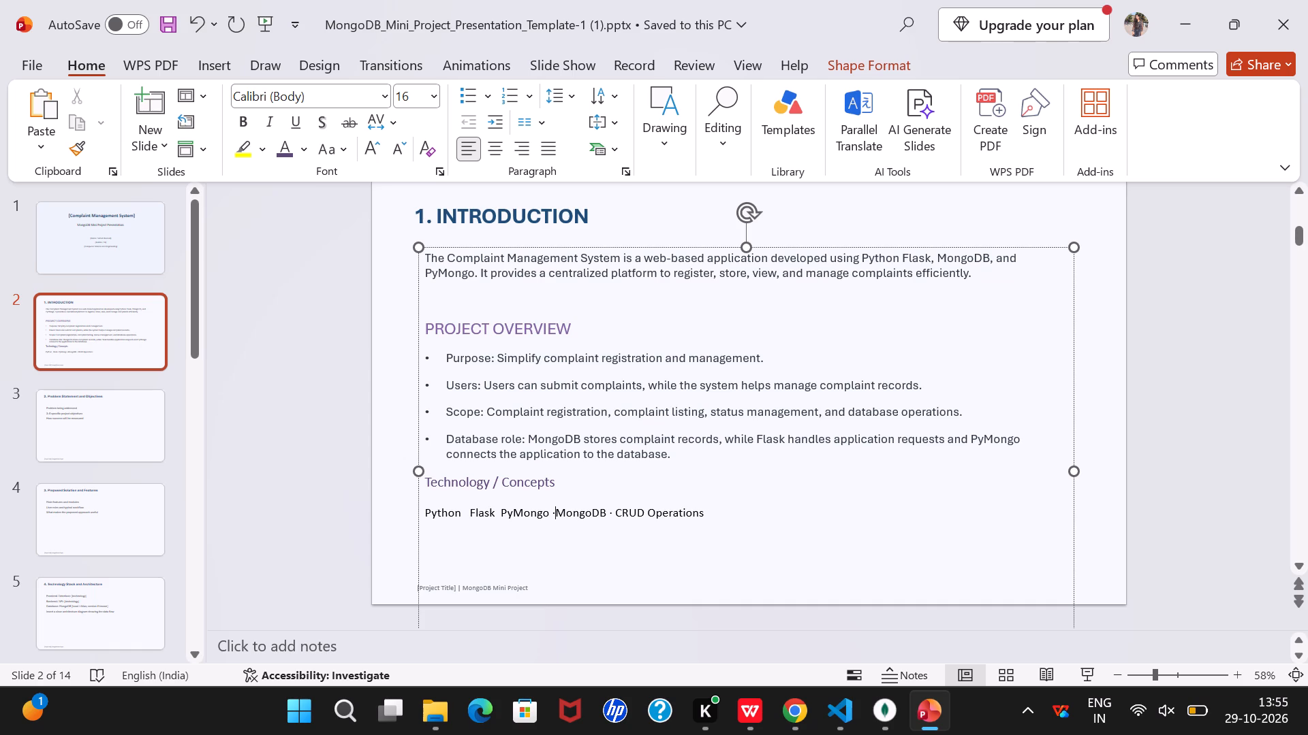
left_click(614, 515)
key("BackSpace")
key("space")
key("space")
key("BackSpace")
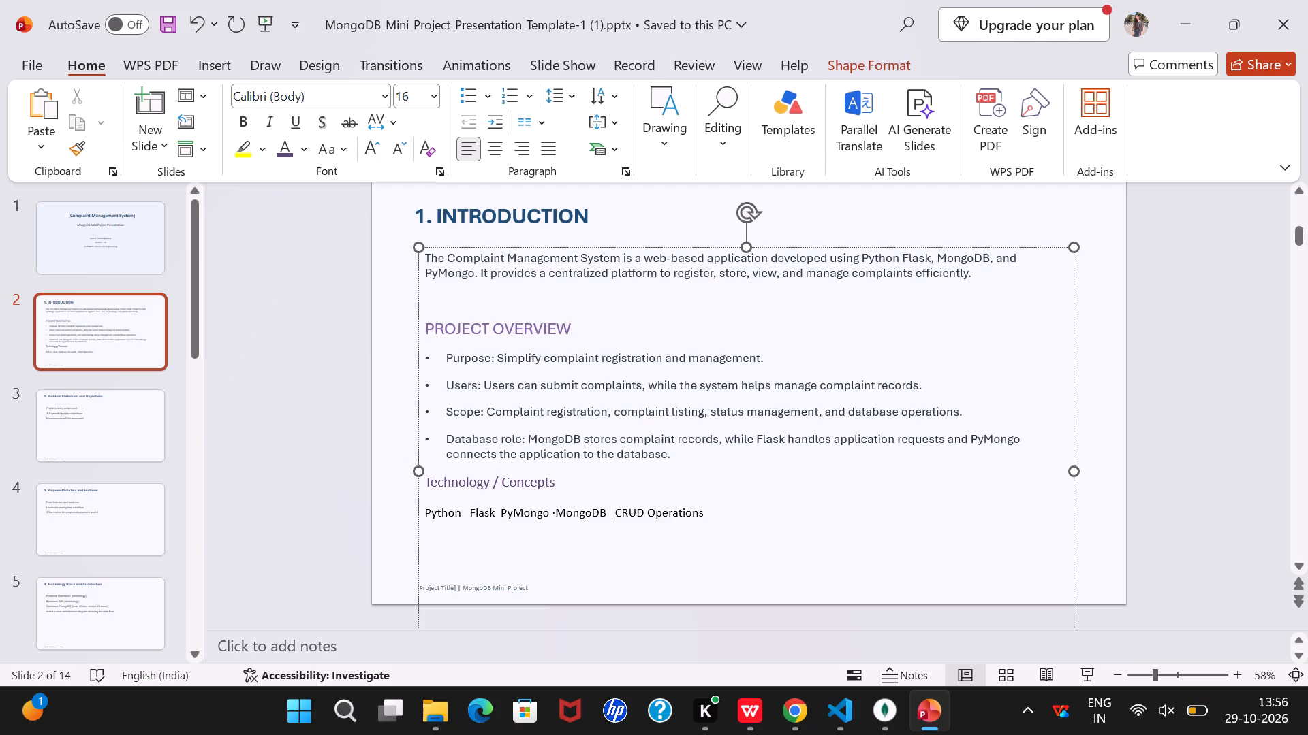
left_click(555, 517)
key("BackSpace")
key("space")
key("space")
Widen the gaps before PyMongo and before Flask in the technology line with extra spaces.
left_click(505, 510)
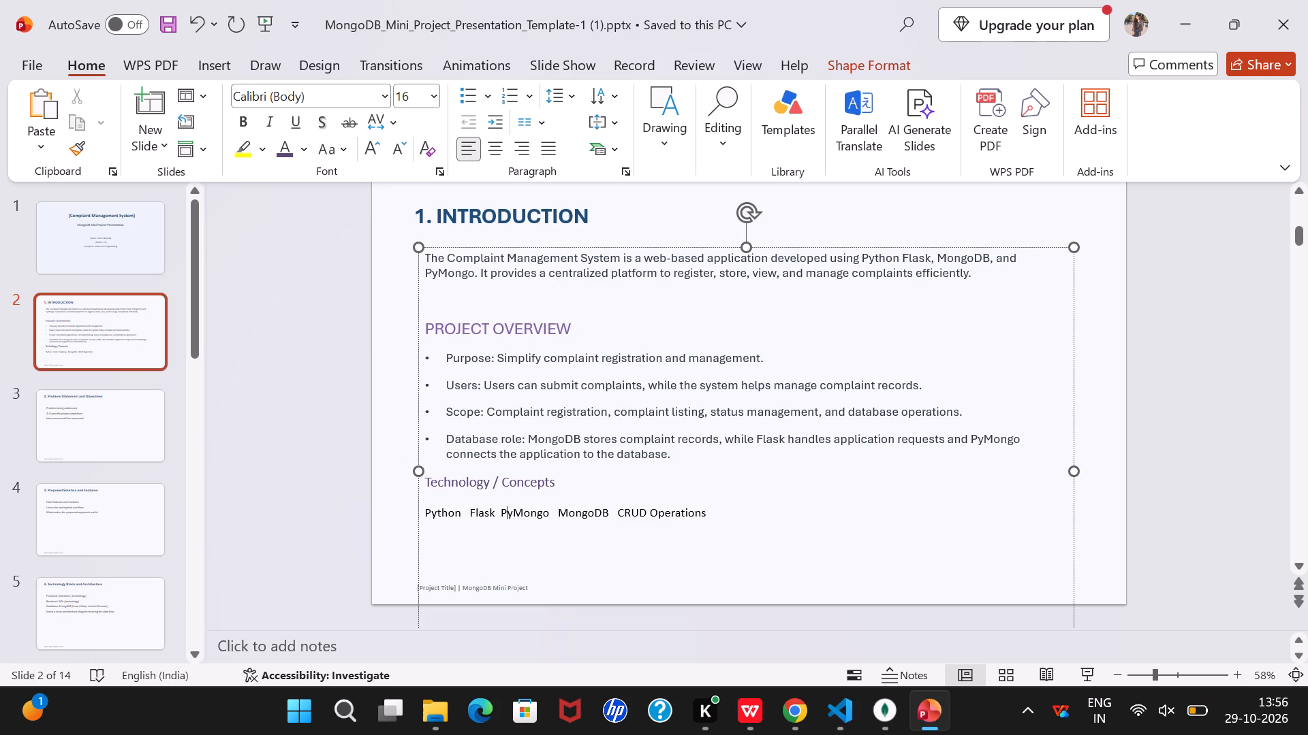
key("Left")
key("space")
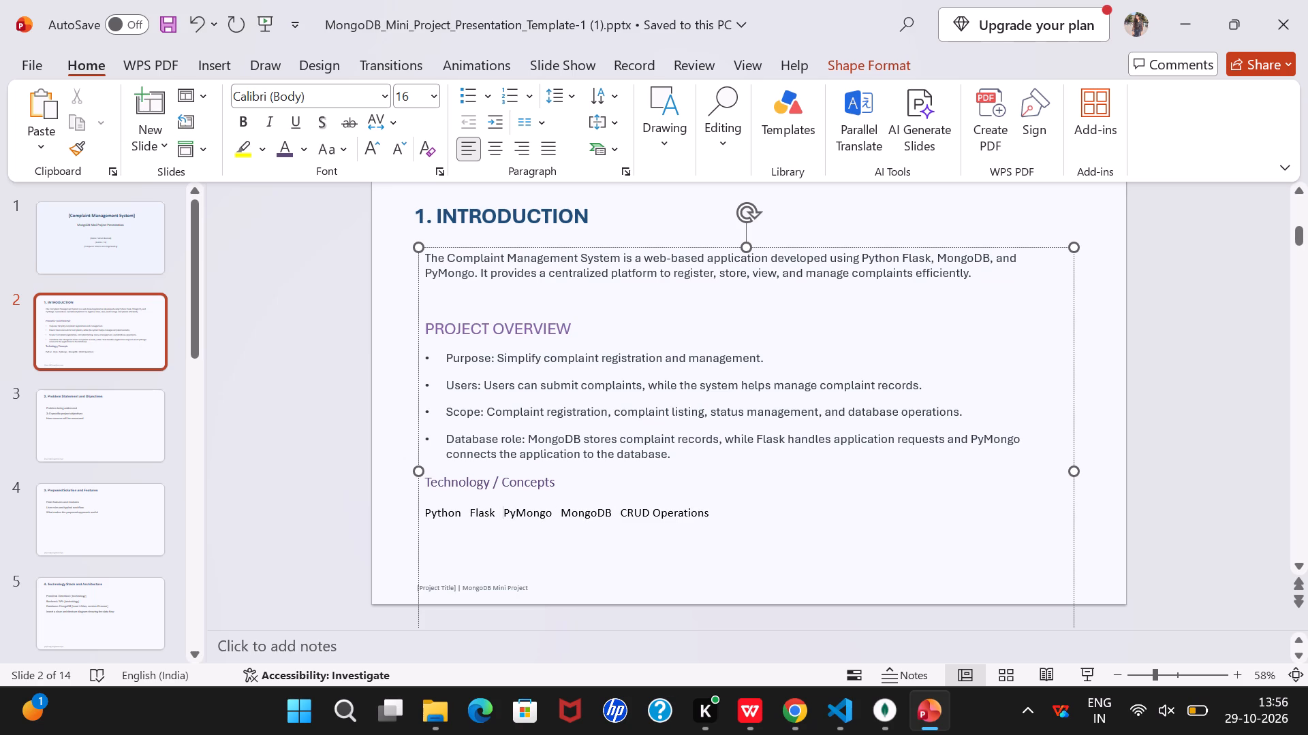
key("space")
key("space")
key("space")
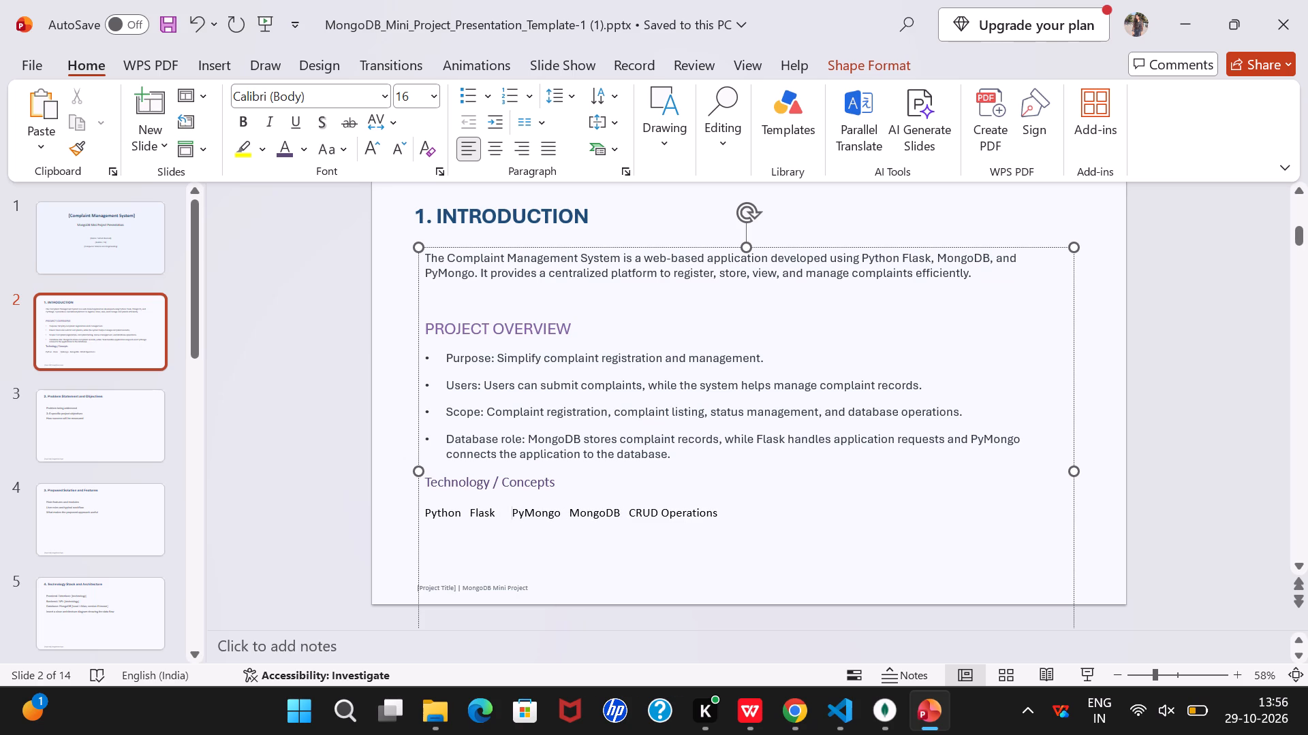
left_click(464, 514)
key("space")
key("space")
key("space")
key("space")
key("space")
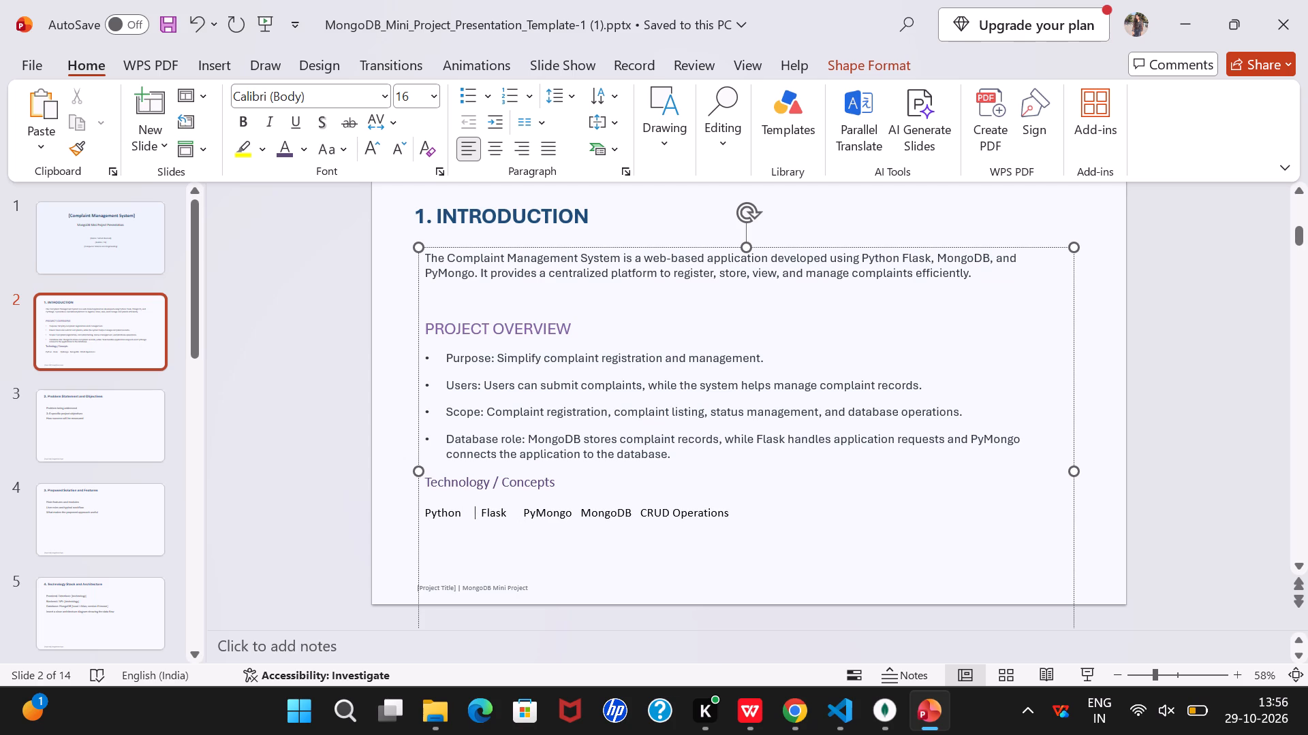
Widen the gaps before CRUD Operations and before MongoDB in the technology line with four extra spaces each.
left_click(642, 514)
key("space")
key("space")
key("space")
key("space")
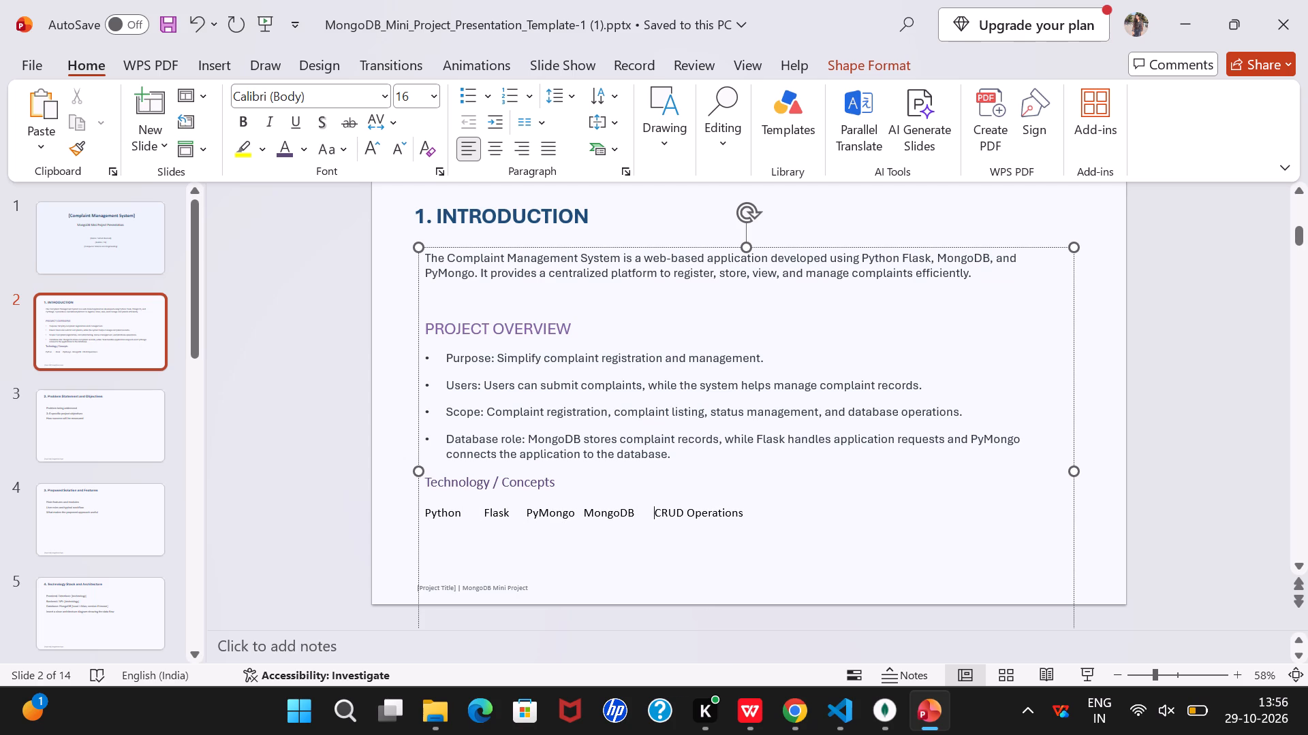
left_click(582, 512)
key("space")
key("space")
key("space")
key("space")
Draw a rounded rectangle about 1.7 cm wide and 0.5 cm high over the word Python in the technology line.
left_click(446, 517)
left_click_drag(461, 511, 424, 510)
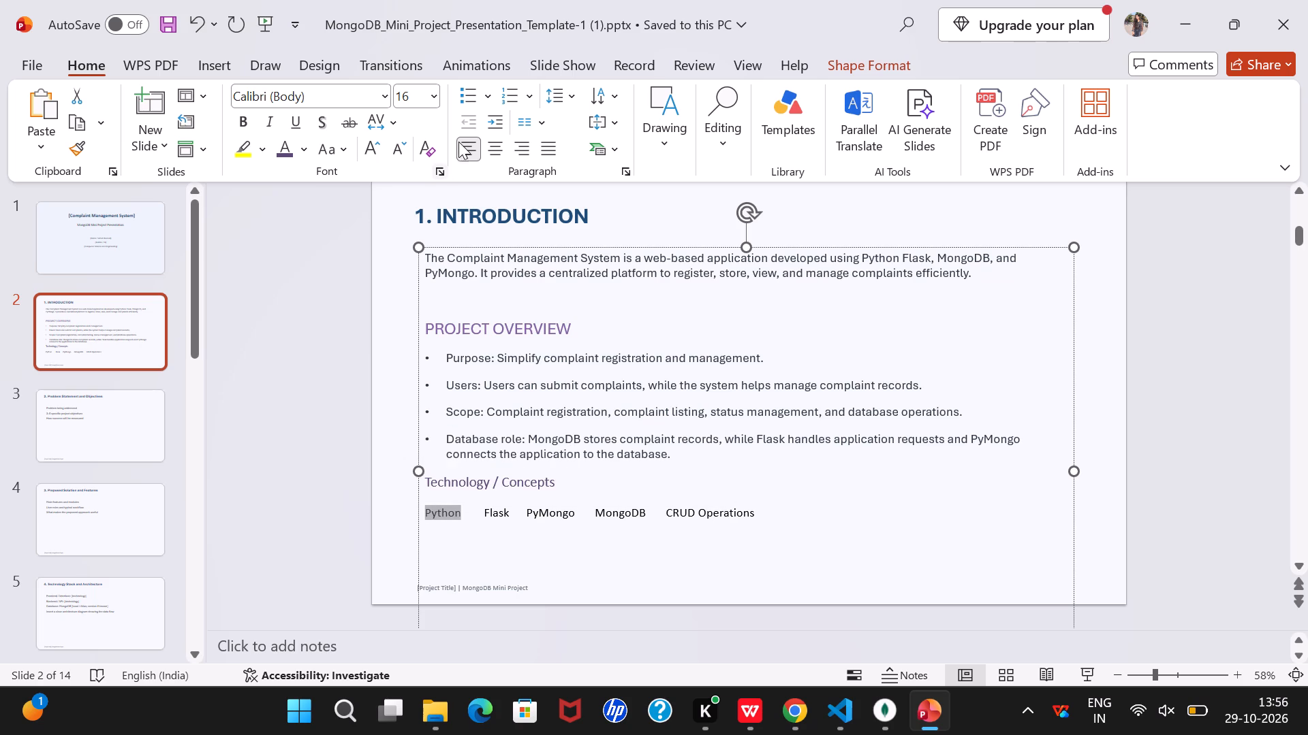
left_click(677, 143)
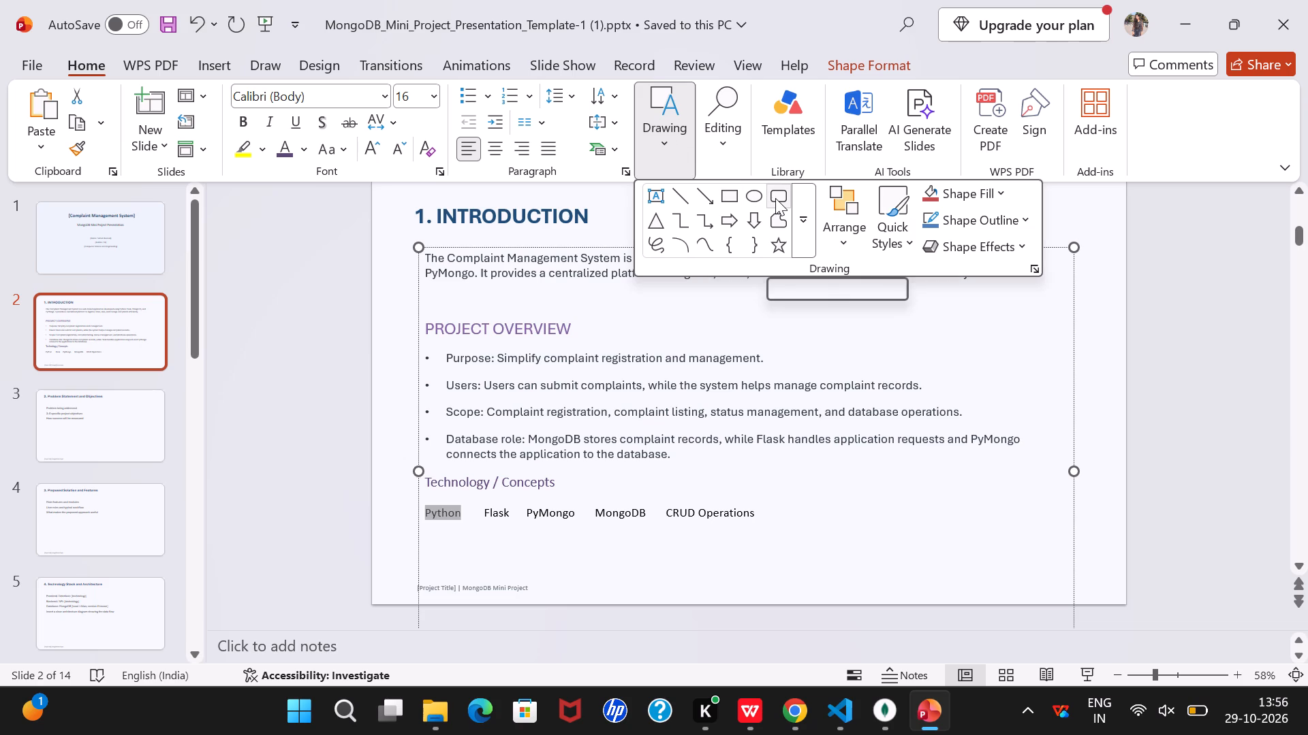
left_click(775, 198)
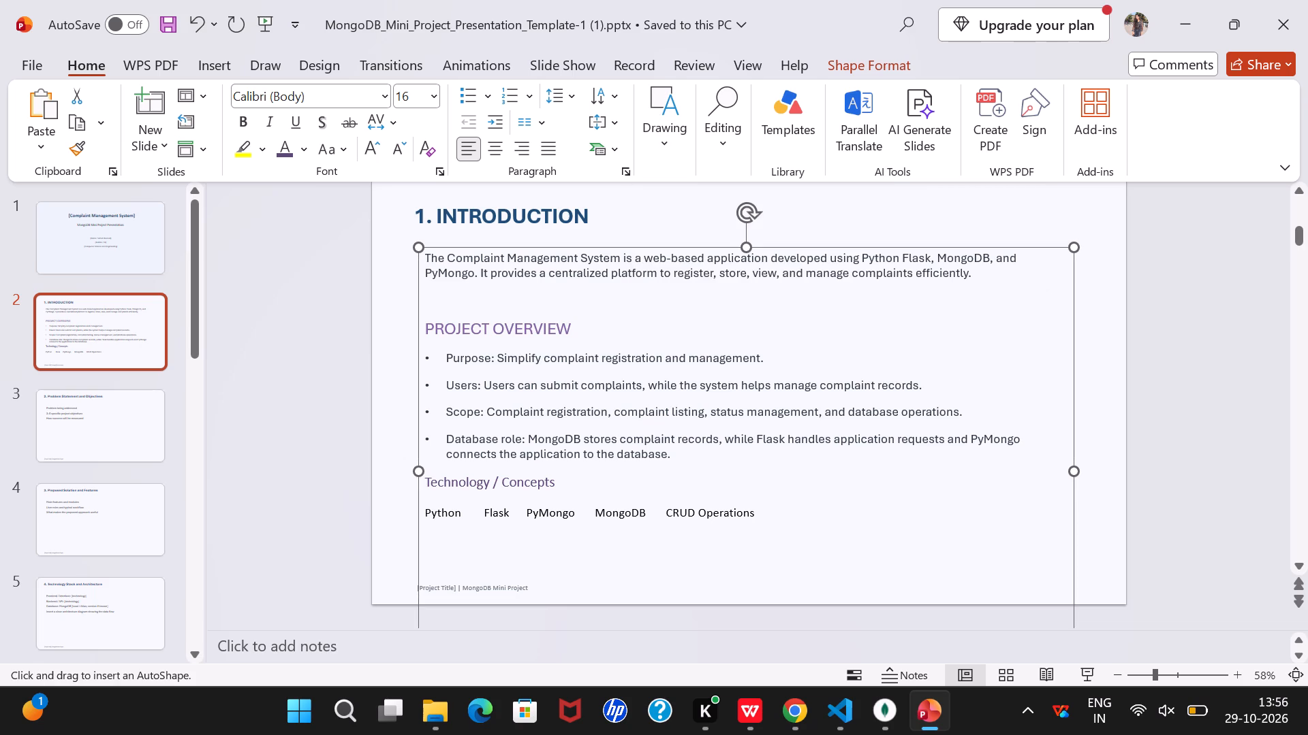
left_click_drag(465, 508, 460, 507)
left_click_drag(460, 507, 426, 521)
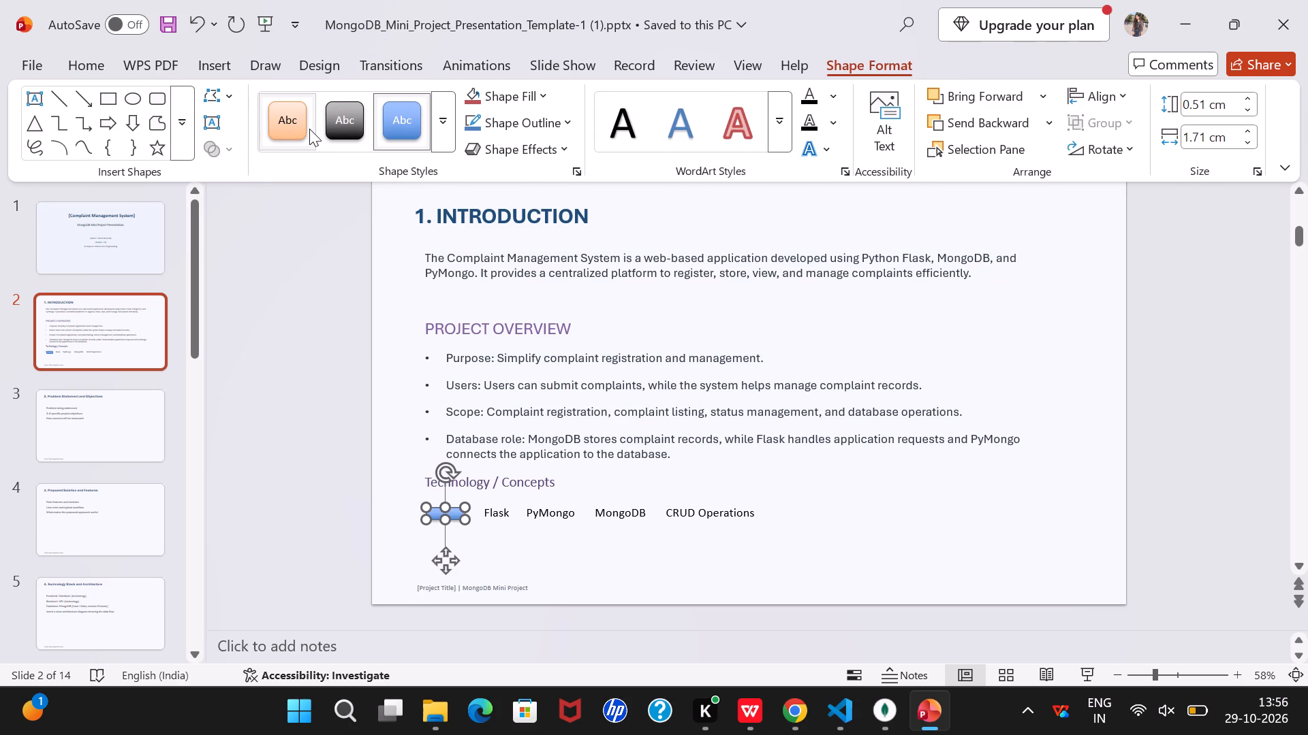
Apply the light orange preset shape style to the rounded rectangle over Python and deselect it.
left_click(297, 127)
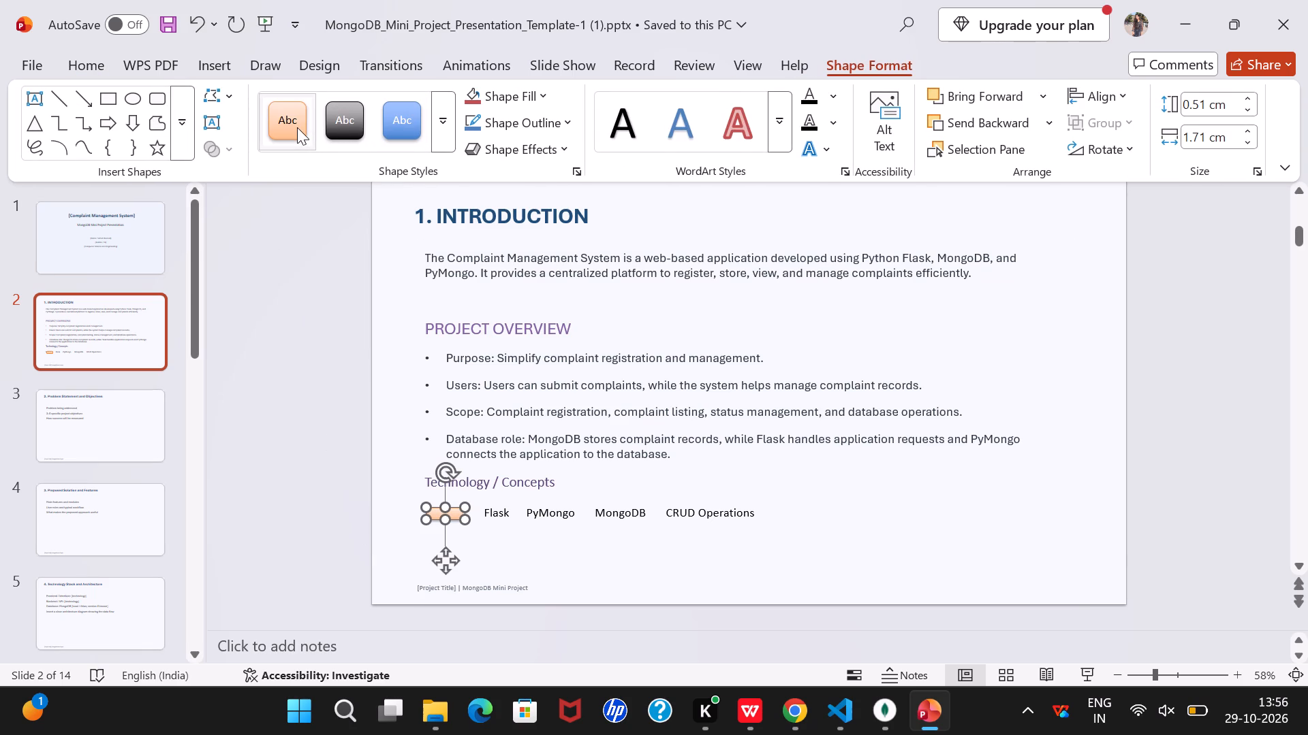
left_click(345, 387)
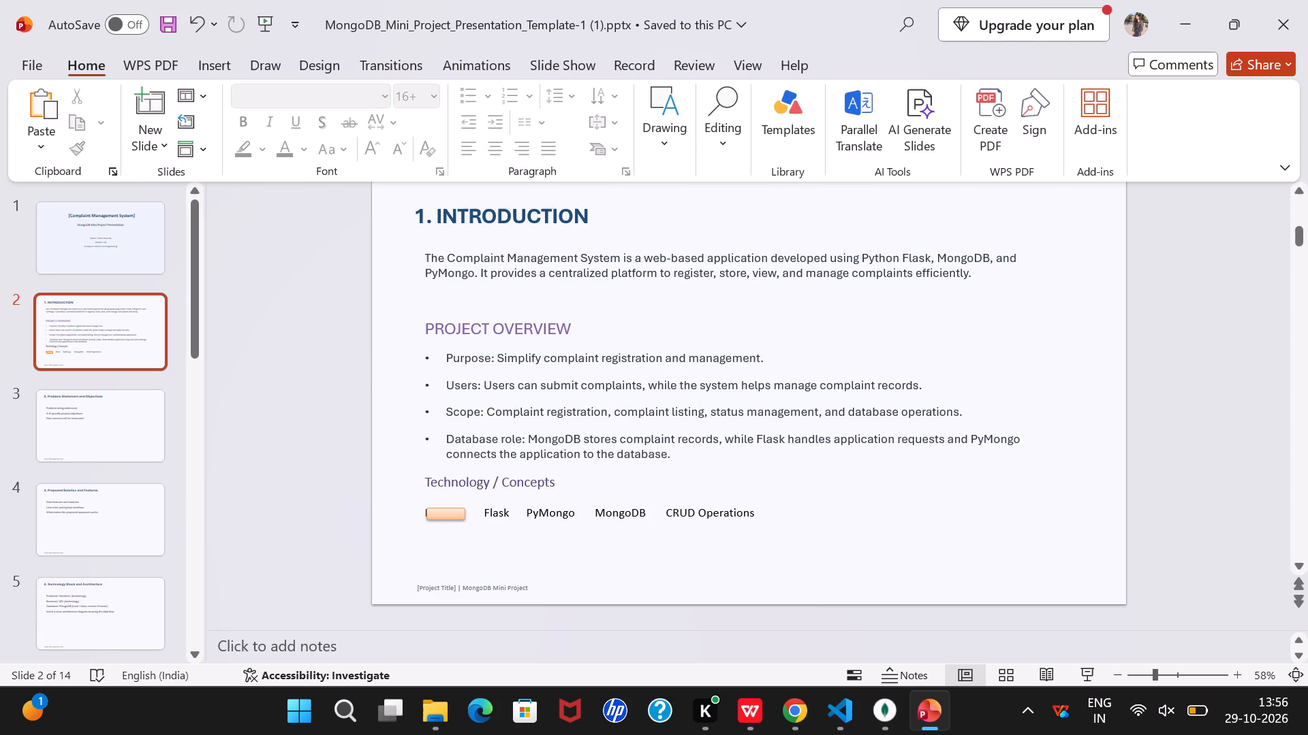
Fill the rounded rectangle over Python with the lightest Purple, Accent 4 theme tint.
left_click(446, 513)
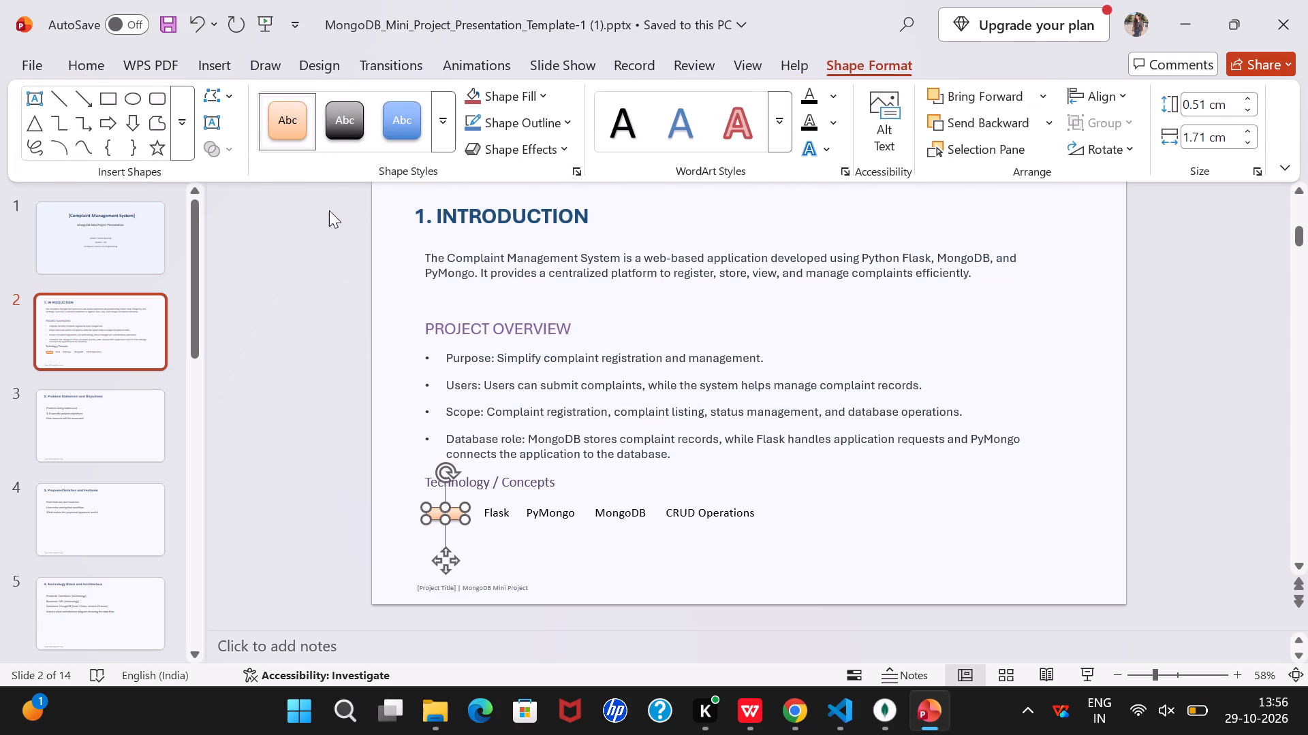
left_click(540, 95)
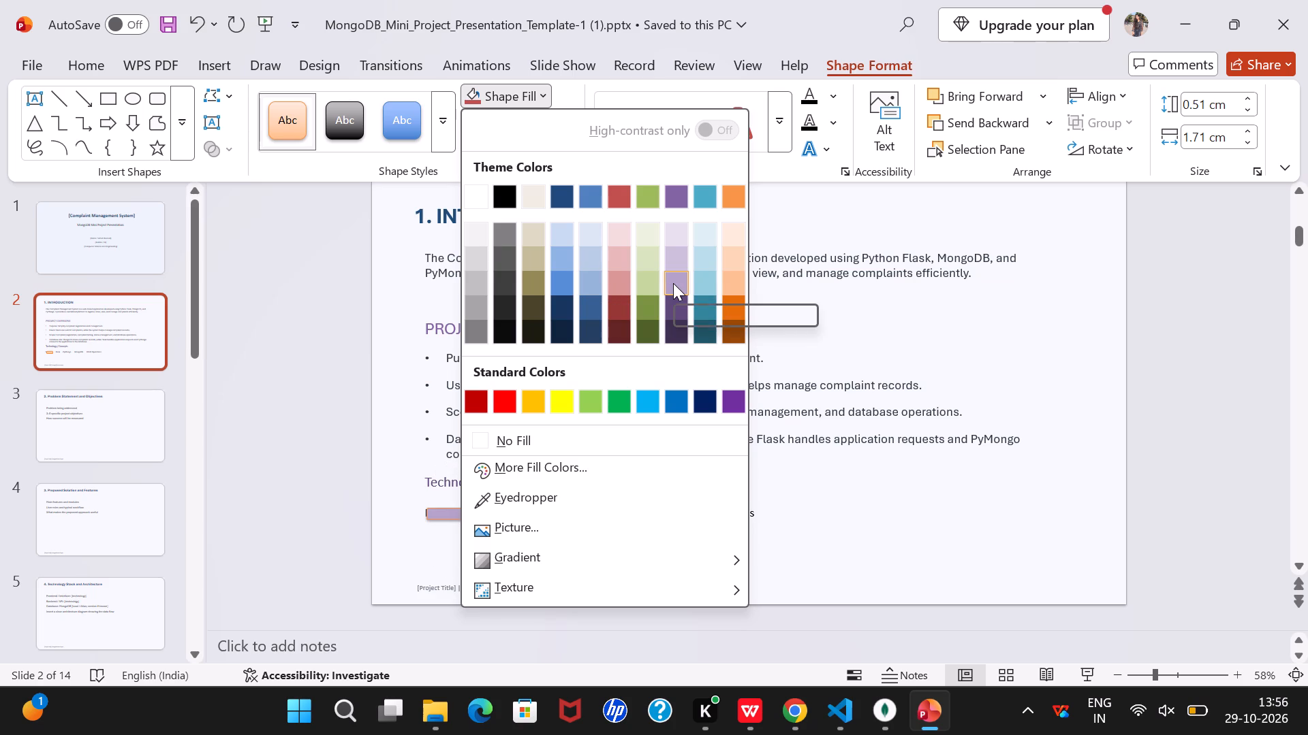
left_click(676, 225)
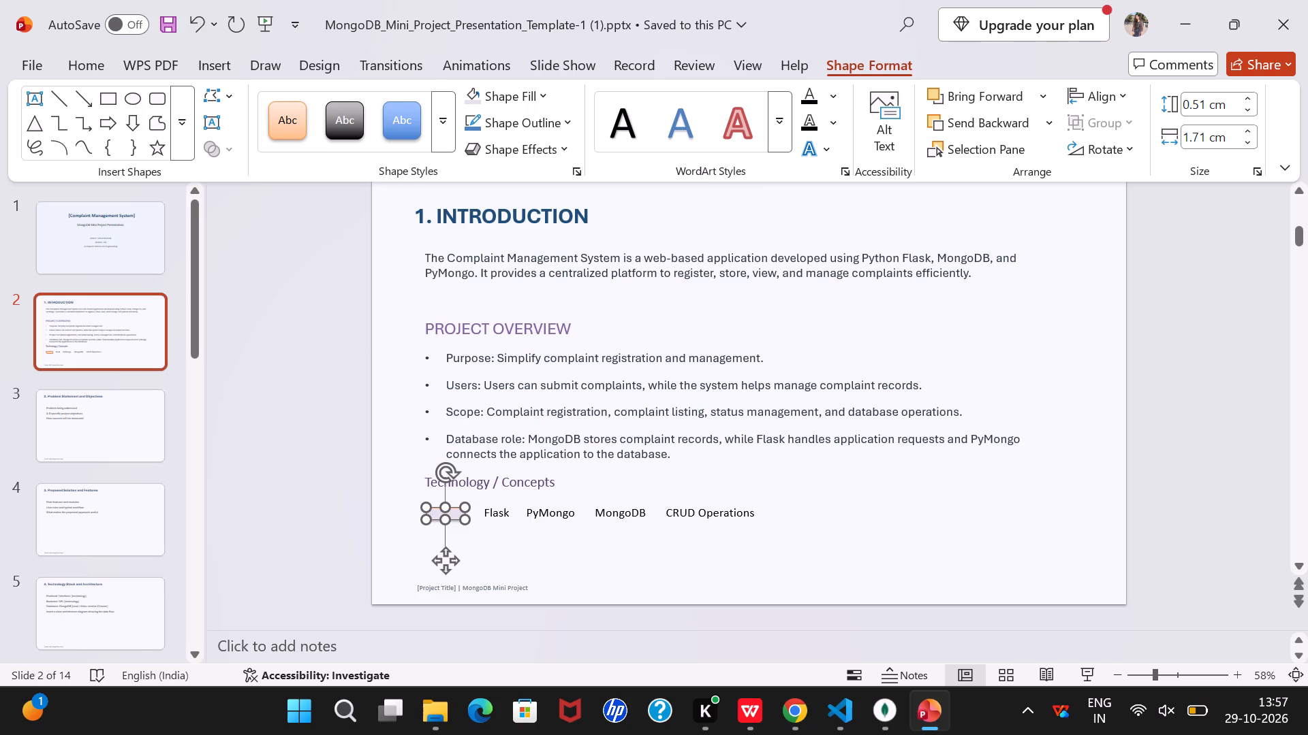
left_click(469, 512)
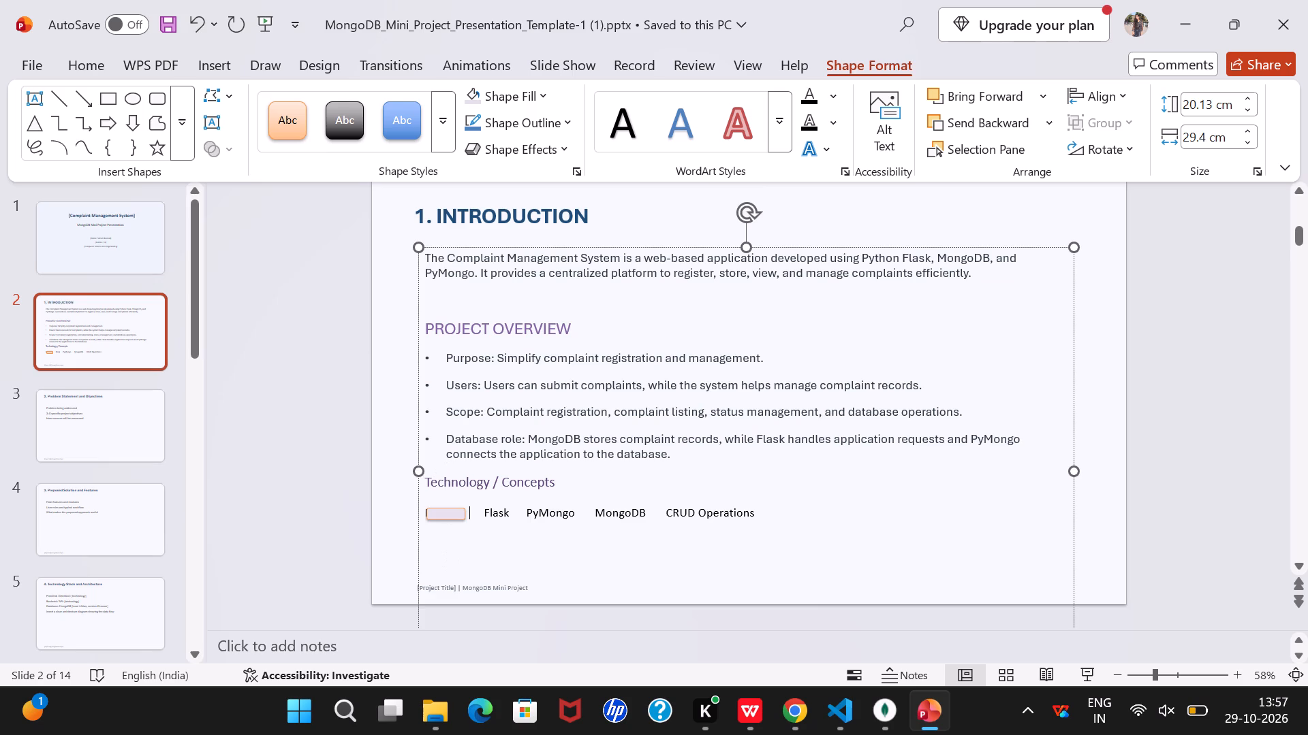
Delete the rounded rectangle covering the word Python in the technology line.
left_click(448, 510)
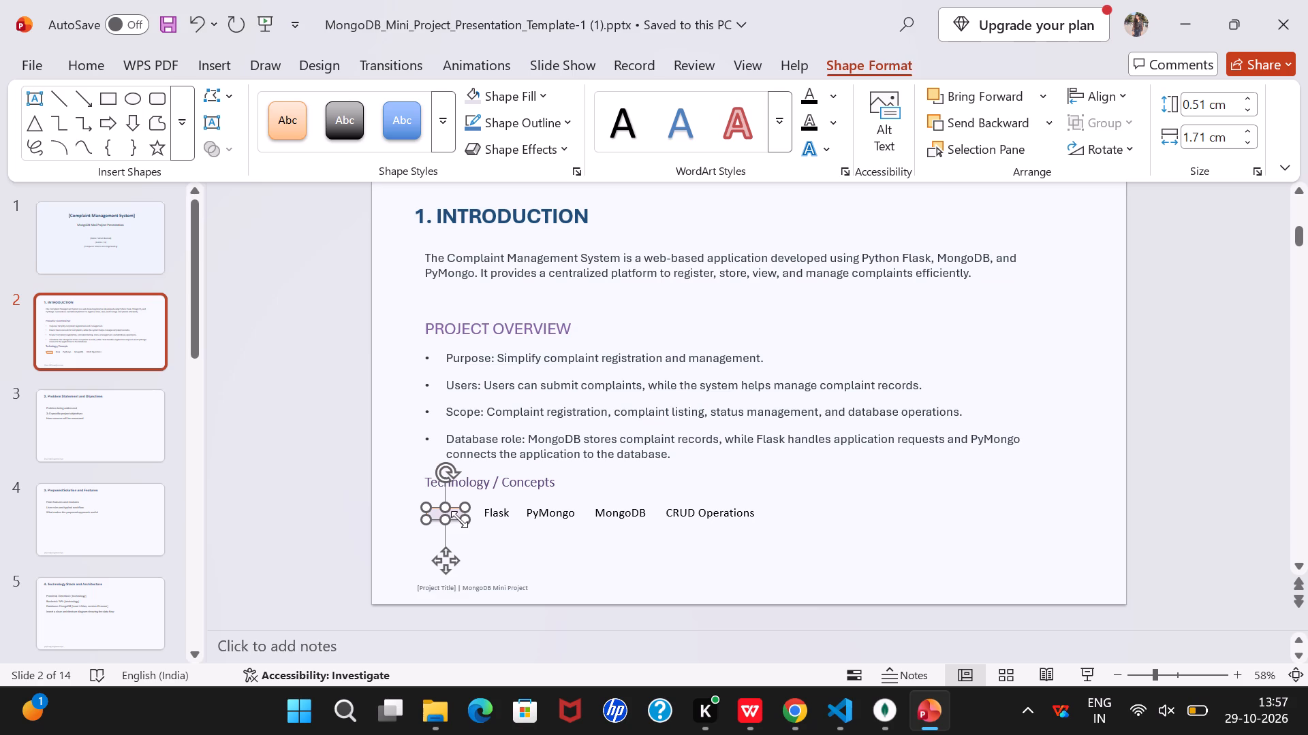
key("BackSpace")
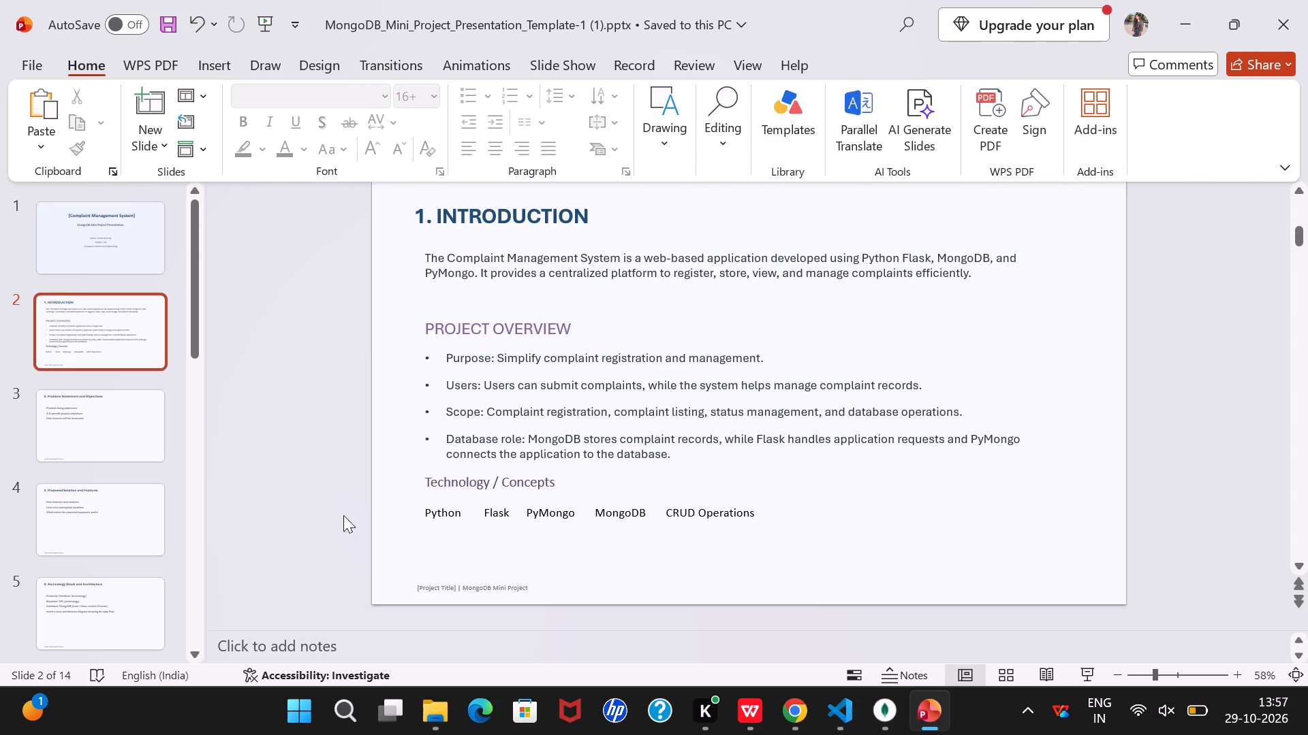
left_click(326, 515)
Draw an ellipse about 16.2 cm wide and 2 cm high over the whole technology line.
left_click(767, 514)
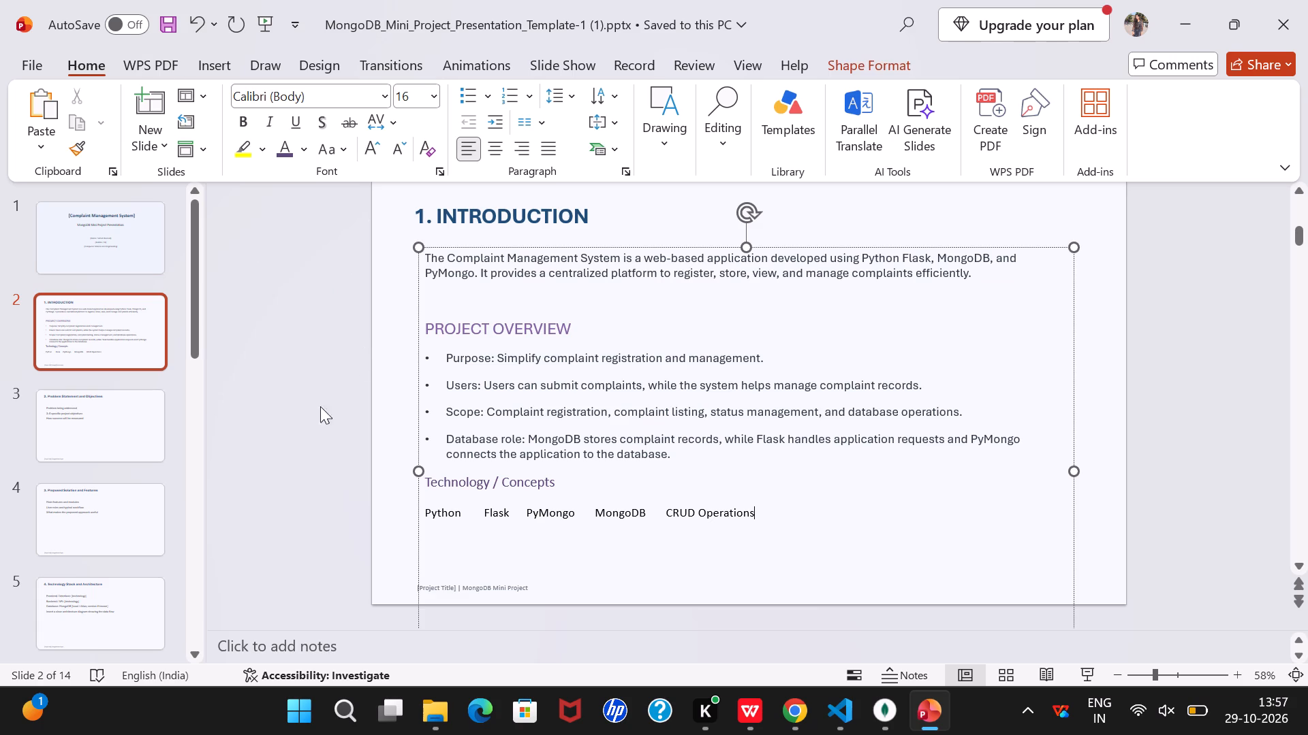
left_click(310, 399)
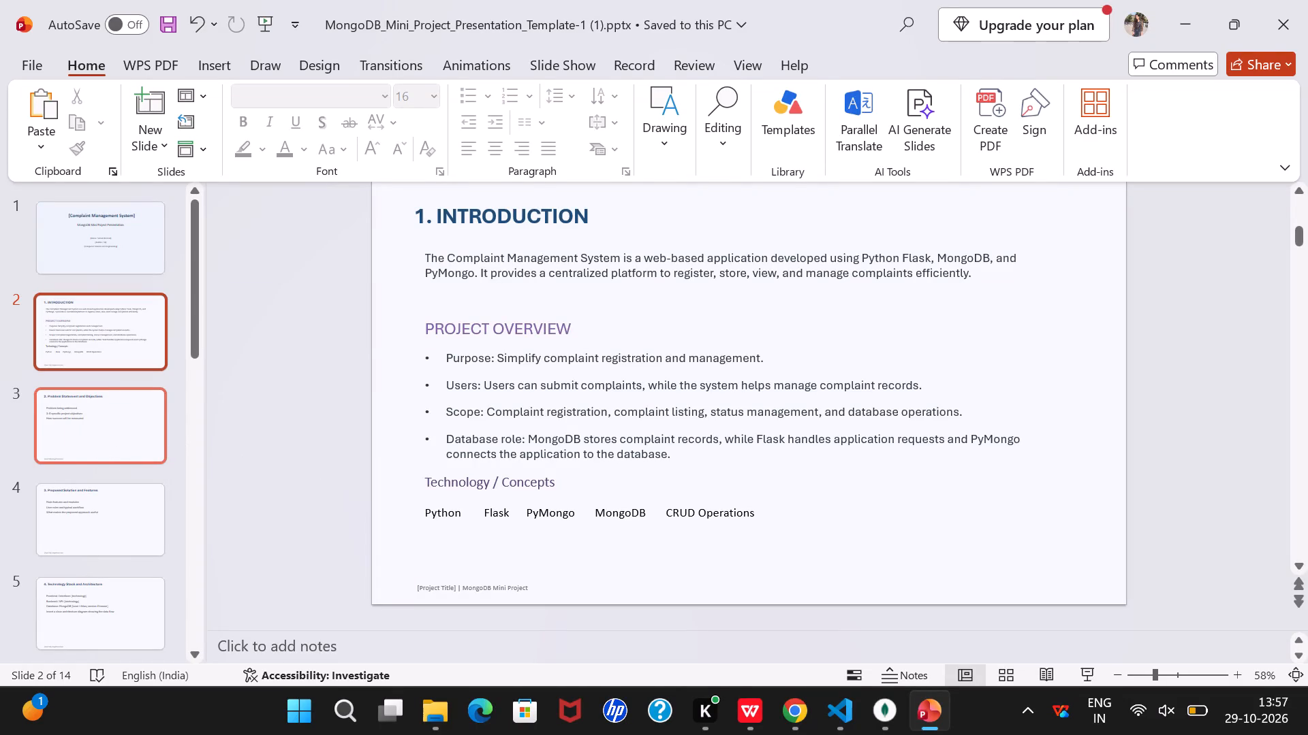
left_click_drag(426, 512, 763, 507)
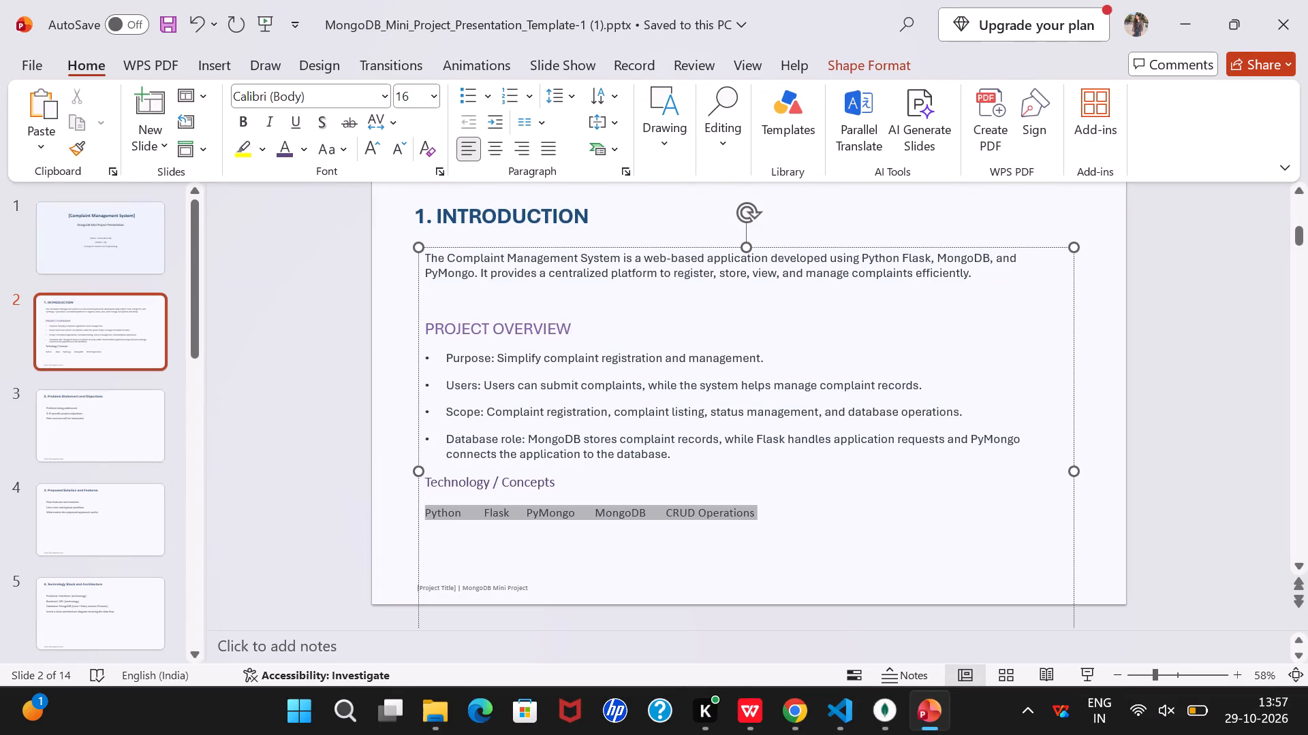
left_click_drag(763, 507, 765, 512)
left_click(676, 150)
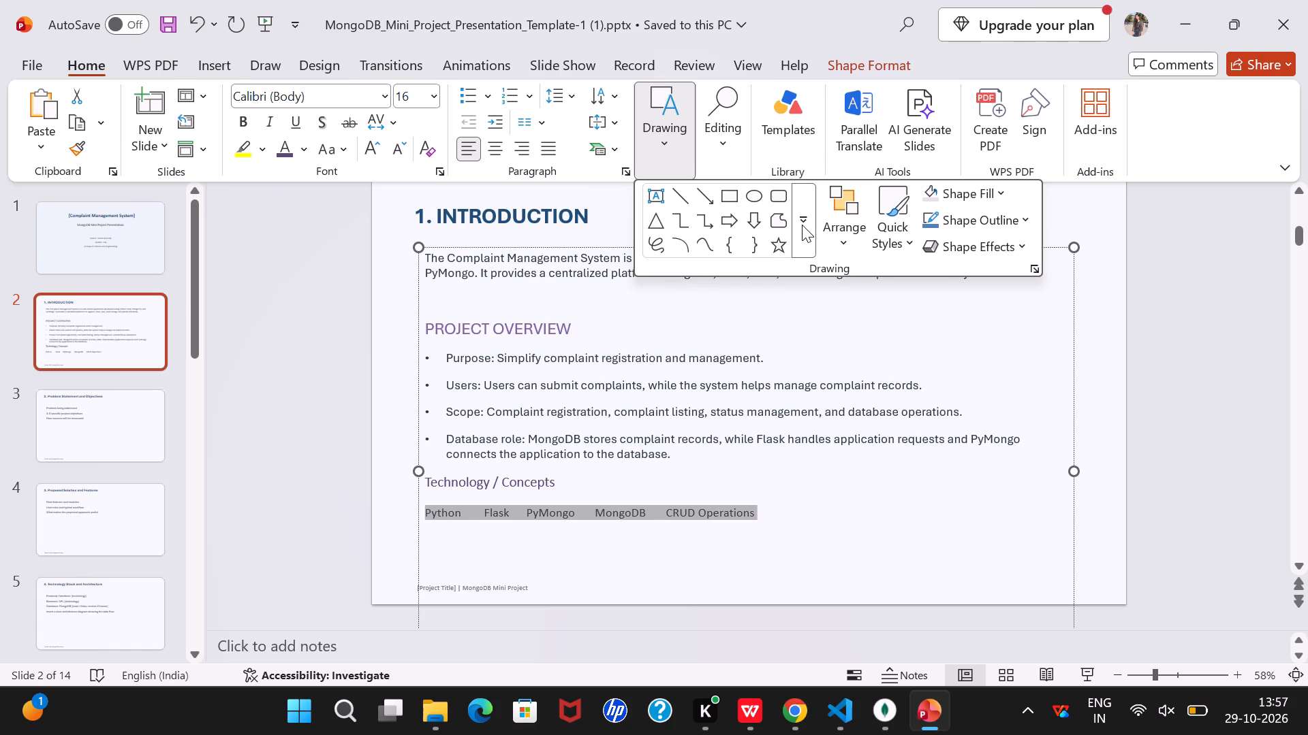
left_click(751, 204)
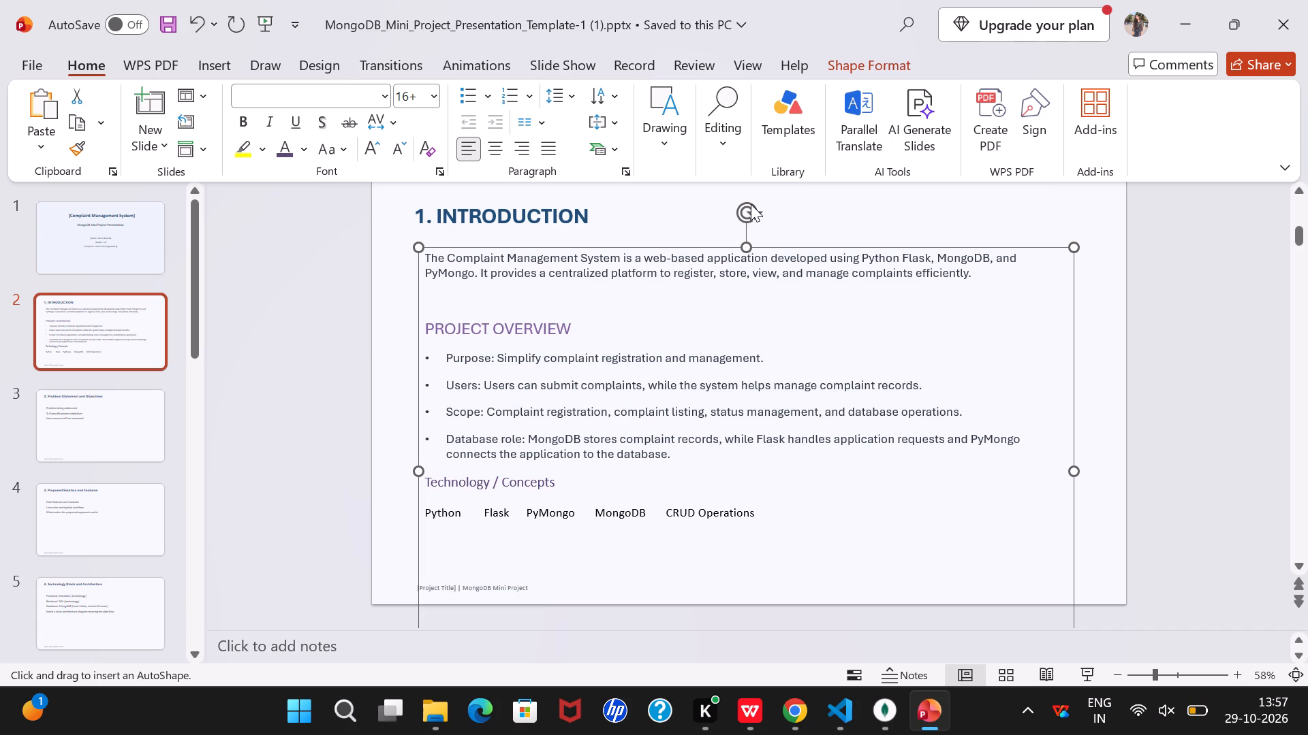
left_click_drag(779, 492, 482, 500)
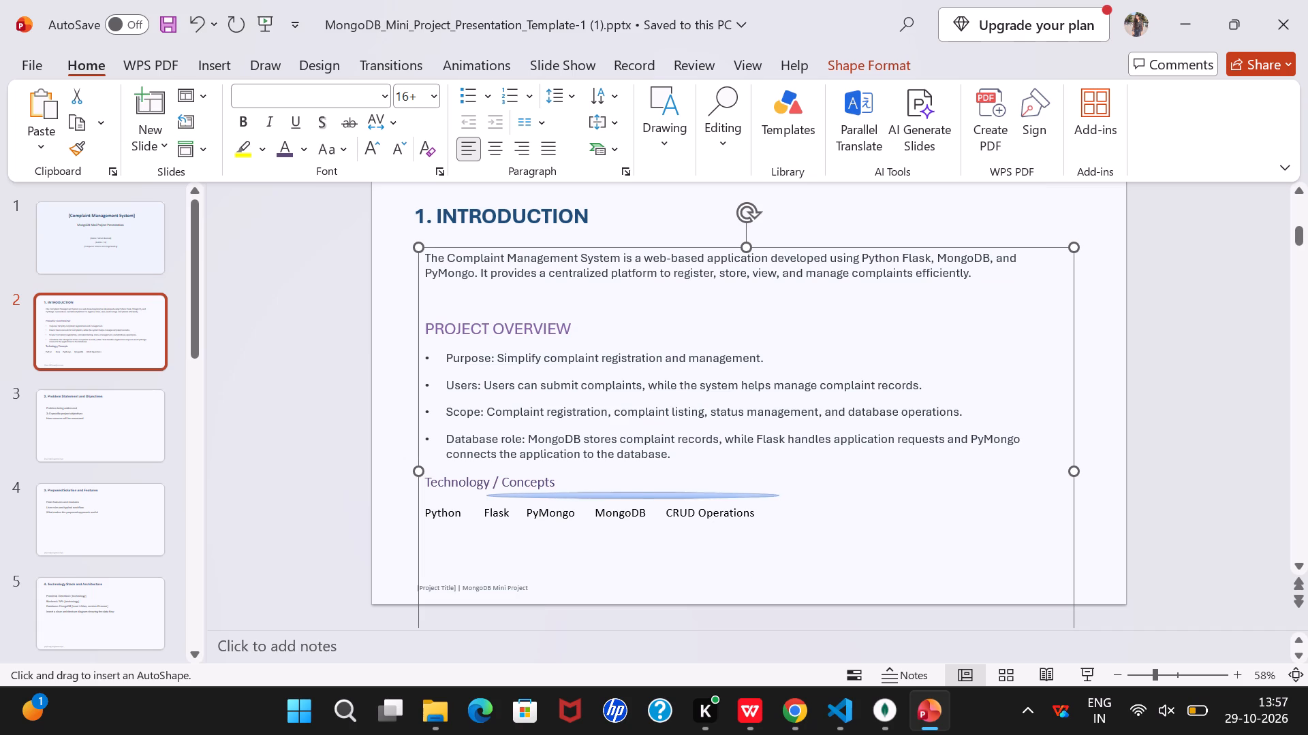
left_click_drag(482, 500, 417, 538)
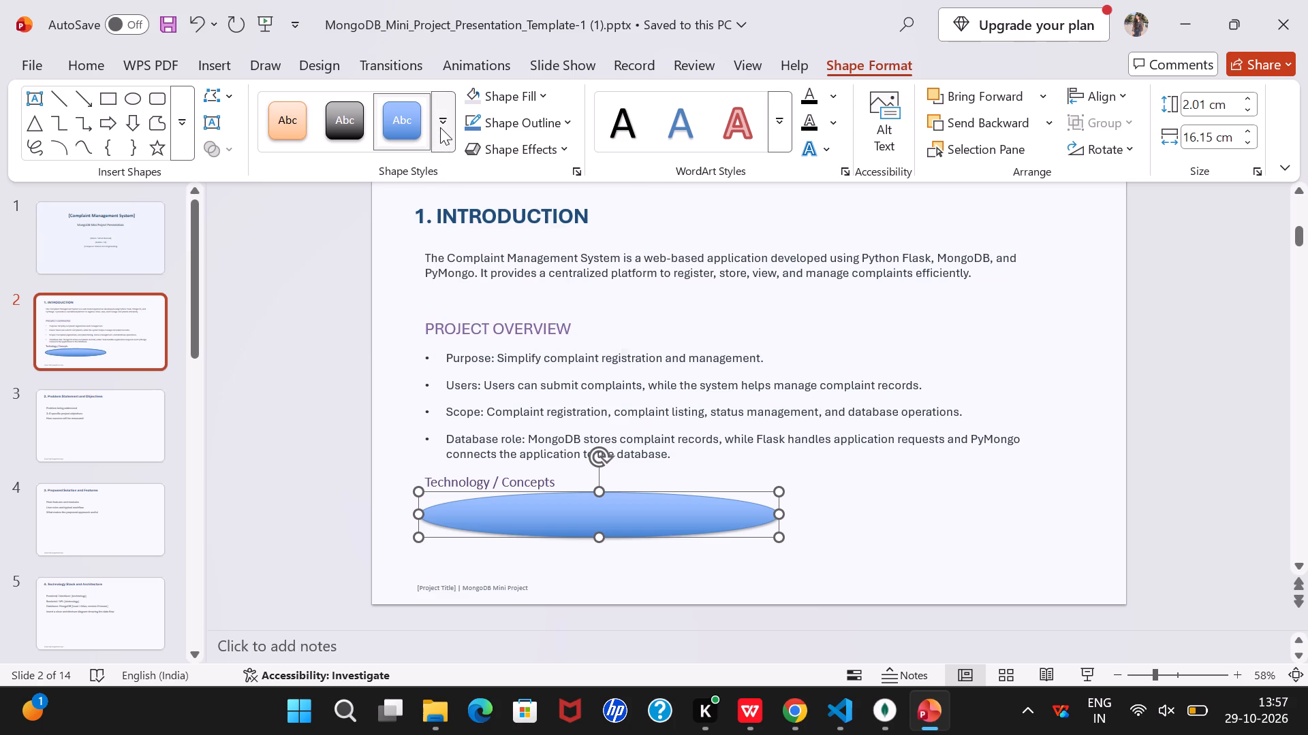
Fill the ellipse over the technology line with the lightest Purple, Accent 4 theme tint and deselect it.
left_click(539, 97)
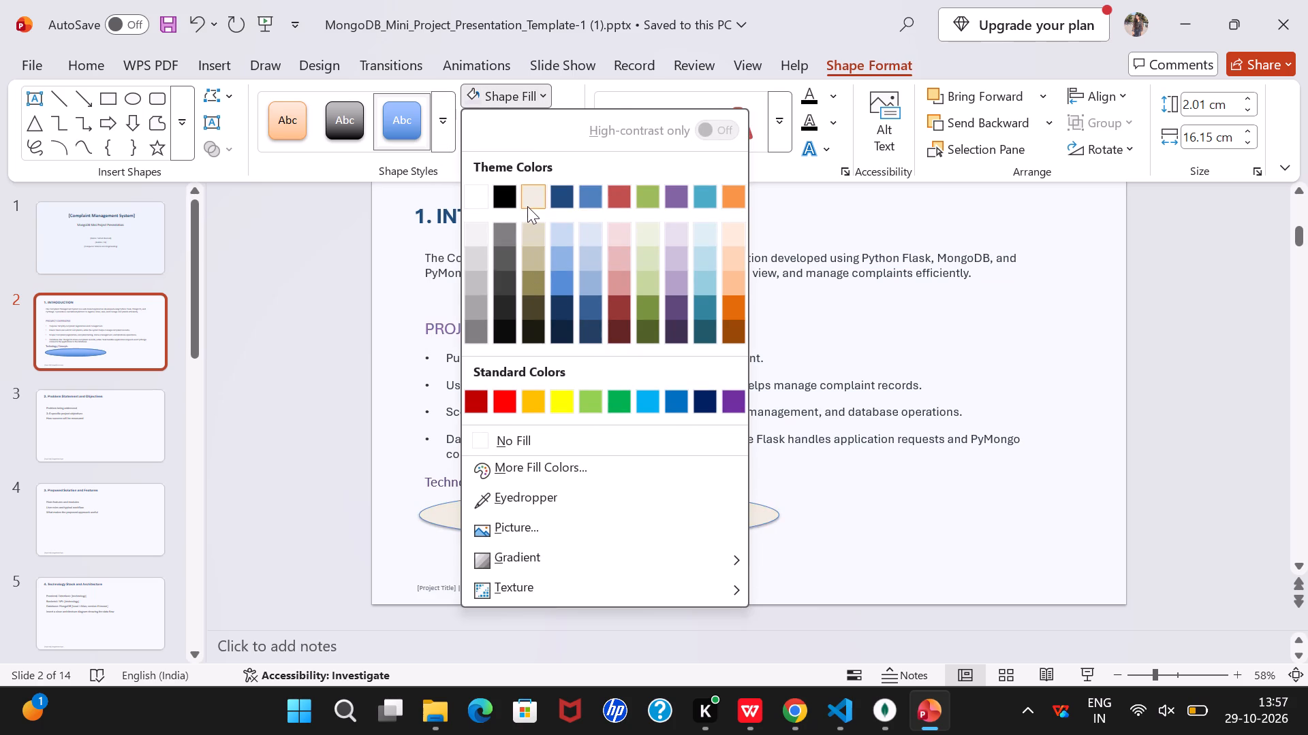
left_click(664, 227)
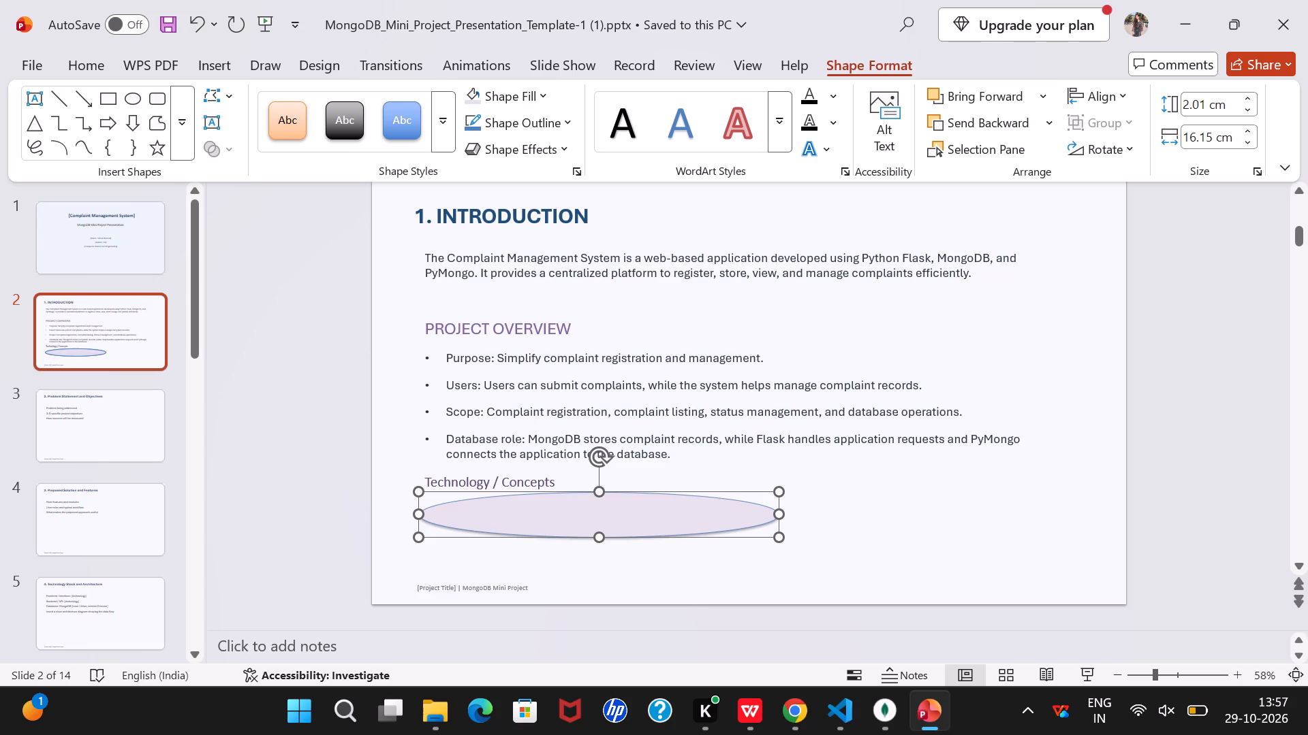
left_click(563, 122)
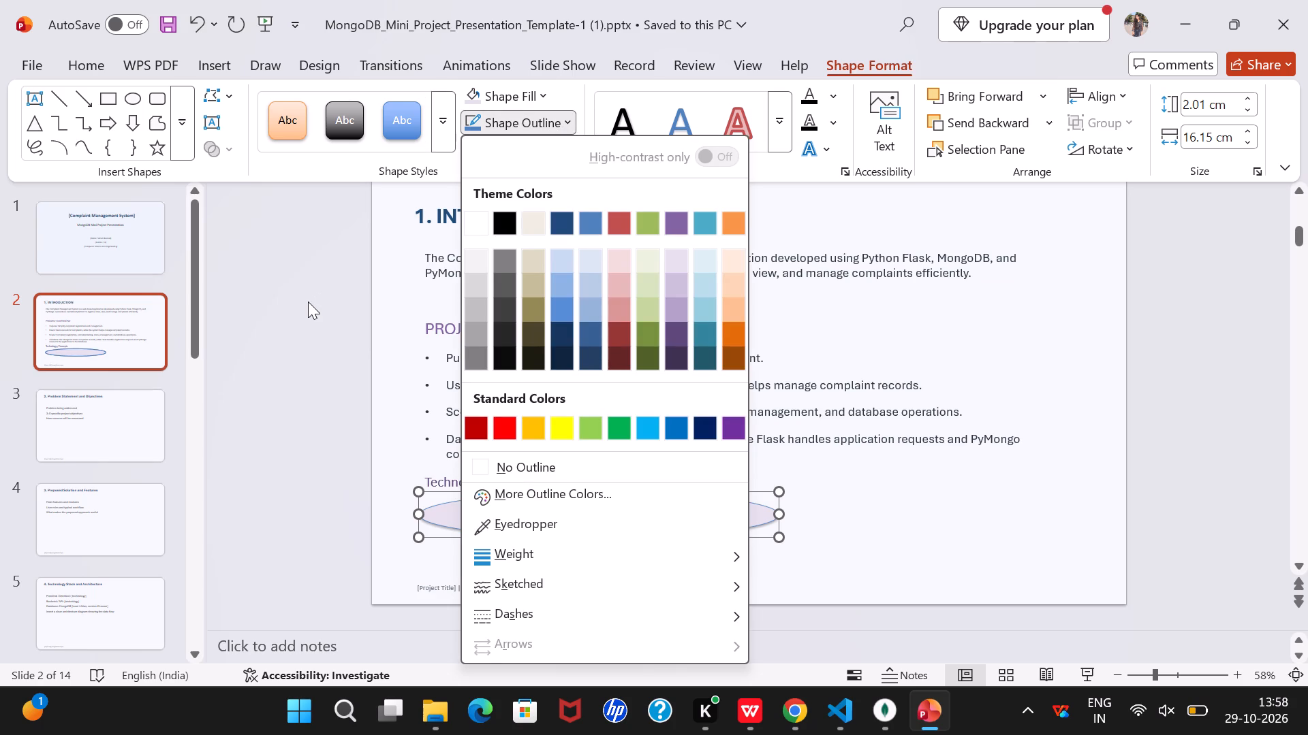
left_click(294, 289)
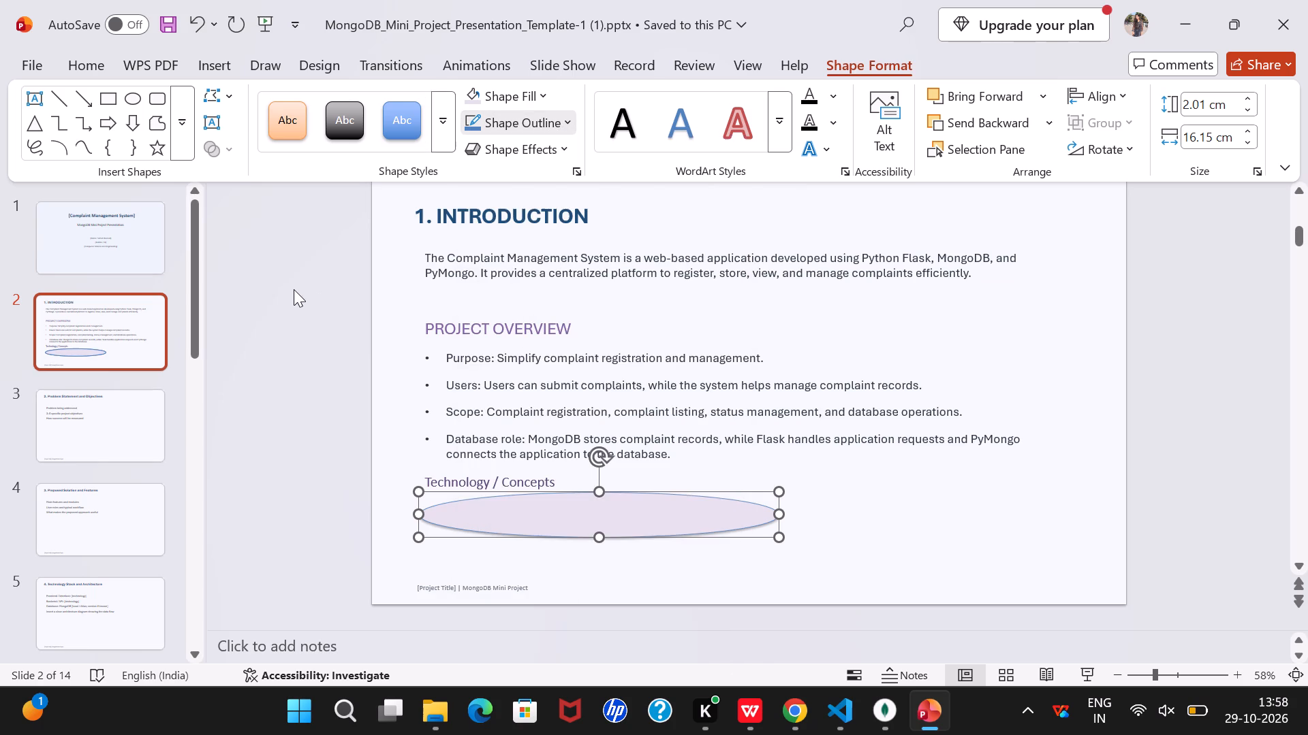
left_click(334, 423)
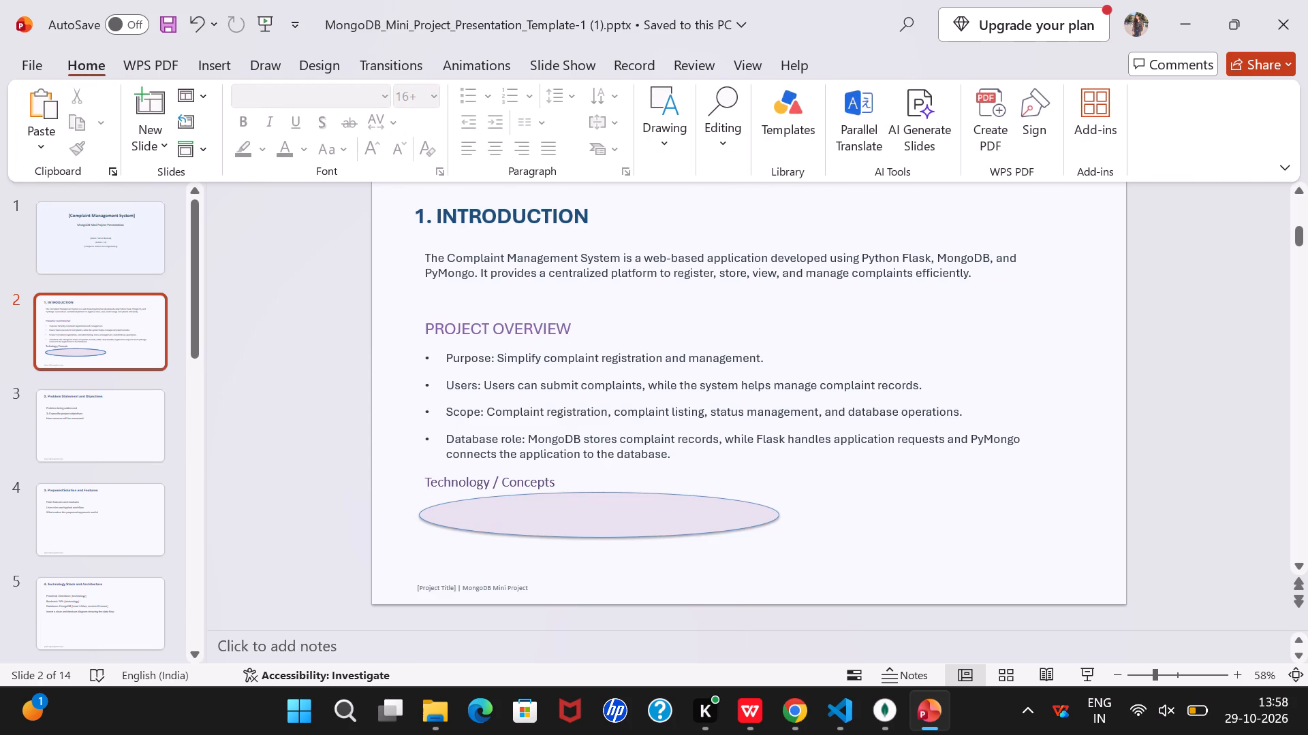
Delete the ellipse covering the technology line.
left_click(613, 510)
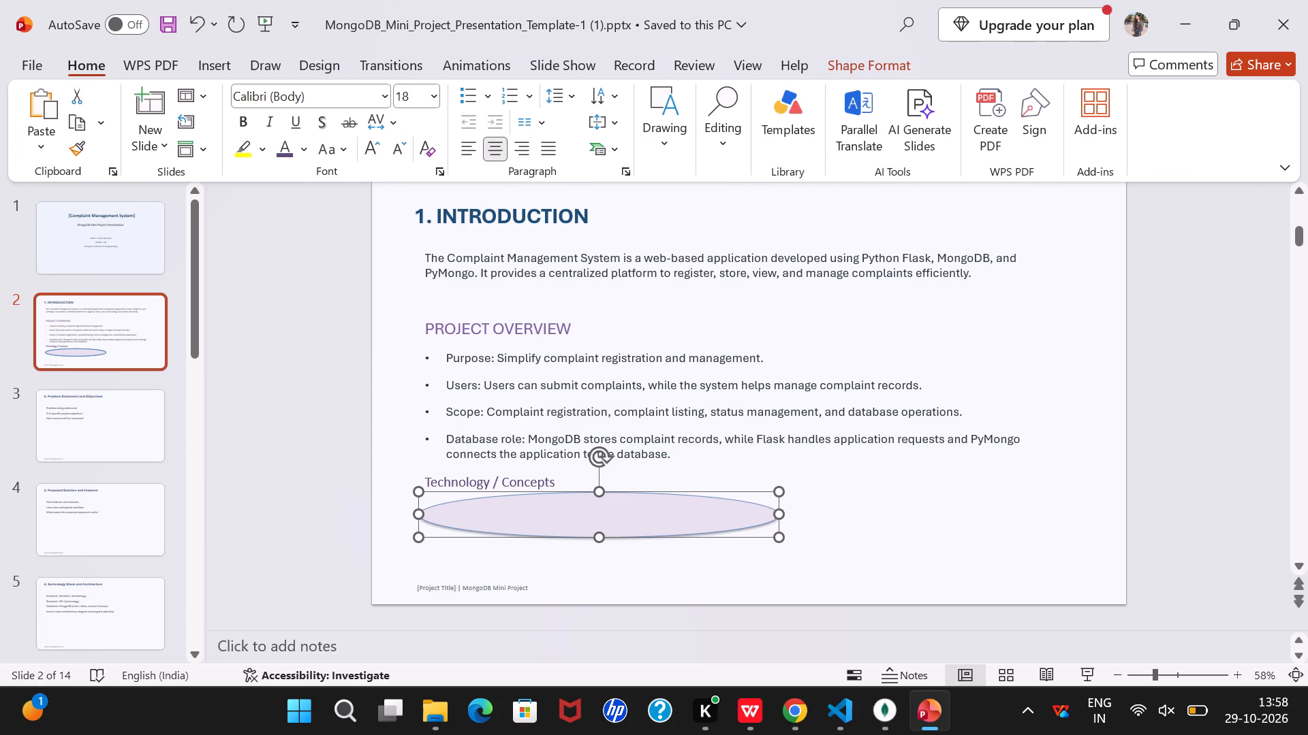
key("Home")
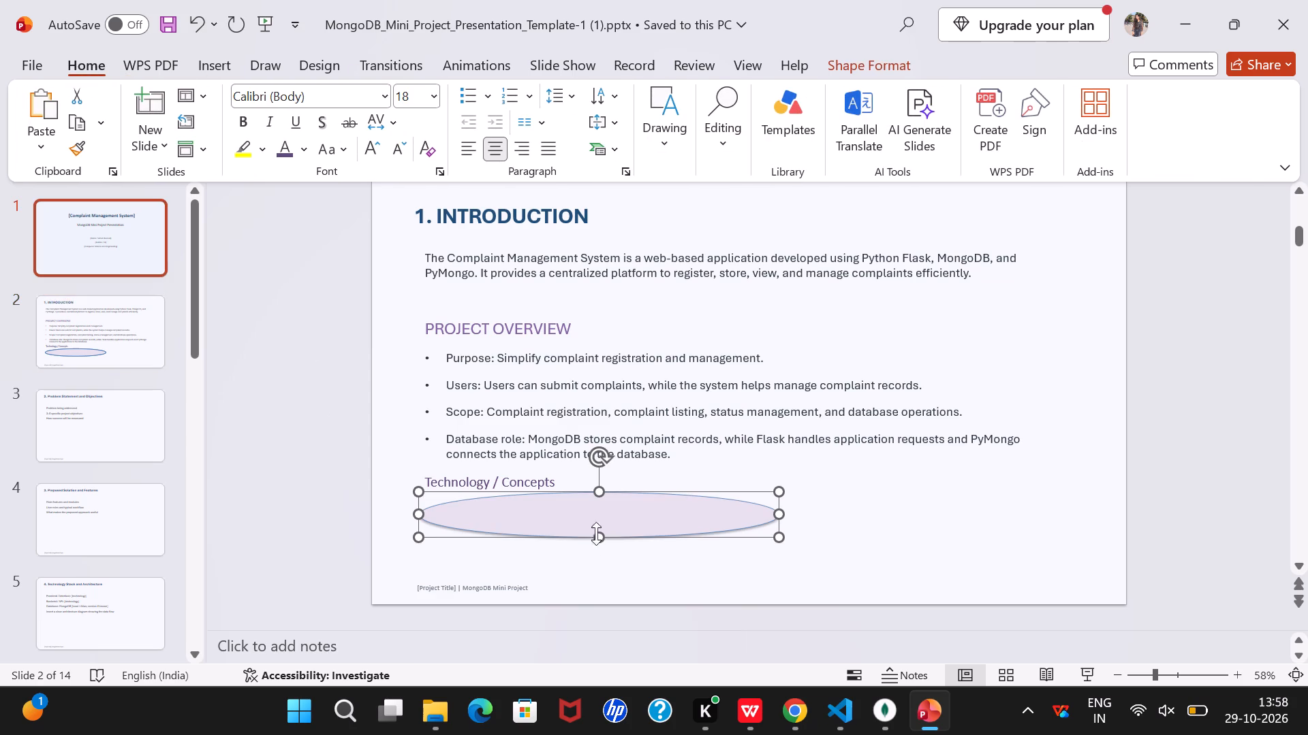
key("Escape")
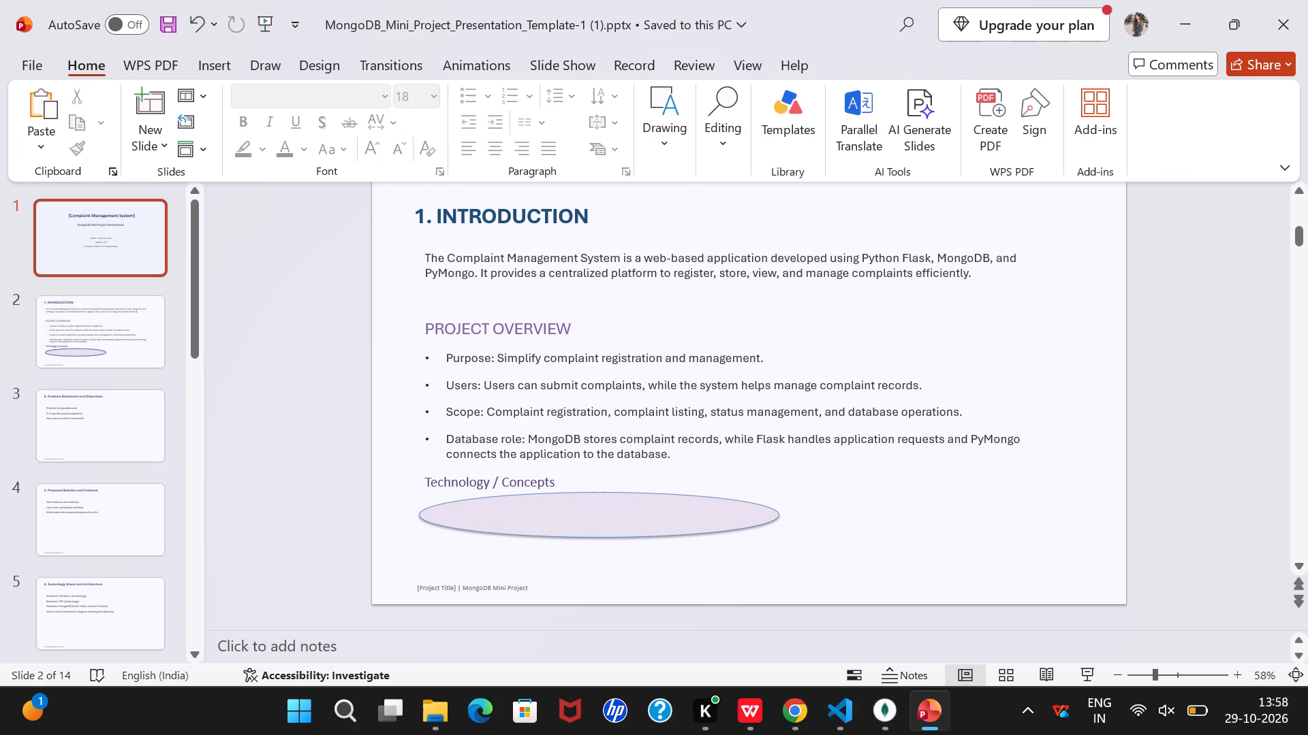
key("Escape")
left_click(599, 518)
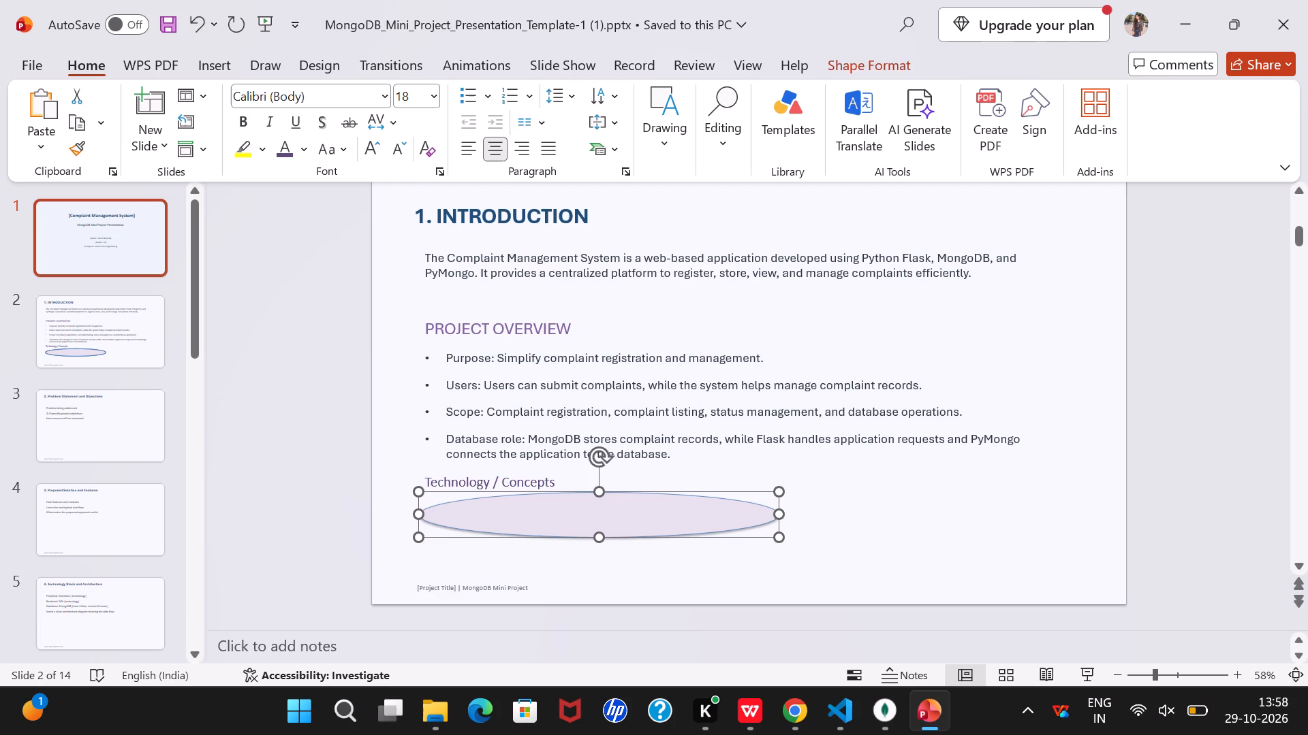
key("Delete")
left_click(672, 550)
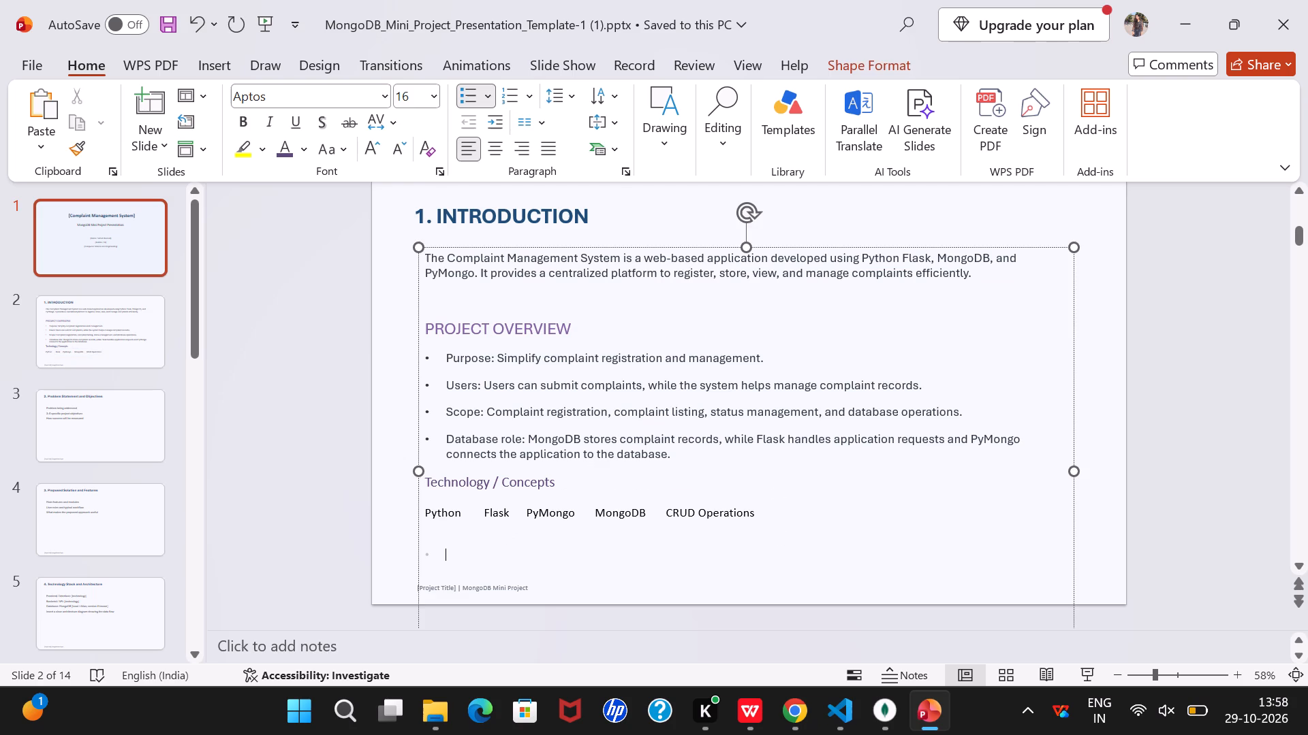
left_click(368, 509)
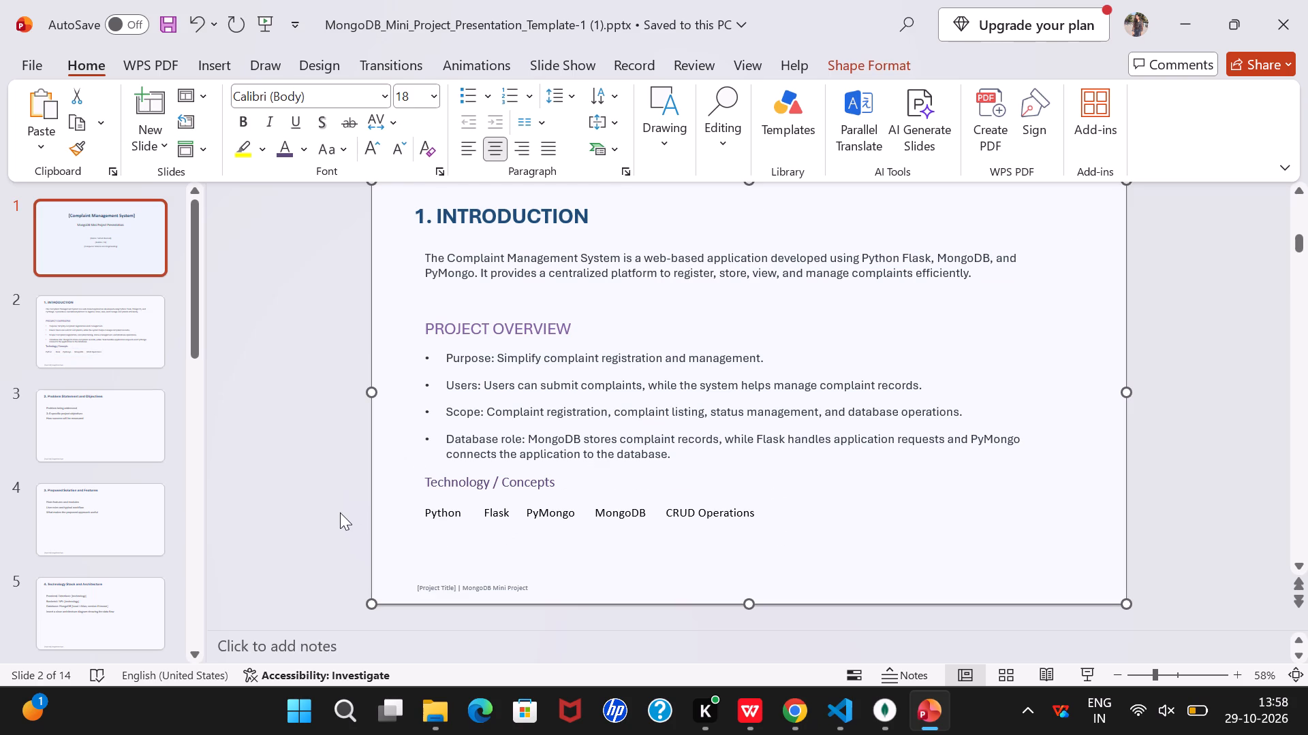
Set the font size of the whole technology line, from Python to CRUD Operations, to 20.
left_click_drag(425, 516, 641, 516)
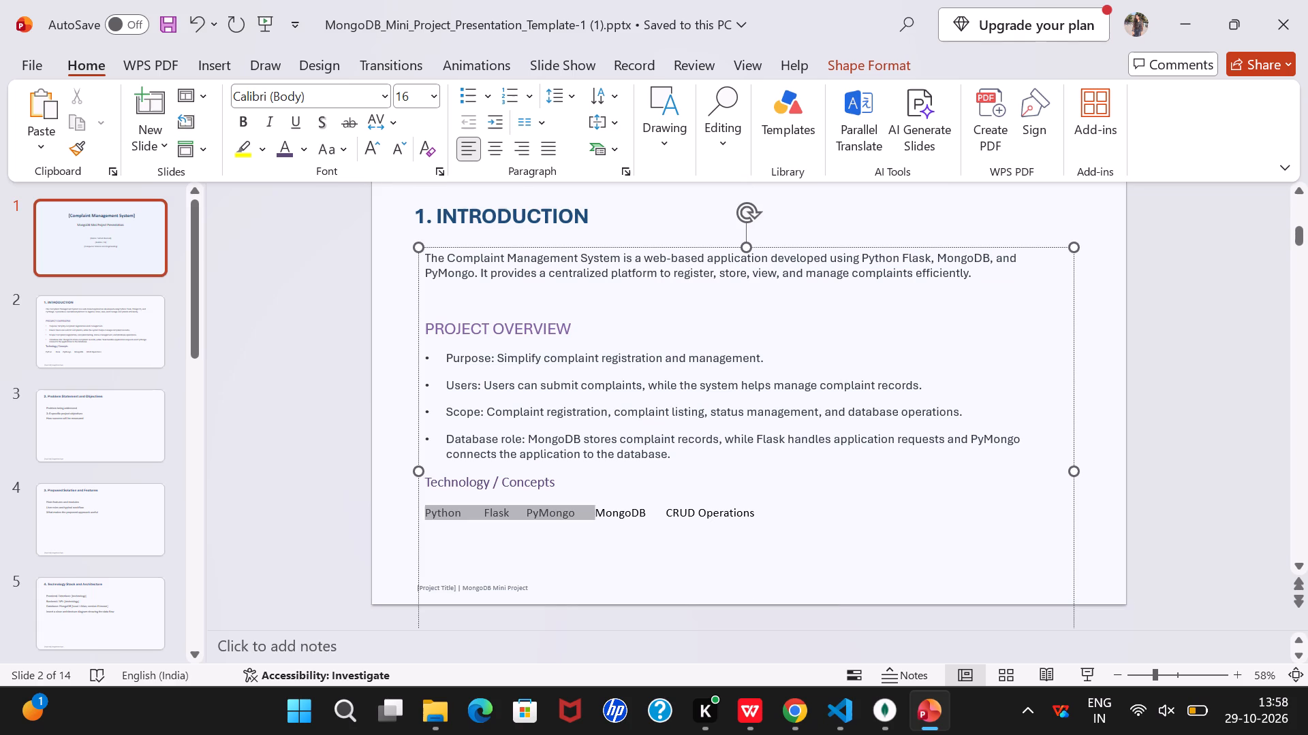
left_click_drag(641, 516, 757, 518)
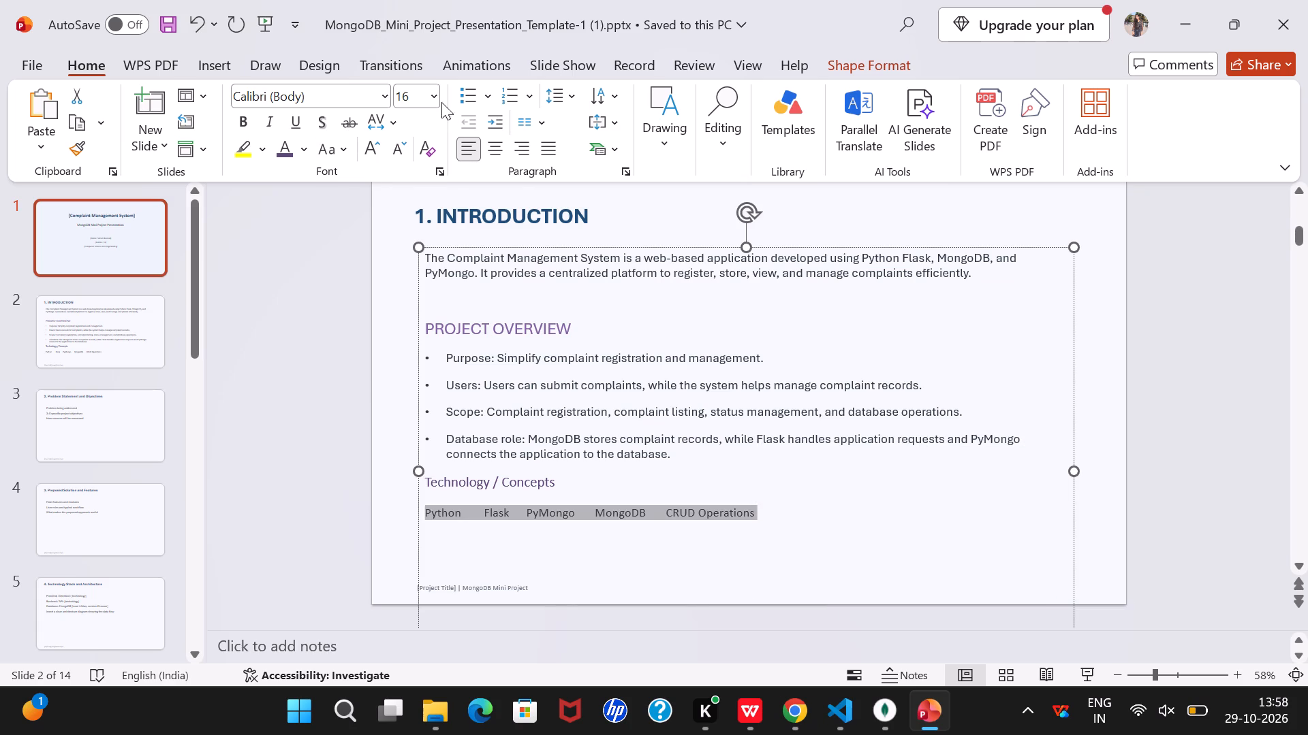
left_click(437, 99)
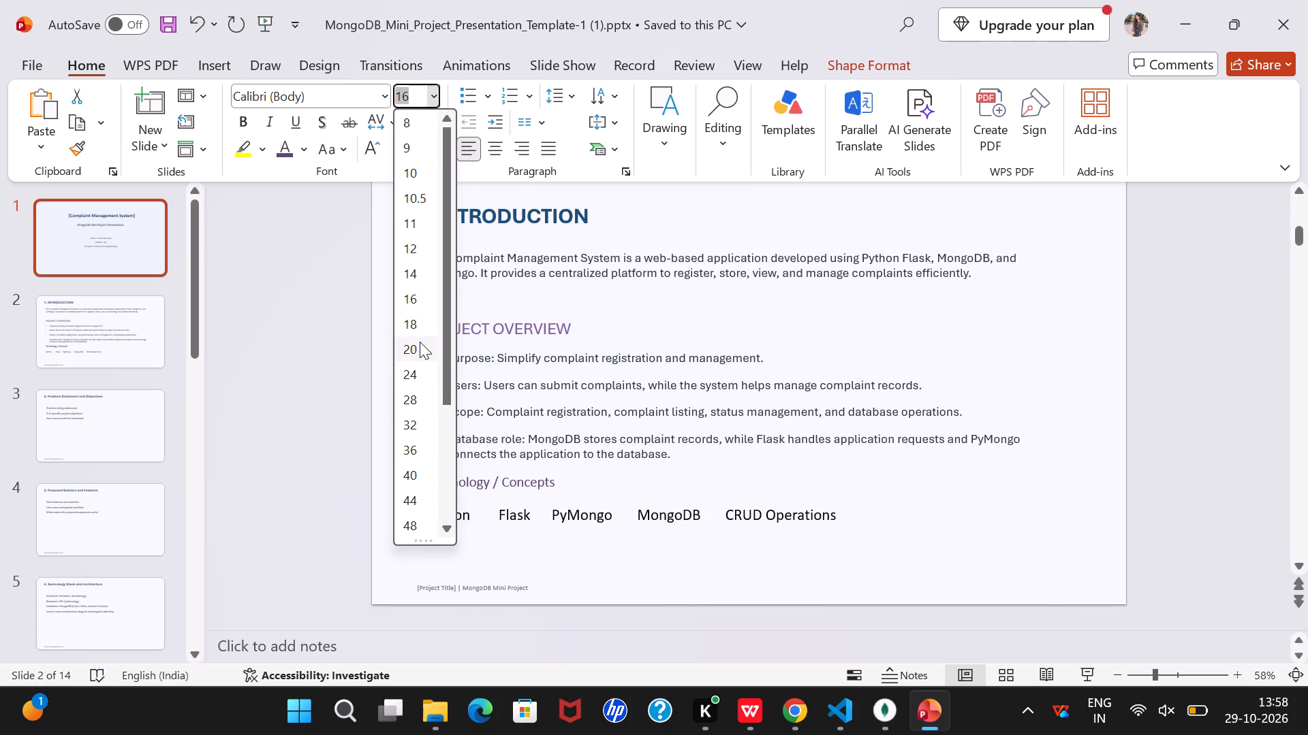
left_click(420, 342)
left_click(315, 489)
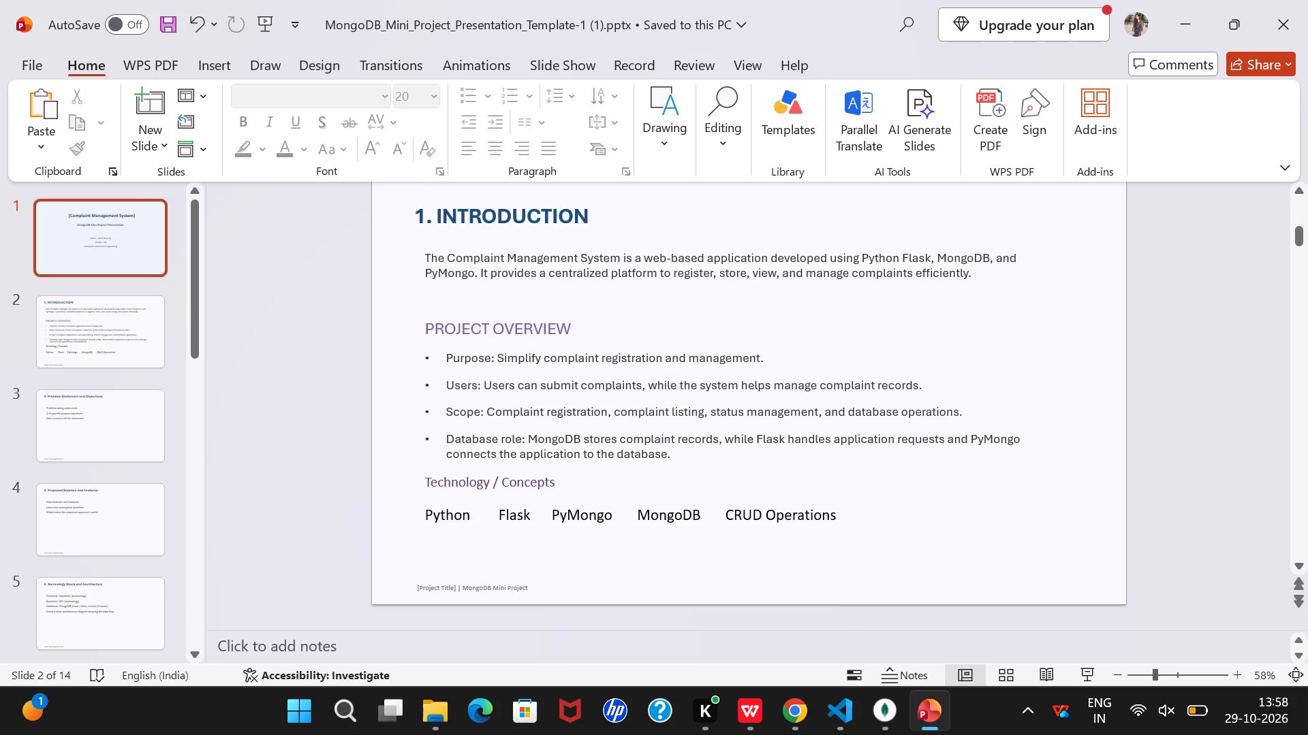
Set the font size of the Technology / Concepts subheading to 20 and deselect it.
left_click_drag(429, 483, 540, 485)
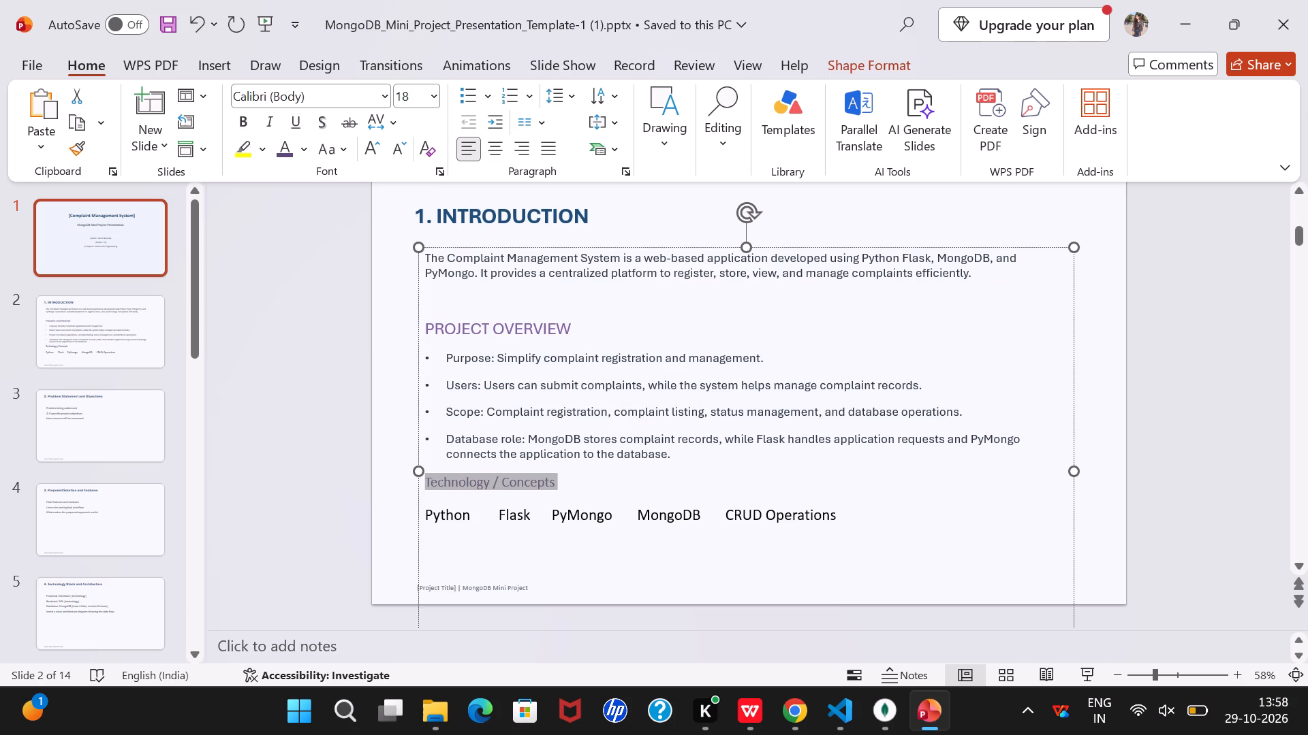
left_click_drag(540, 485, 541, 485)
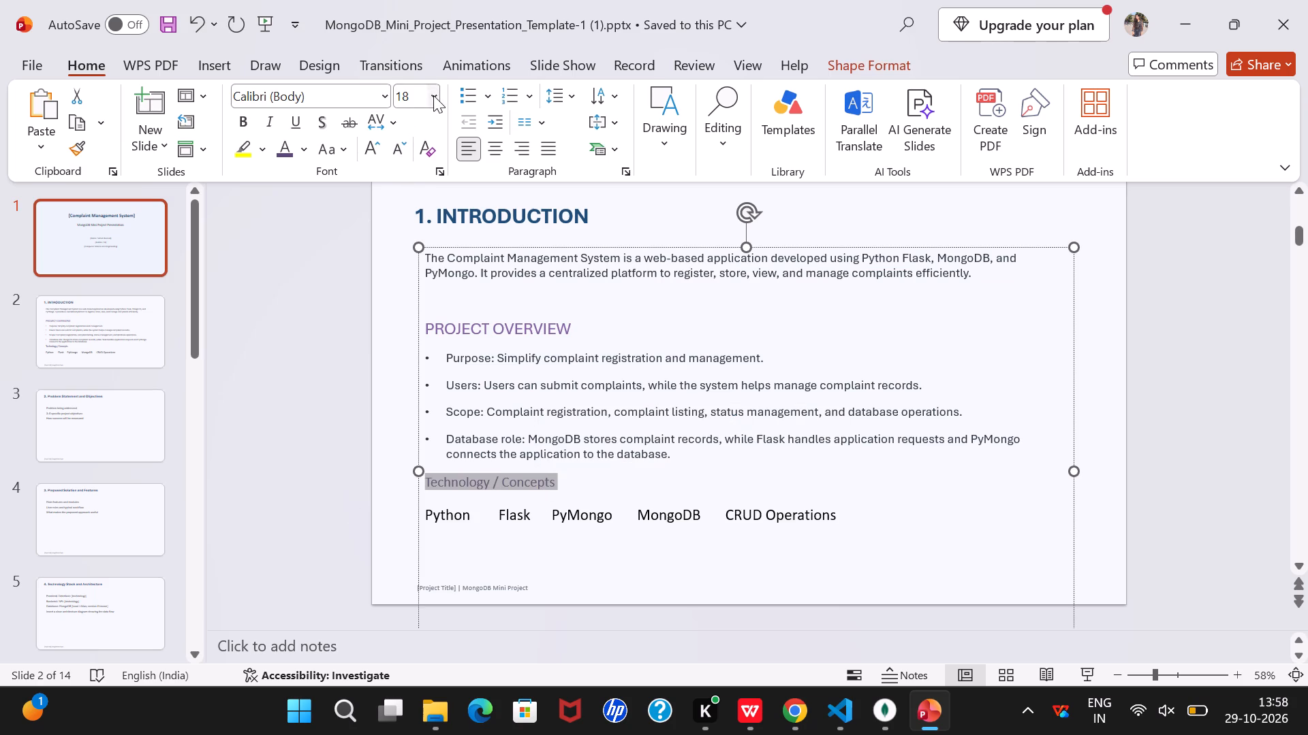
left_click(434, 98)
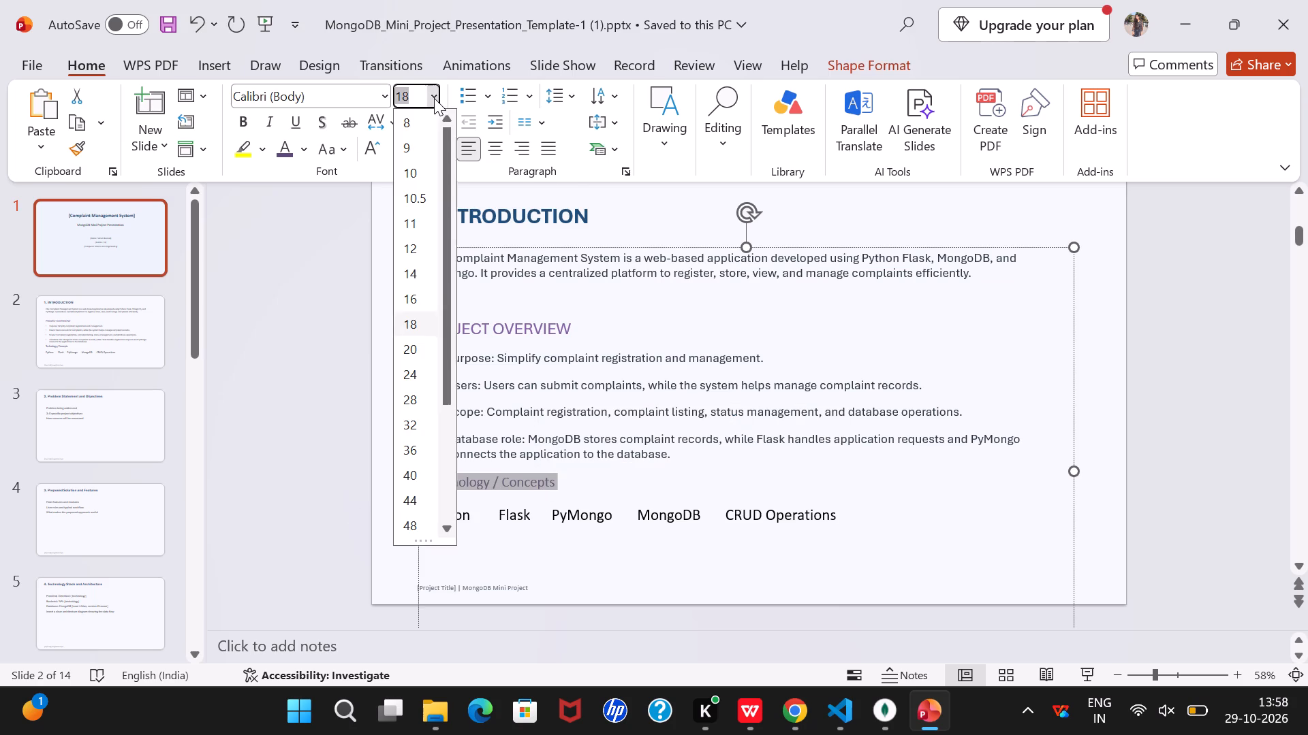
double_click(414, 346)
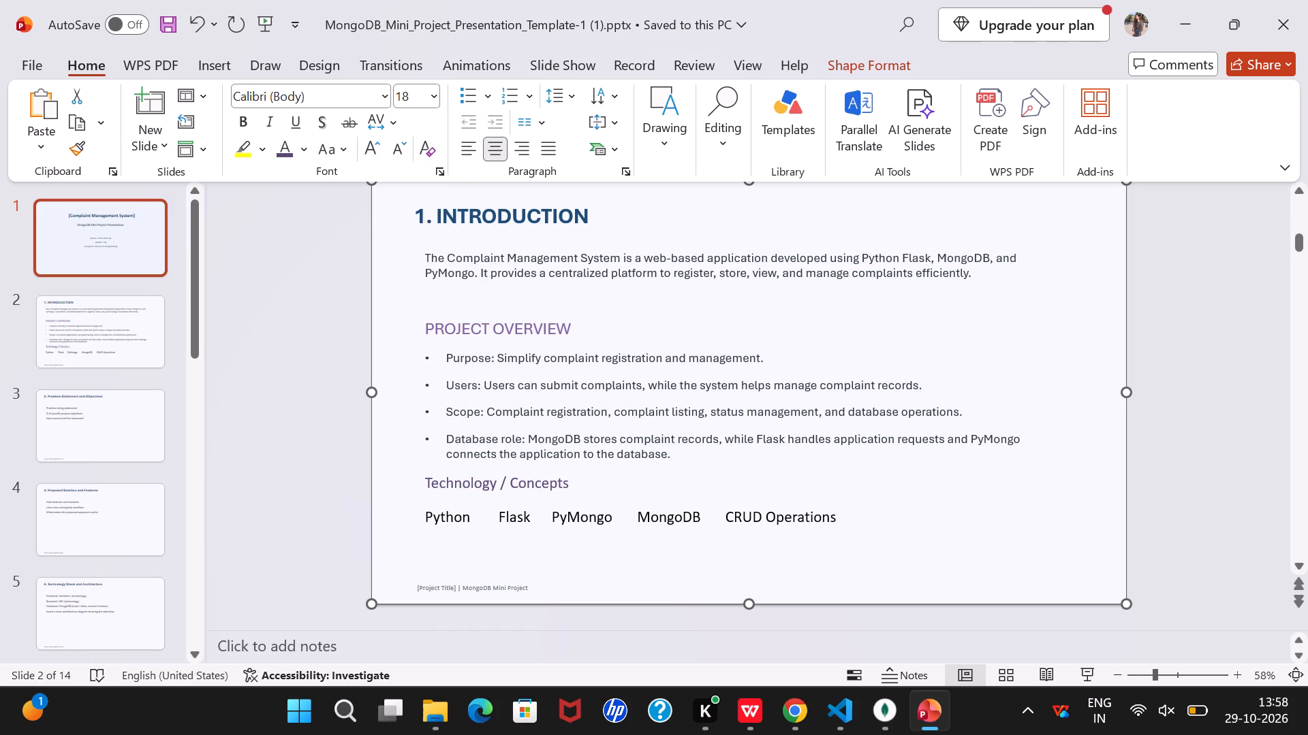
left_click(336, 476)
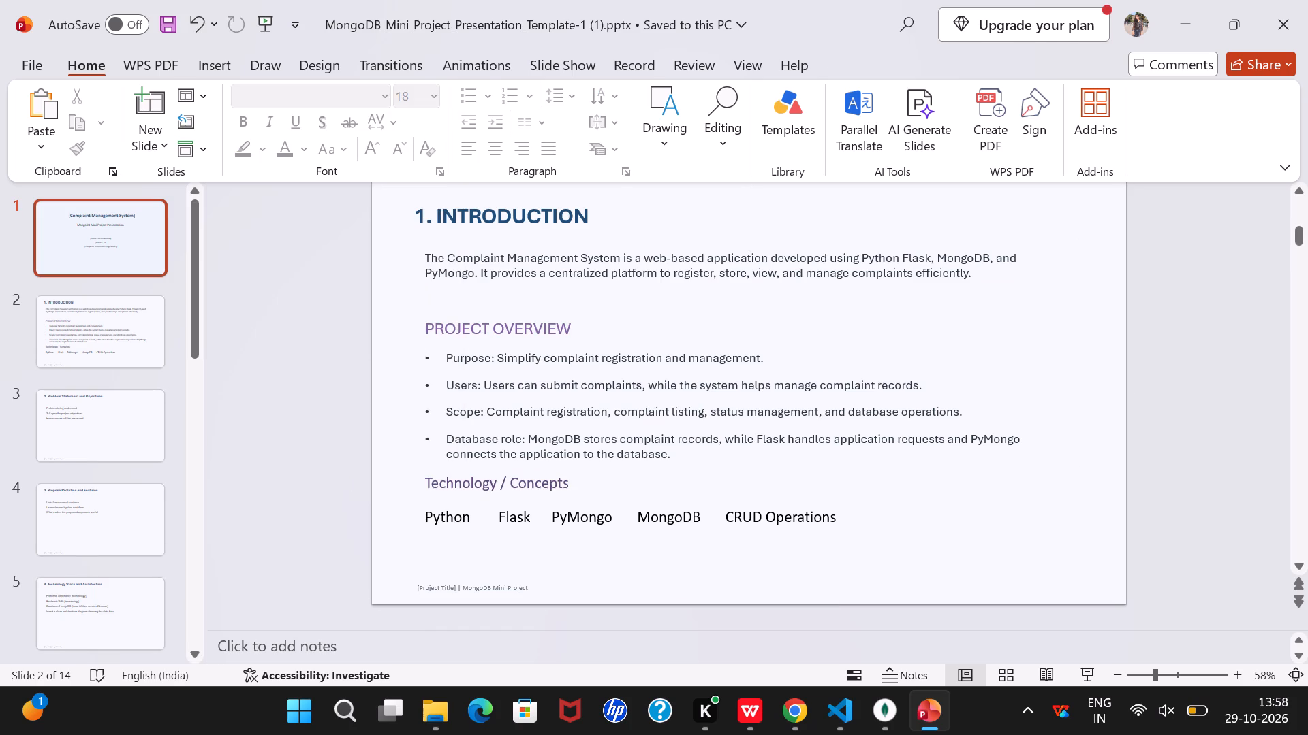
Insert an empty line after the Database role bullet on slide 2 to space out the Technology / Concepts subheading.
left_click(703, 453)
key("Return")
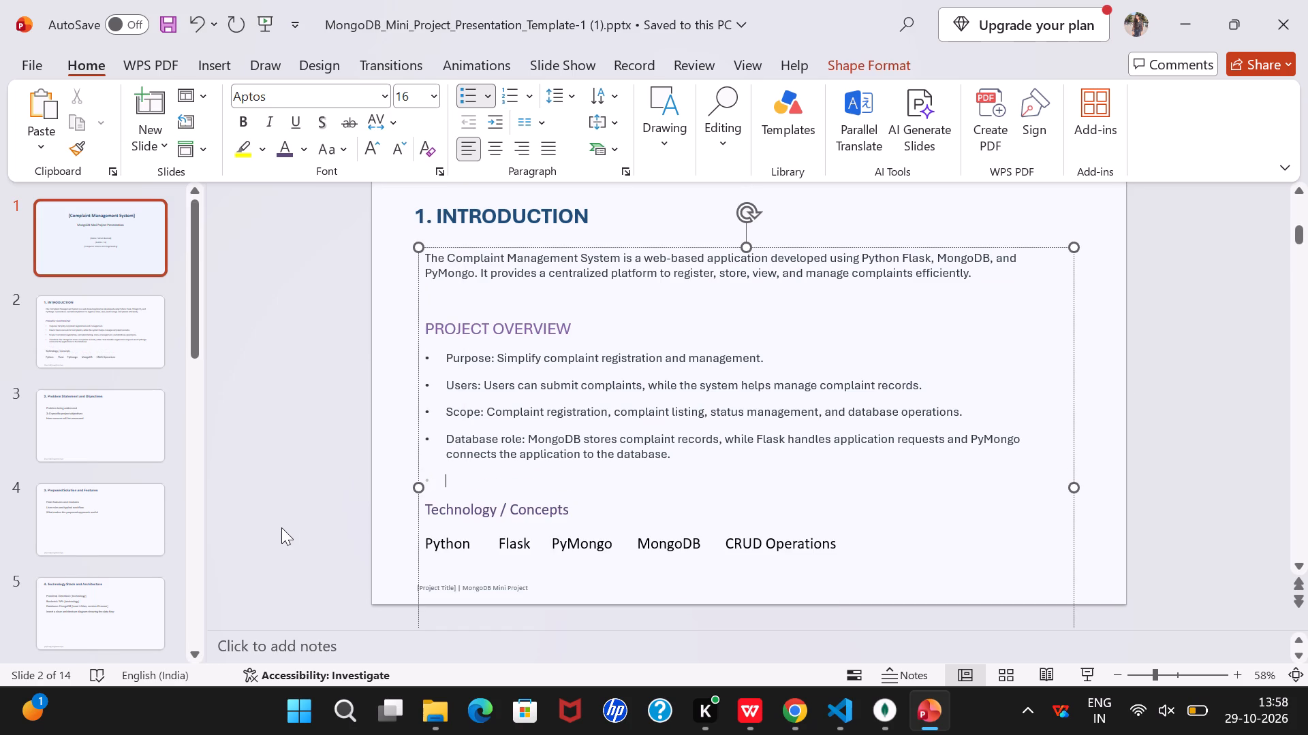
left_click(281, 527)
scroll(281, 527, "down", 1)
scroll(281, 527, "up", 1)
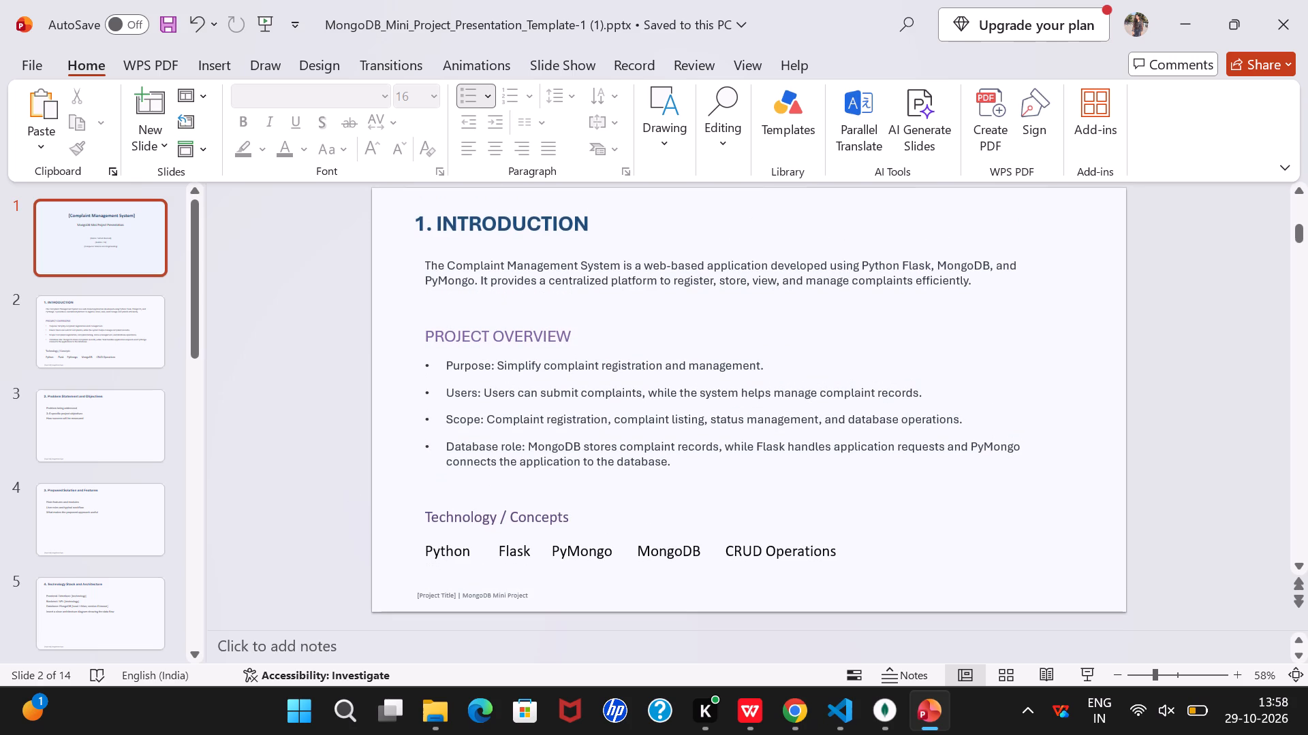
key("Down")
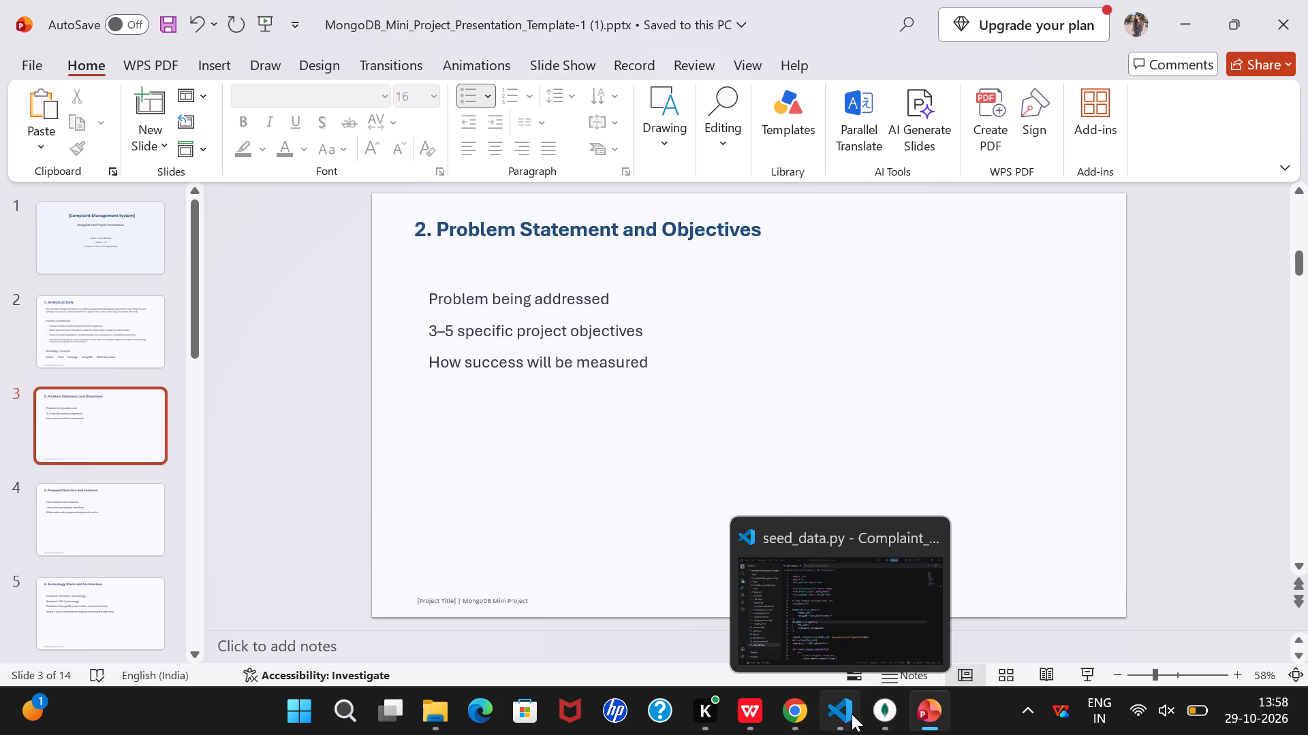
left_click_drag(784, 713, 874, 721)
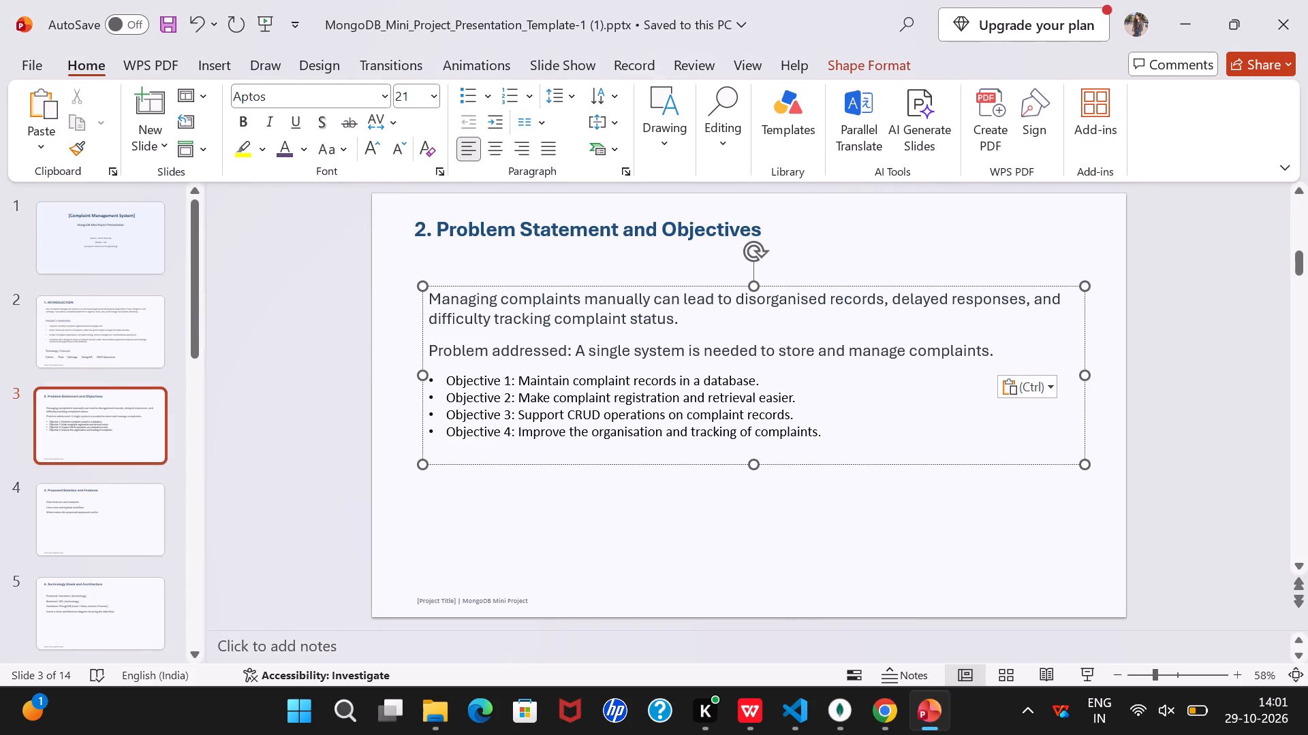
left_click(429, 351)
left_click(463, 90)
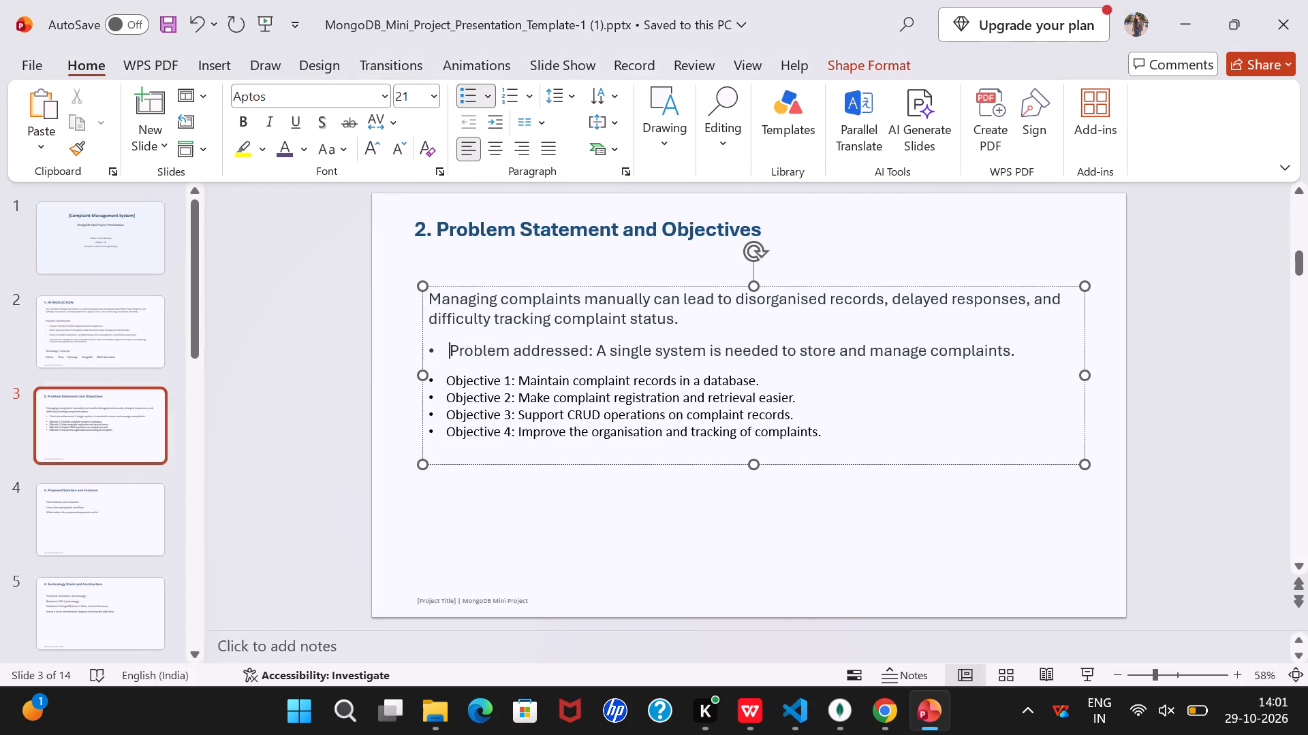
Set the font size of slide 3's "Problem addressed" bullet to 18.
left_click_drag(449, 350, 1046, 332)
left_click_drag(1046, 332, 1027, 345)
left_click(434, 99)
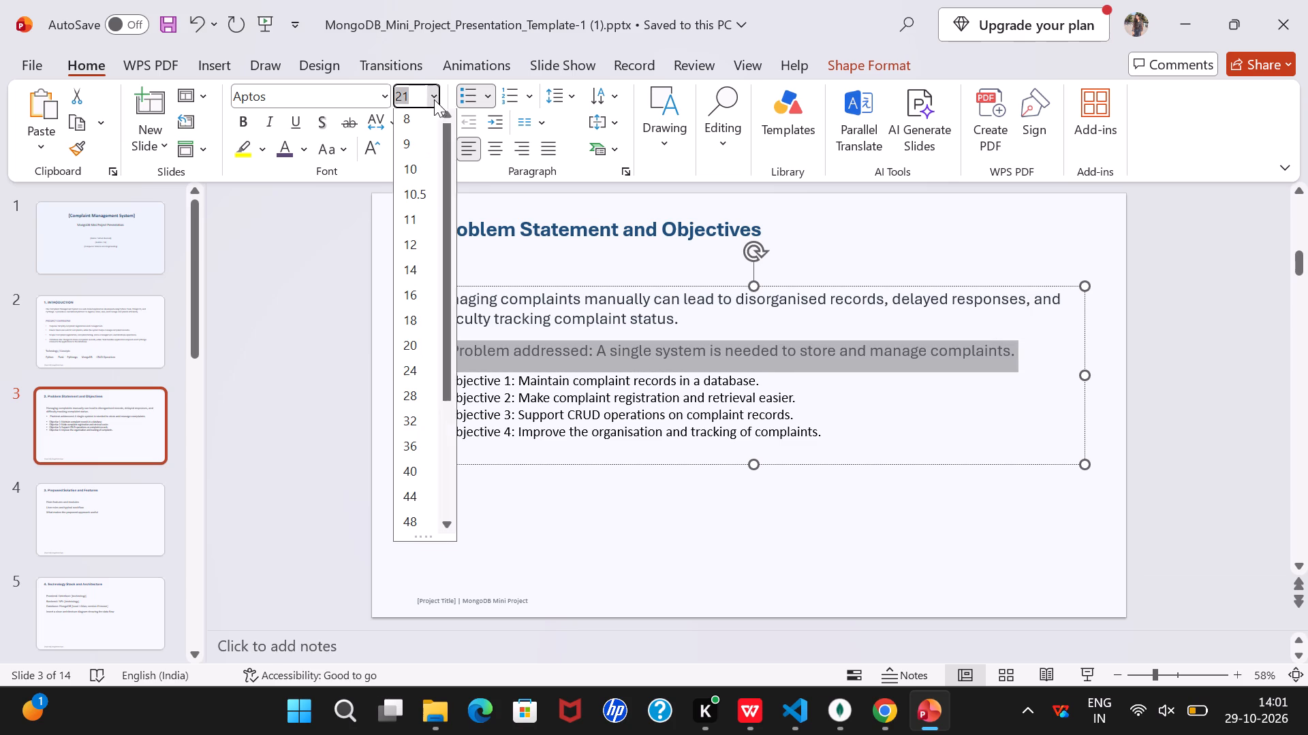
left_click(416, 323)
left_click(457, 374)
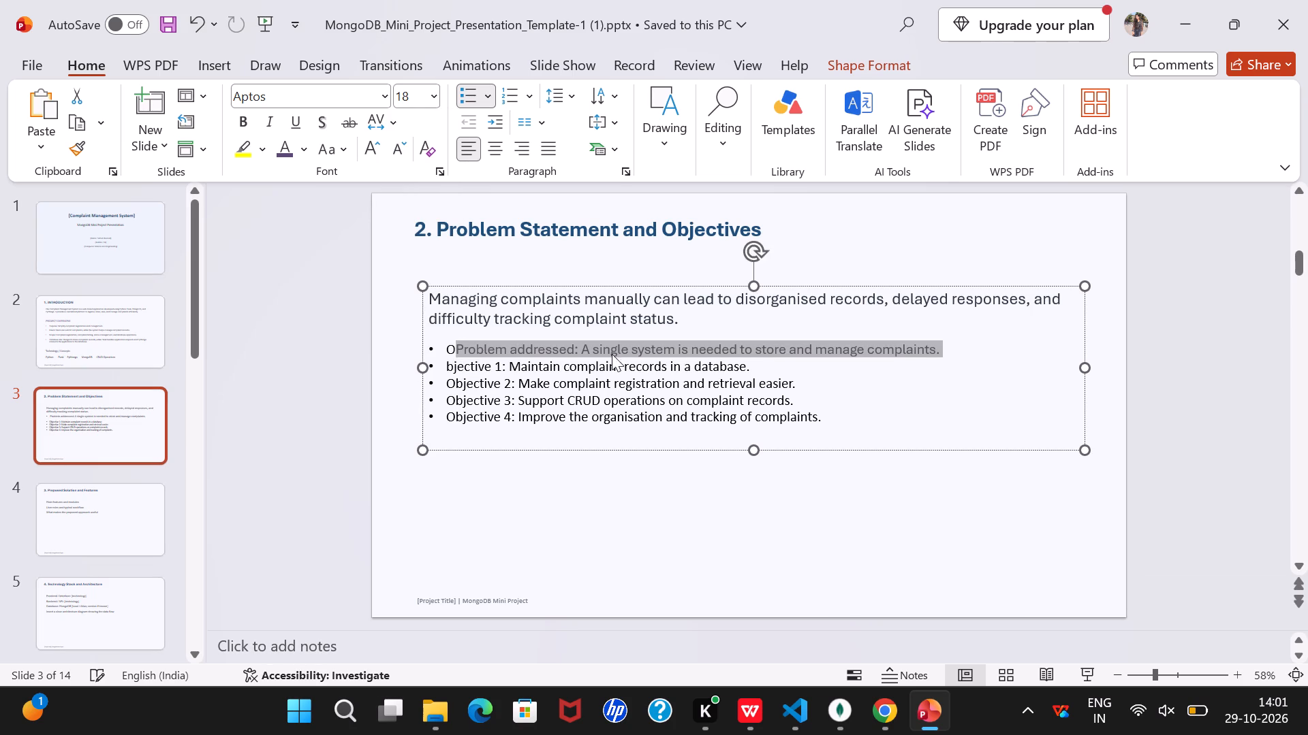
Remove the stray "O" before "Problem addressed" and restore it at the start of the "Objective 1" bullet.
left_click(661, 341)
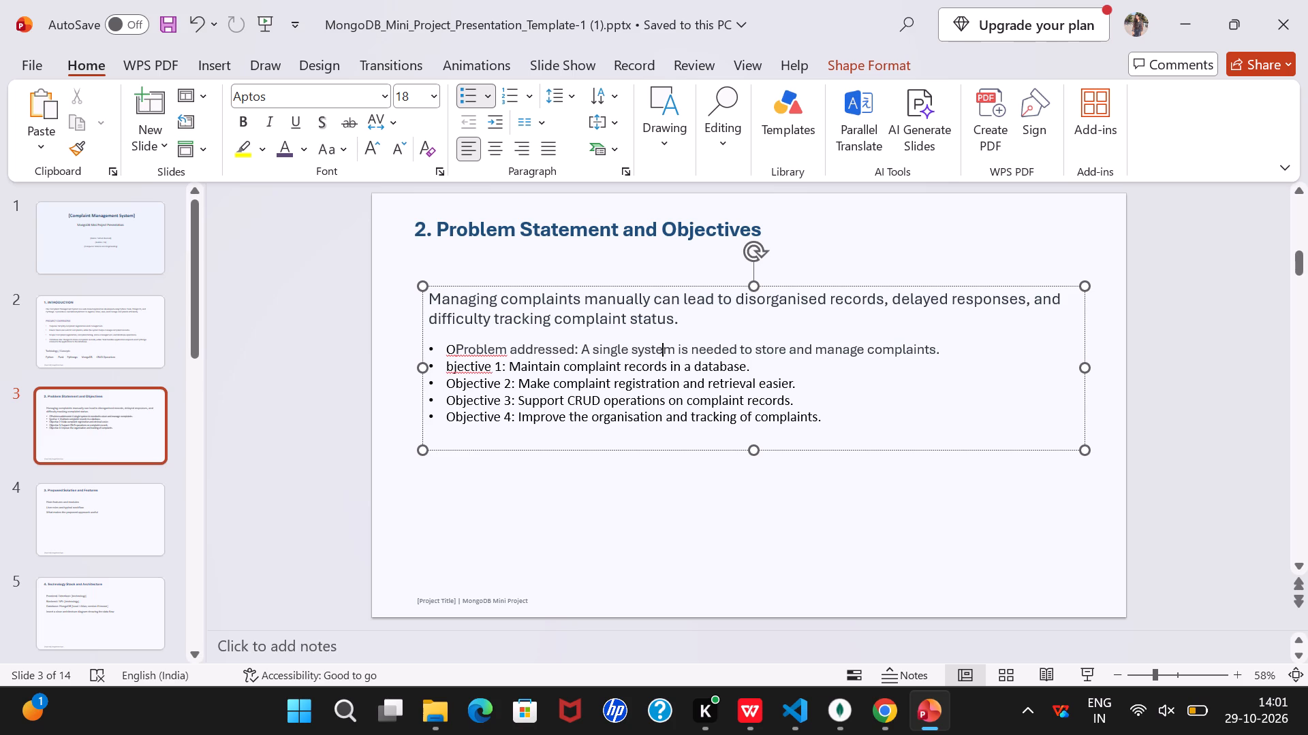
left_click(455, 350)
key("BackSpace")
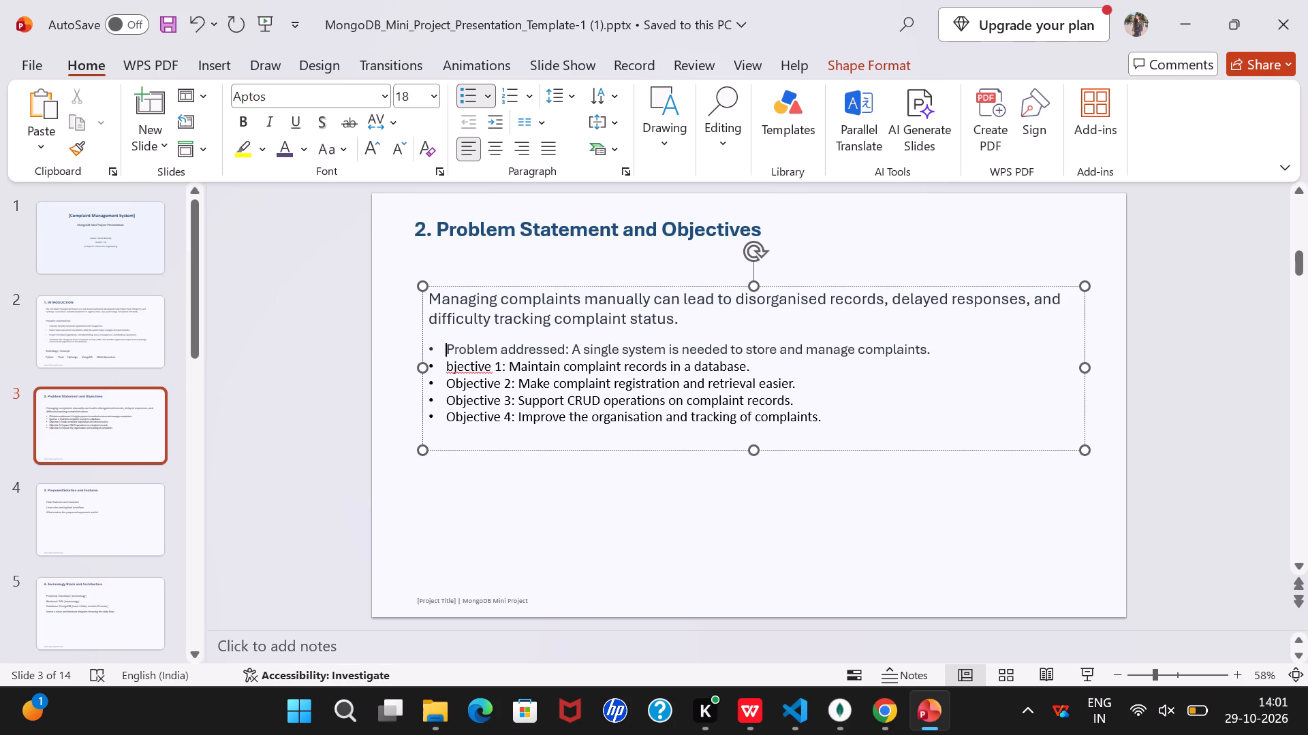
left_click(449, 367)
key("o")
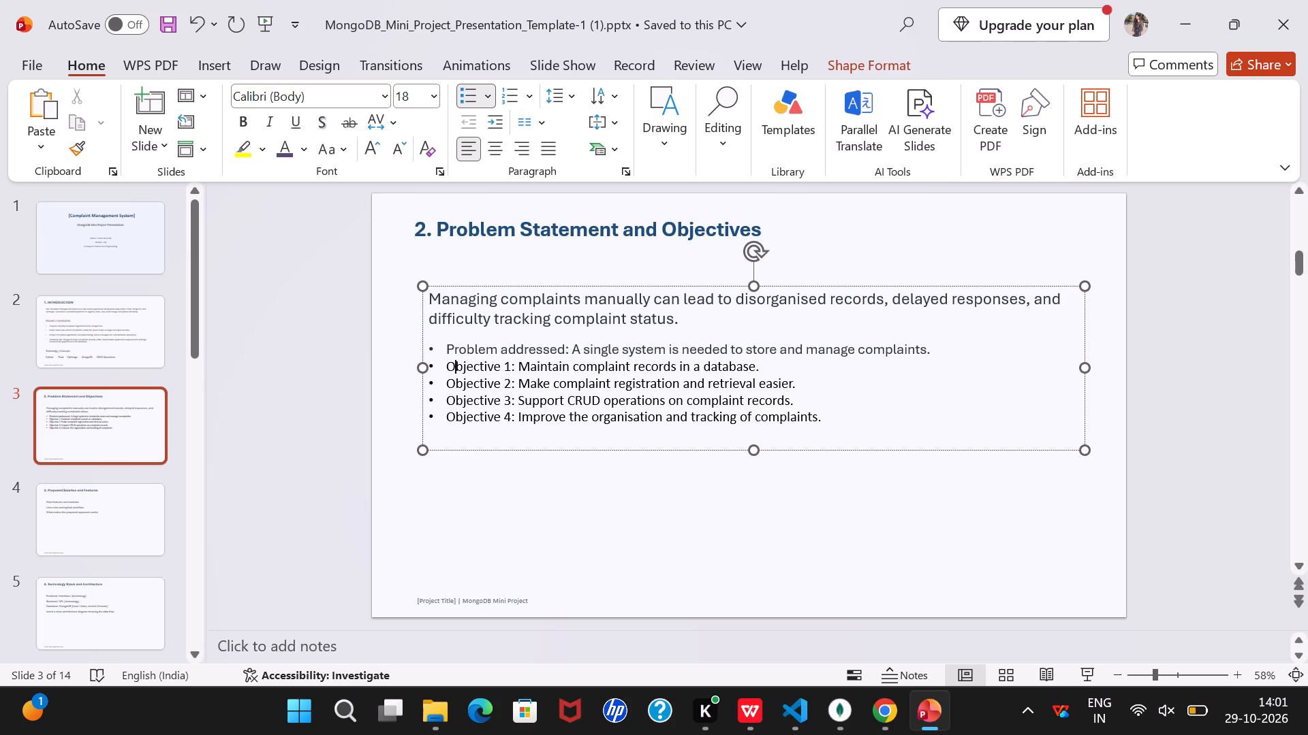
left_click(779, 382)
Copy the "PROBLEM AND OBJECTIVES" heading from the WPS Office deck and paste it on its own line above PowerPoint's "Problem addressed" bullet.
left_click(758, 708)
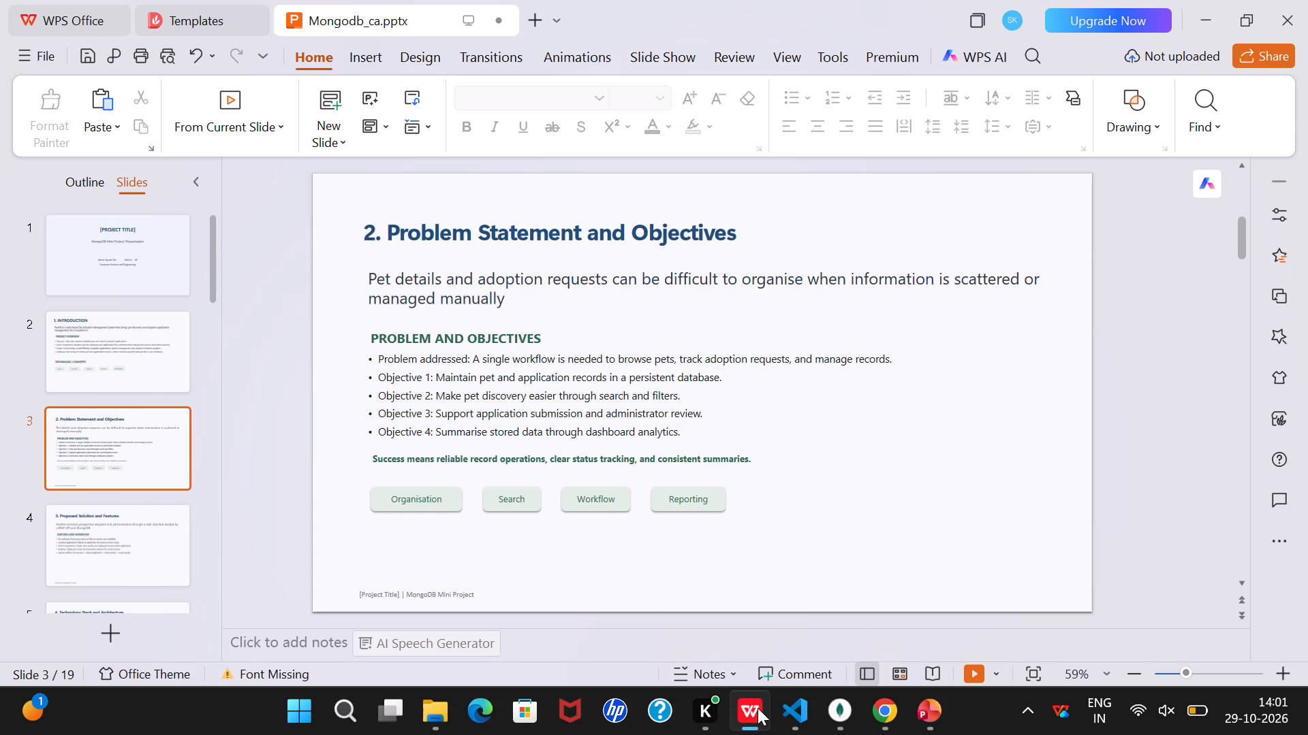
left_click(544, 340)
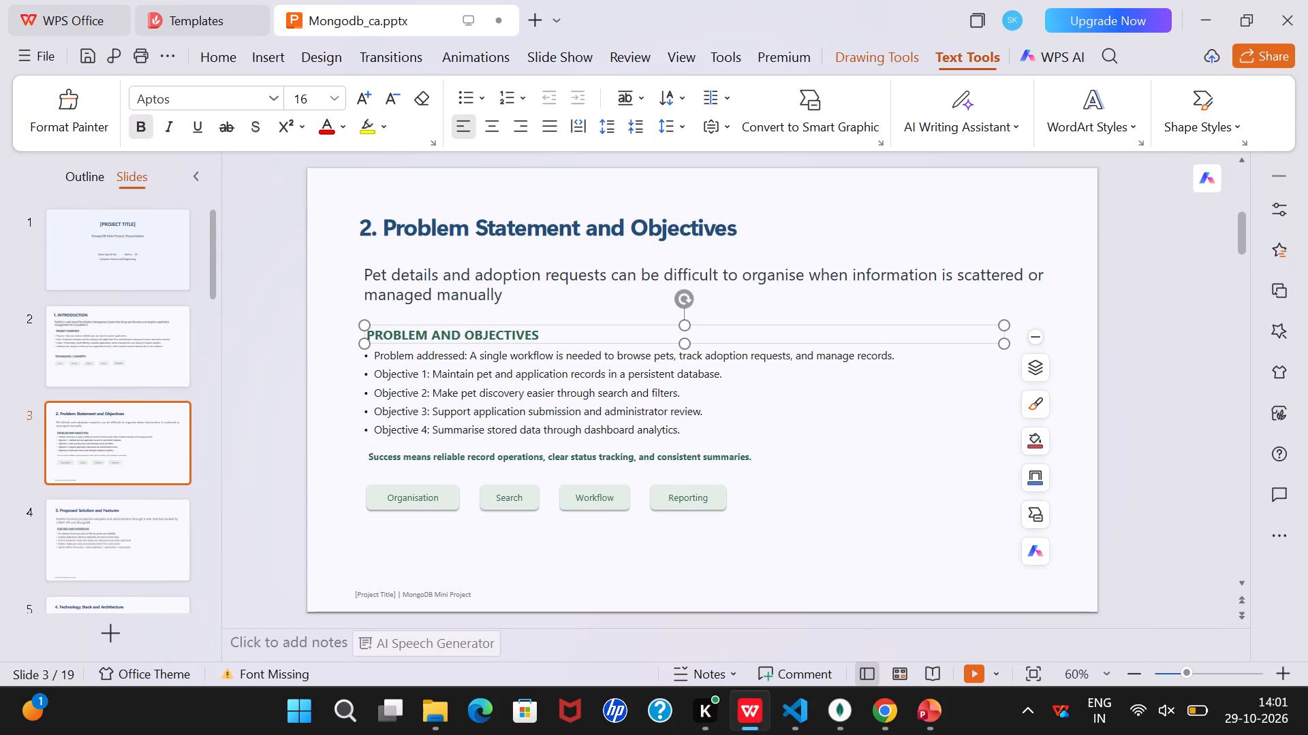
left_click_drag(536, 335, 367, 333)
key("ctrl+c")
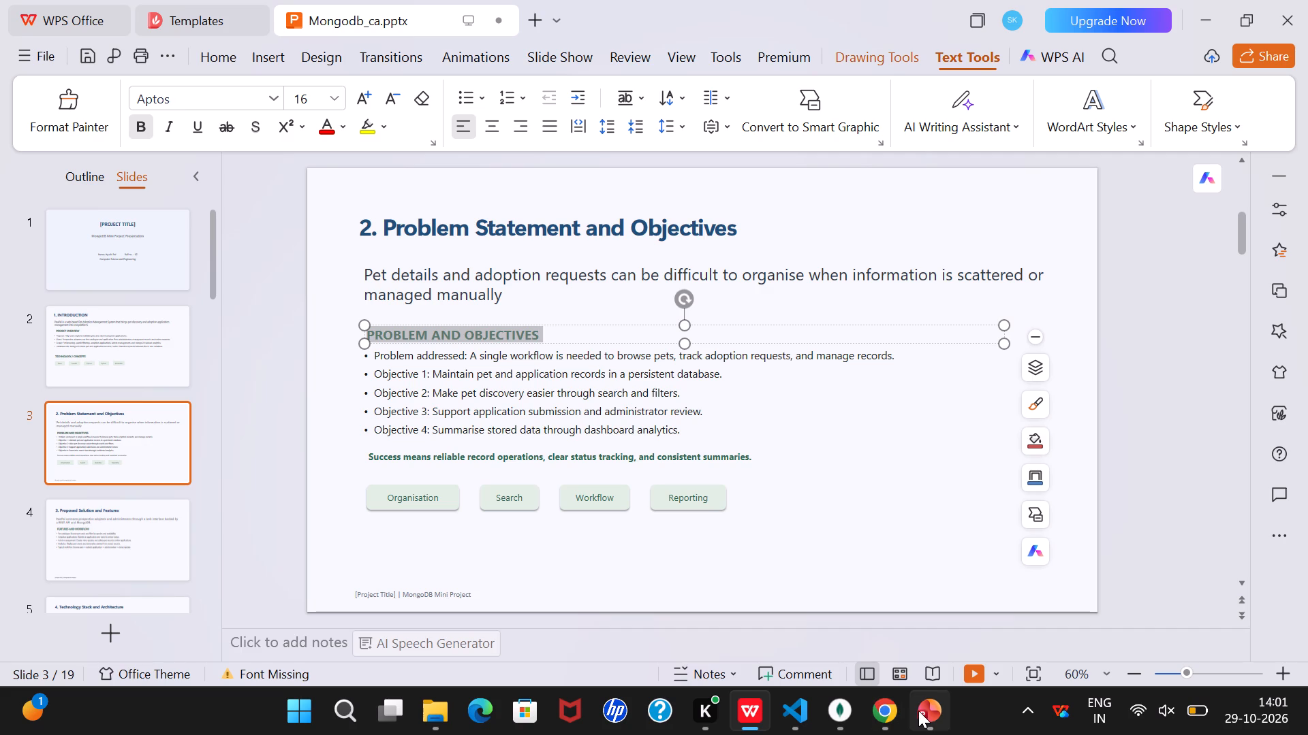
left_click(919, 710)
left_click(520, 343)
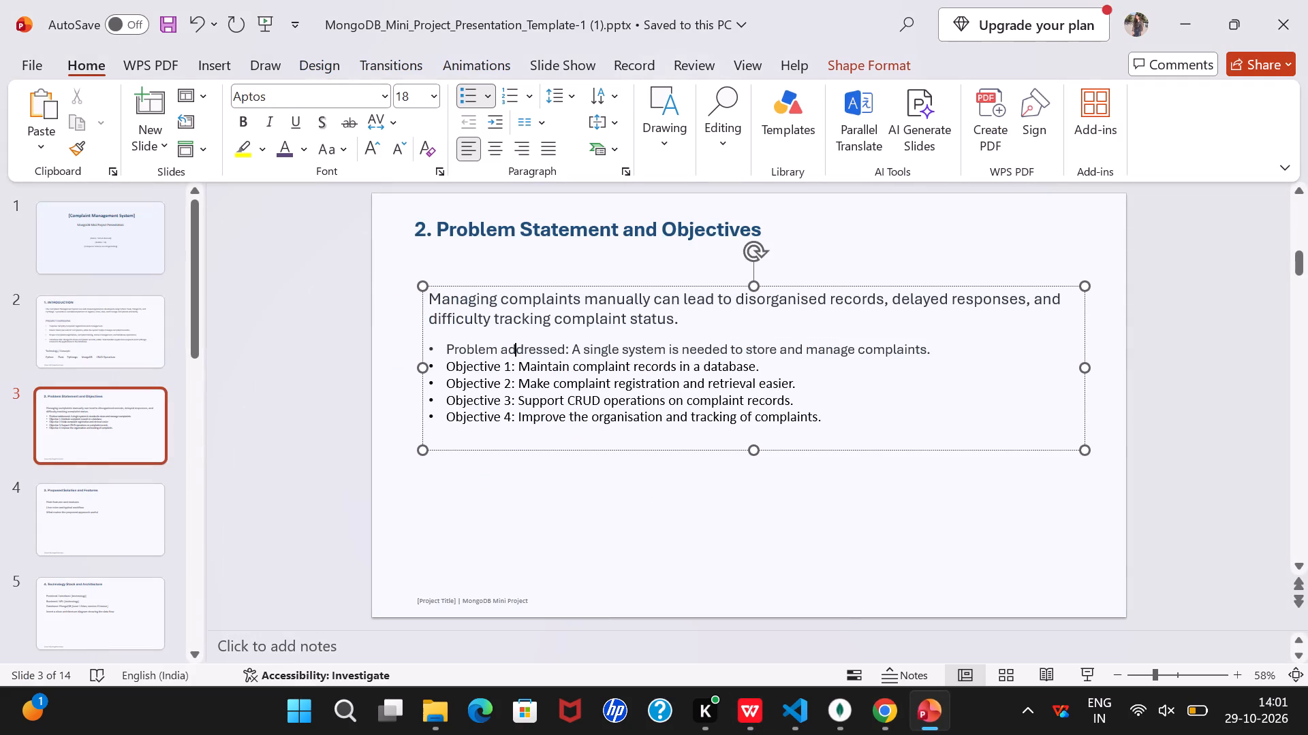
left_click(515, 339)
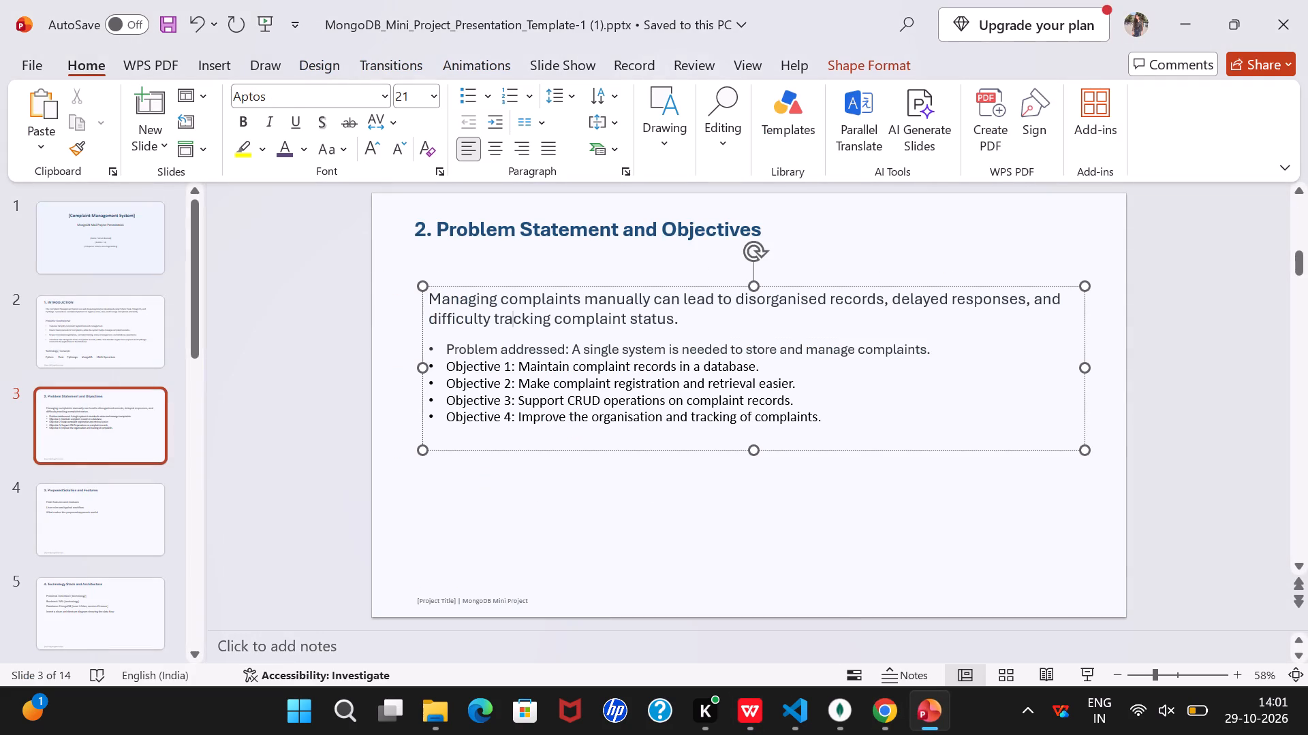
left_click(686, 327)
key("Return")
key("Return")
key("BackSpace")
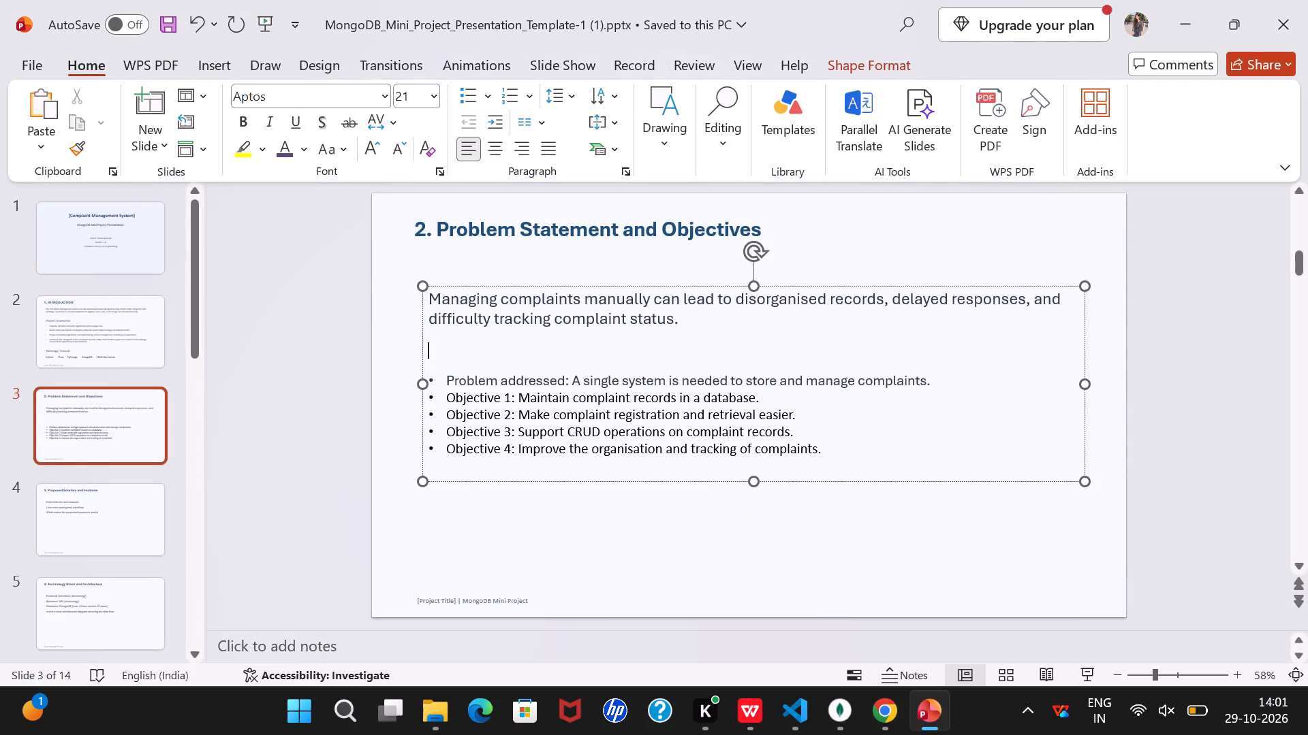
key("ctrl+v")
left_click(534, 390)
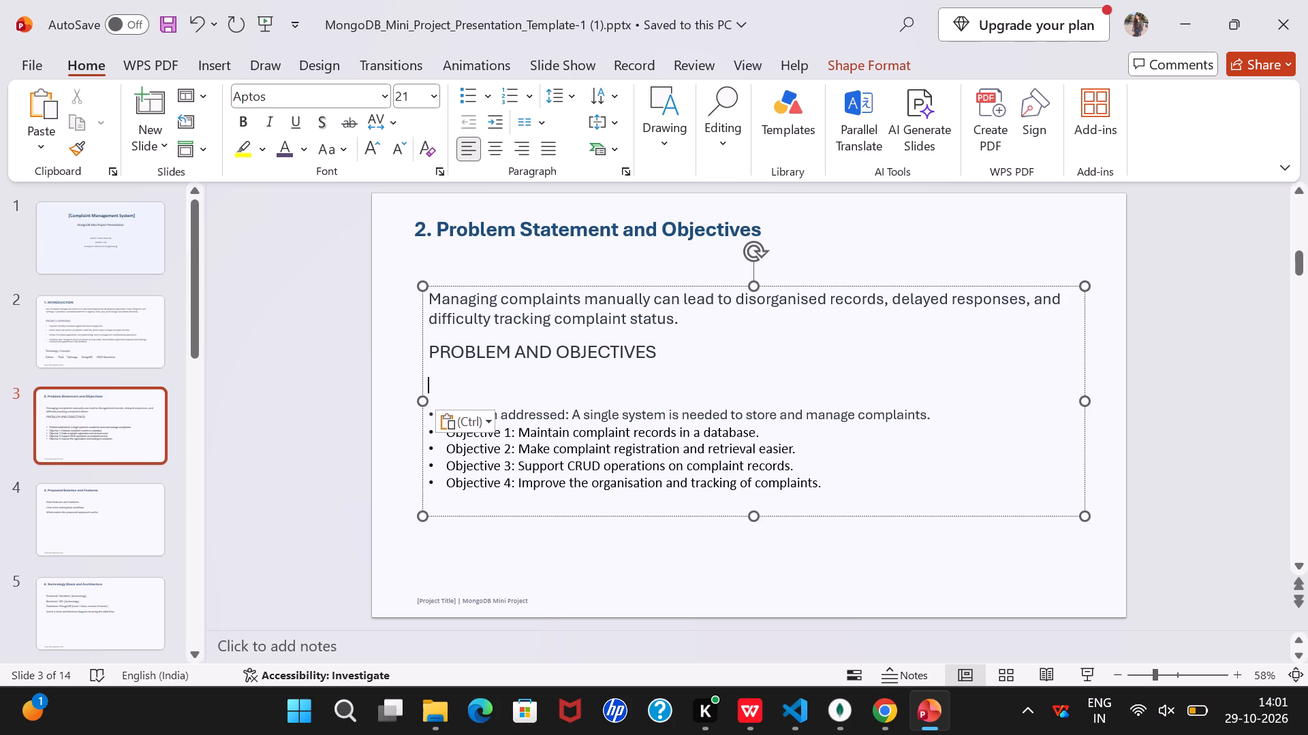
key("BackSpace")
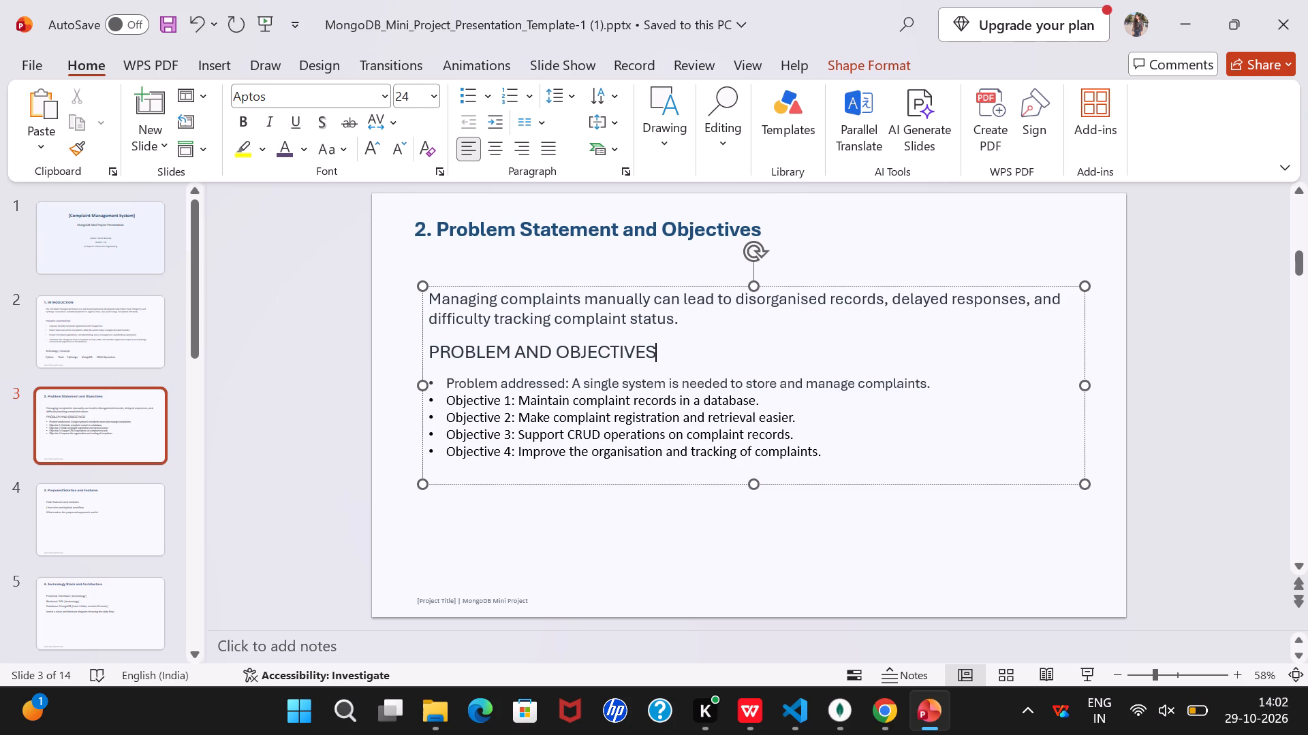
Move slide 3's body text box slightly up and left so its text lines up with the slide title.
left_click_drag(427, 348, 411, 338)
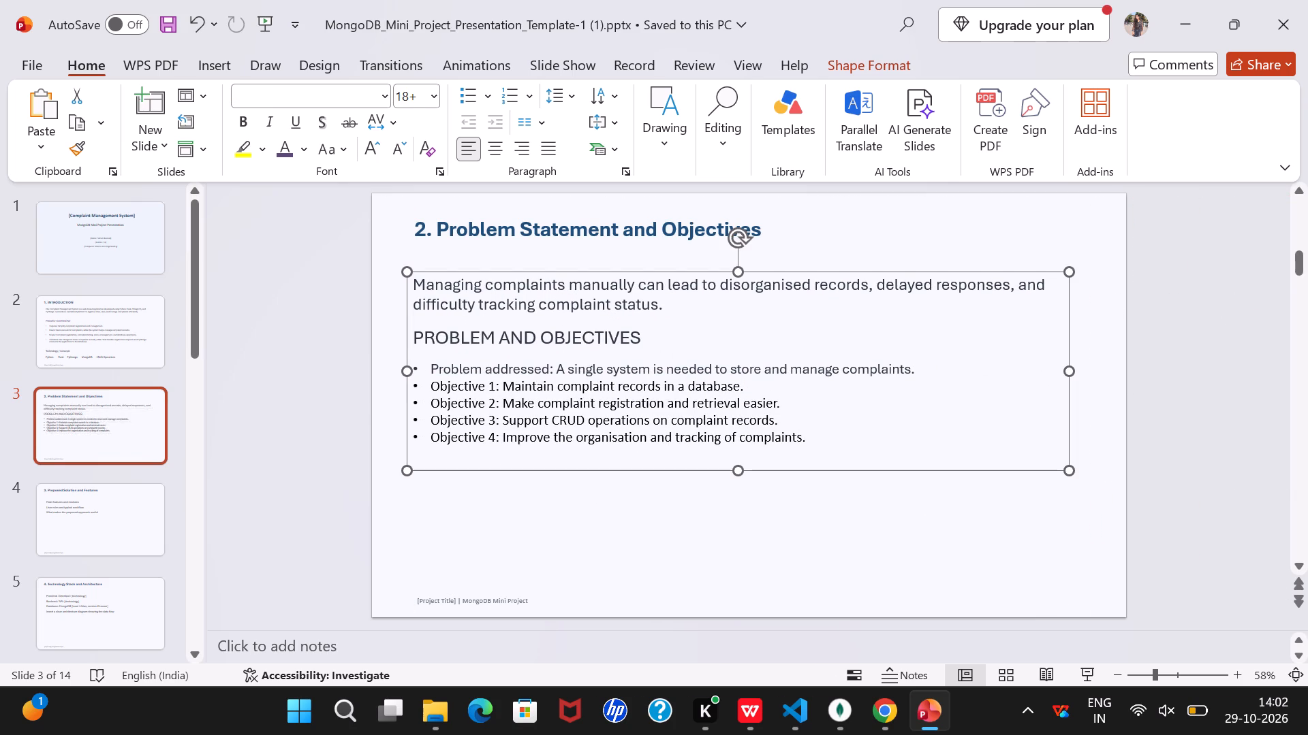
Format the "PROBLEM AND OBJECTIVES" heading with font size 20 and the purple font colour.
left_click_drag(413, 340, 634, 336)
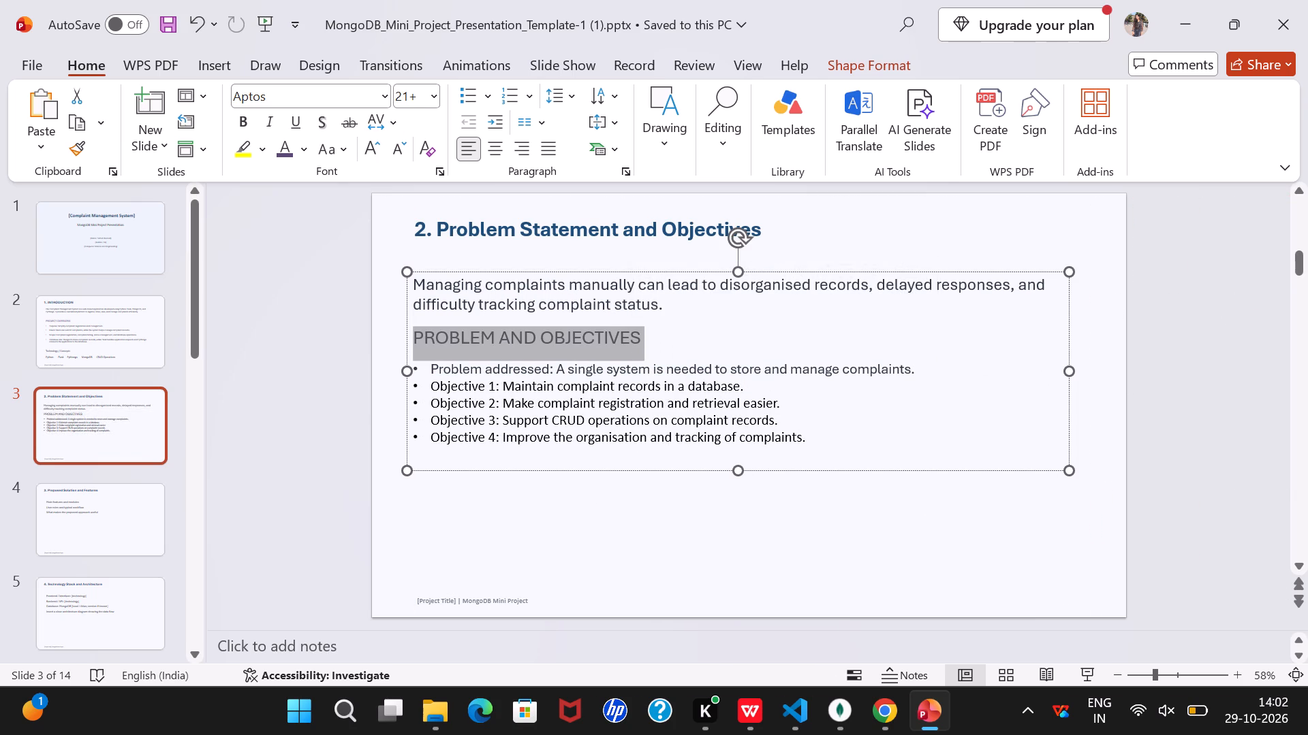
left_click(431, 93)
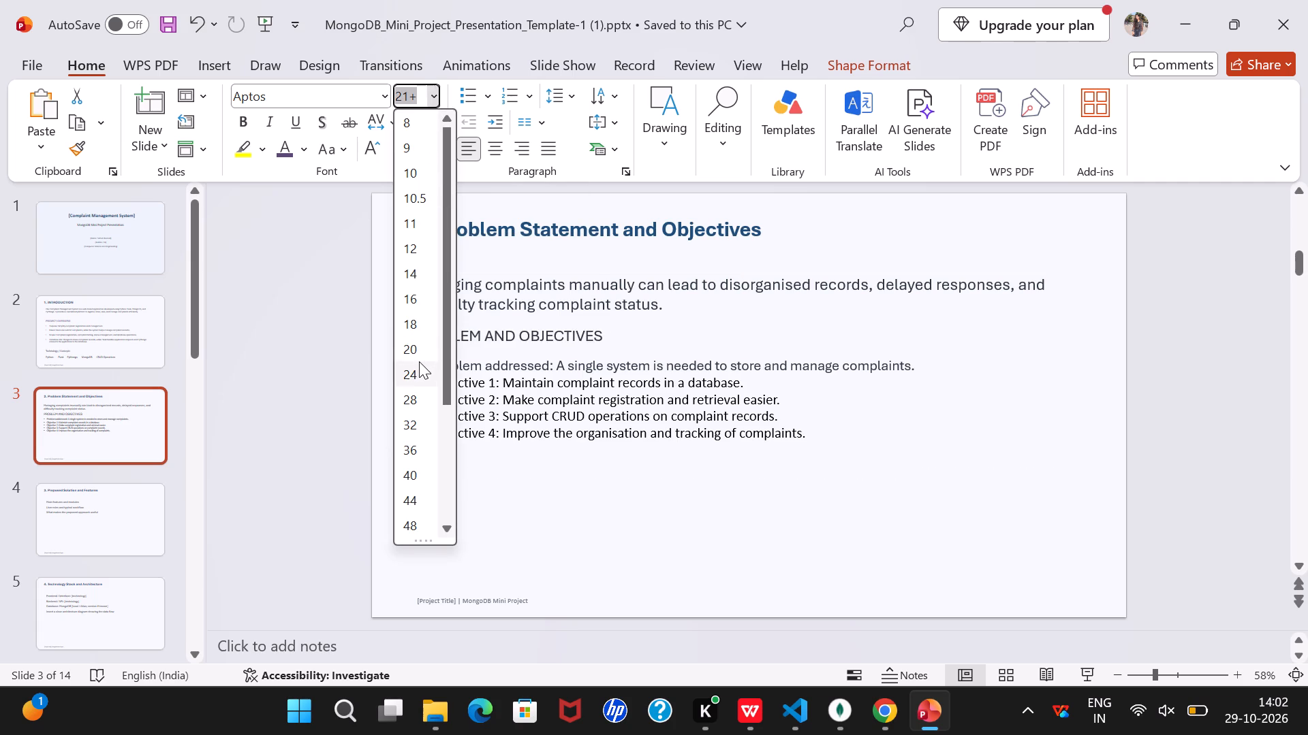
left_click(418, 357)
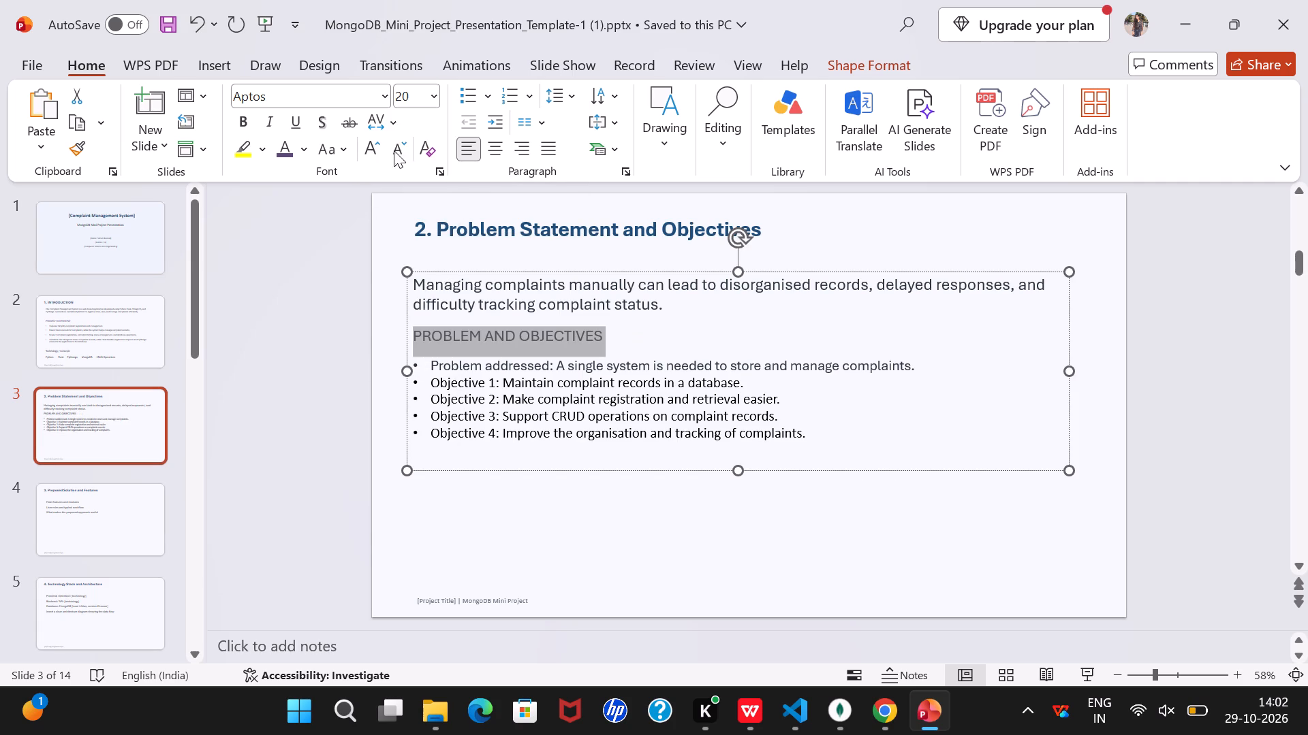
left_click(287, 154)
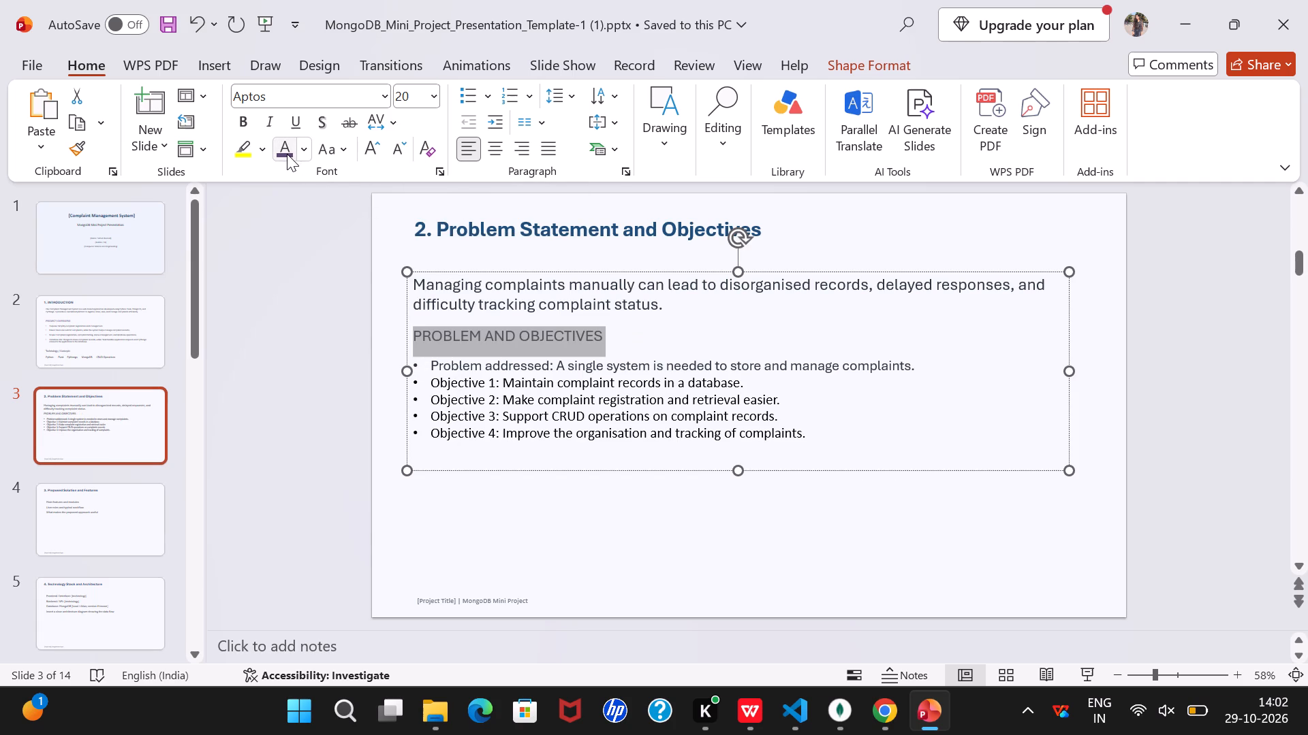
left_click(322, 325)
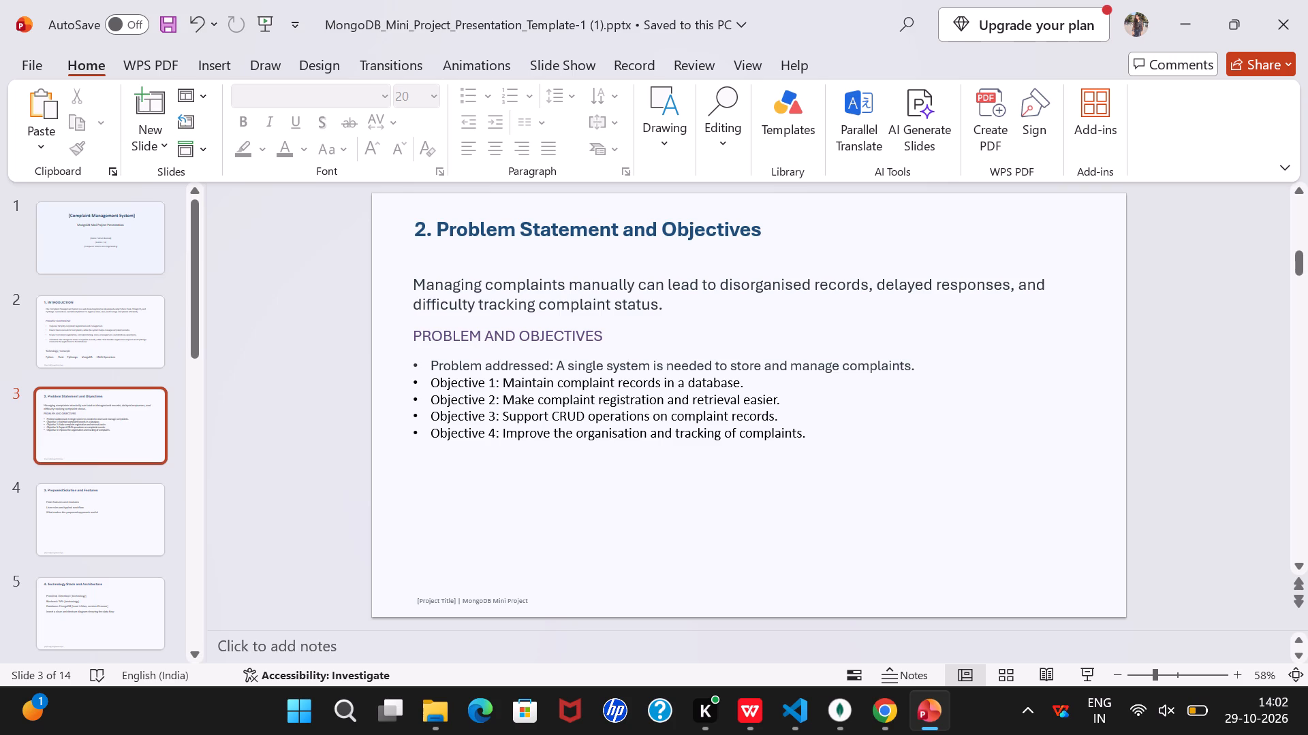
Add an unbulleted line below the "Objective 4" bullet, separated from it by a blank line.
left_click(685, 309)
left_click(819, 438)
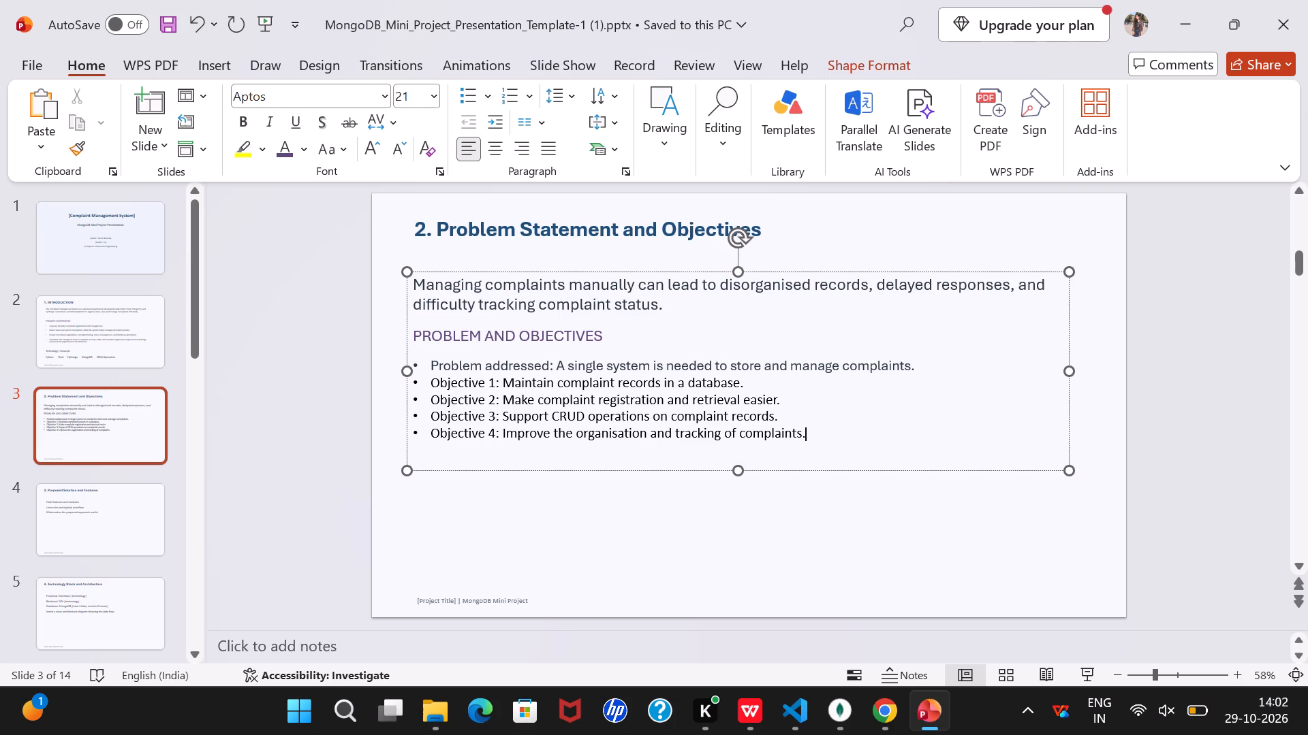
key("Return")
key("Return")
key("backslash")
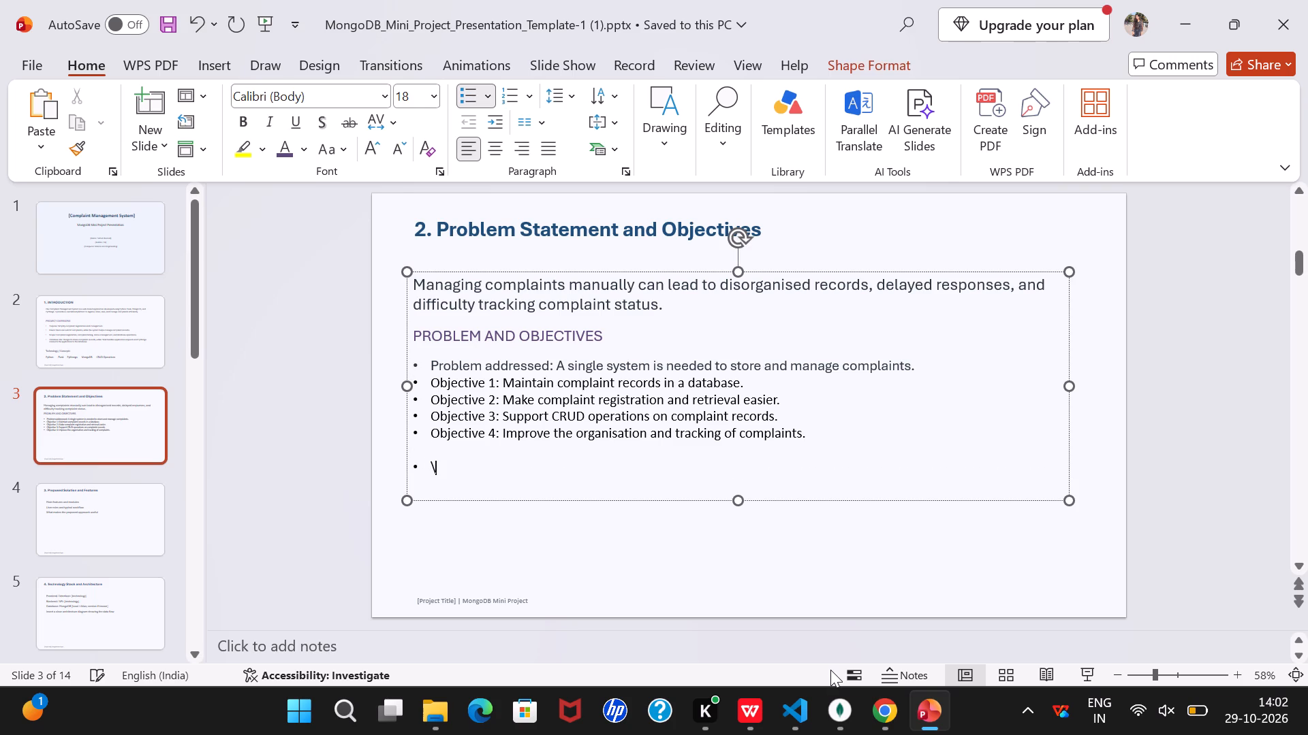
key("BackSpace")
key("BackSpace")
left_click(753, 714)
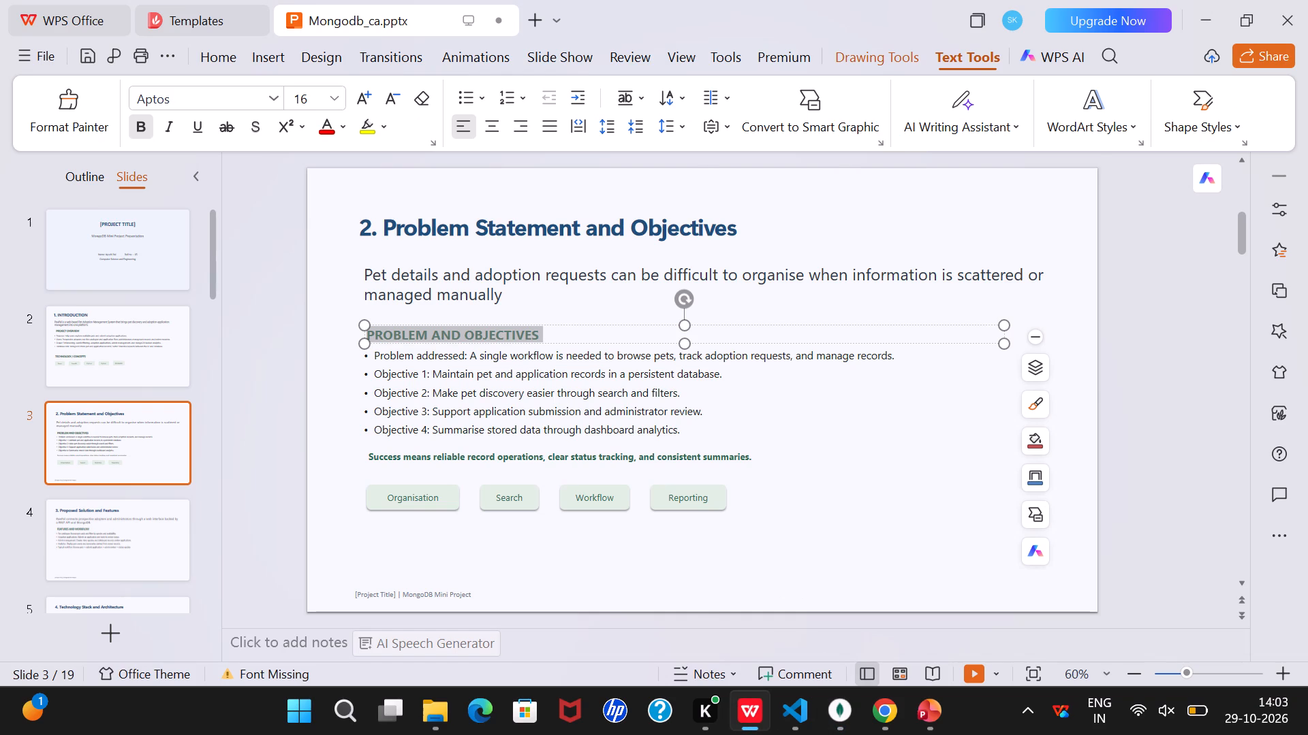
left_click(315, 550)
key("Down")
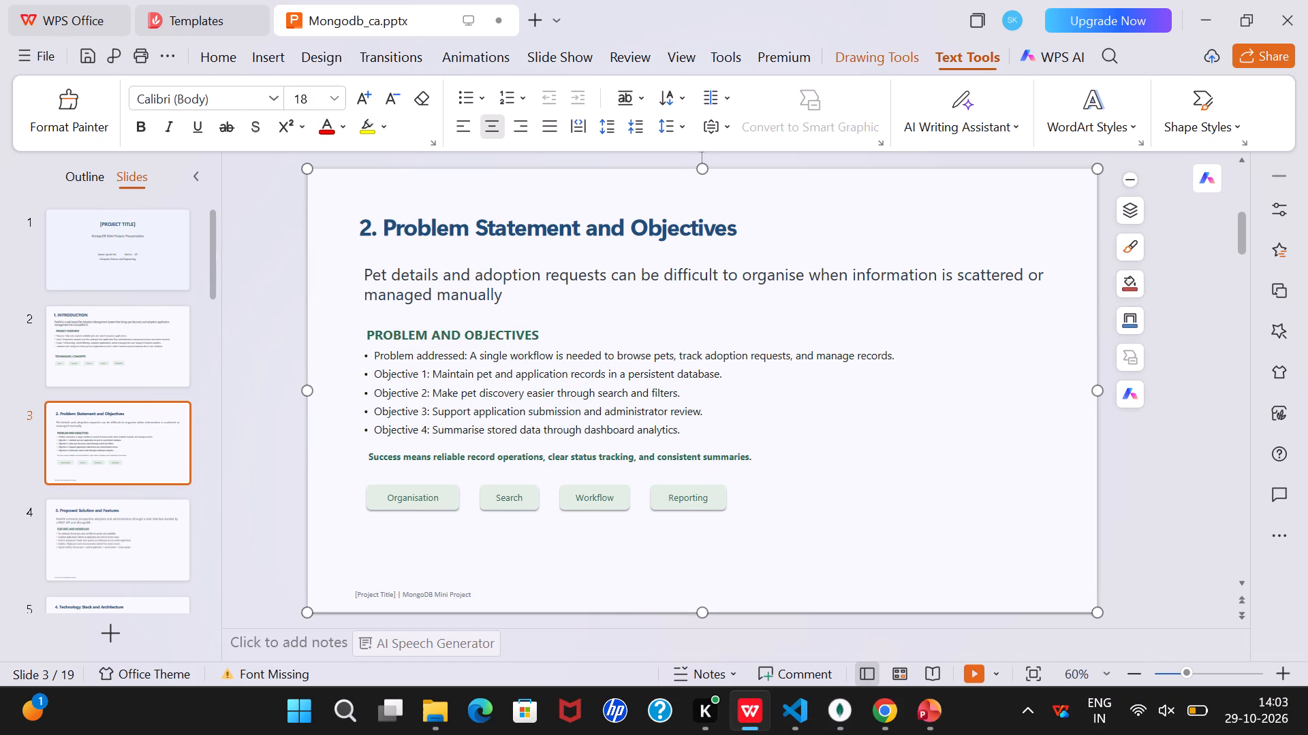
left_click(279, 527)
key("Down")
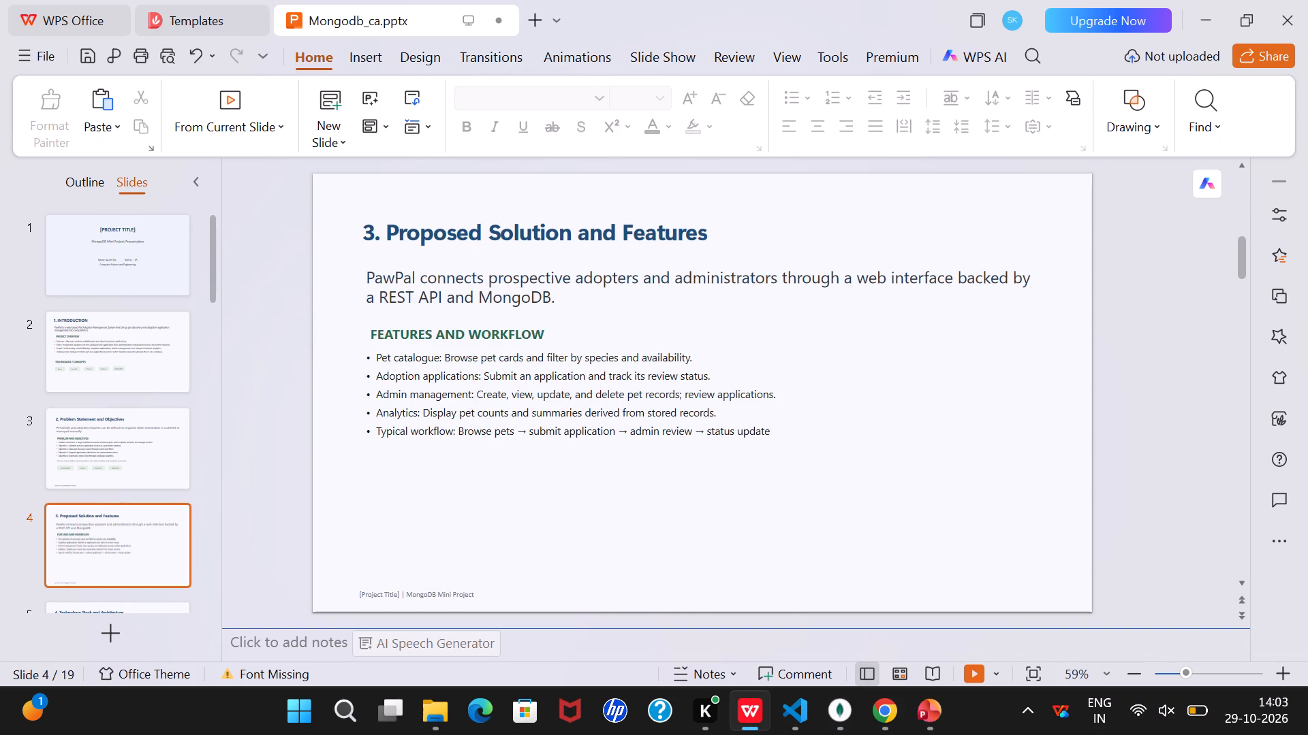
Replace the three placeholder lines in slide 4's body in PowerPoint with the copied ChatGPT text.
left_click(880, 732)
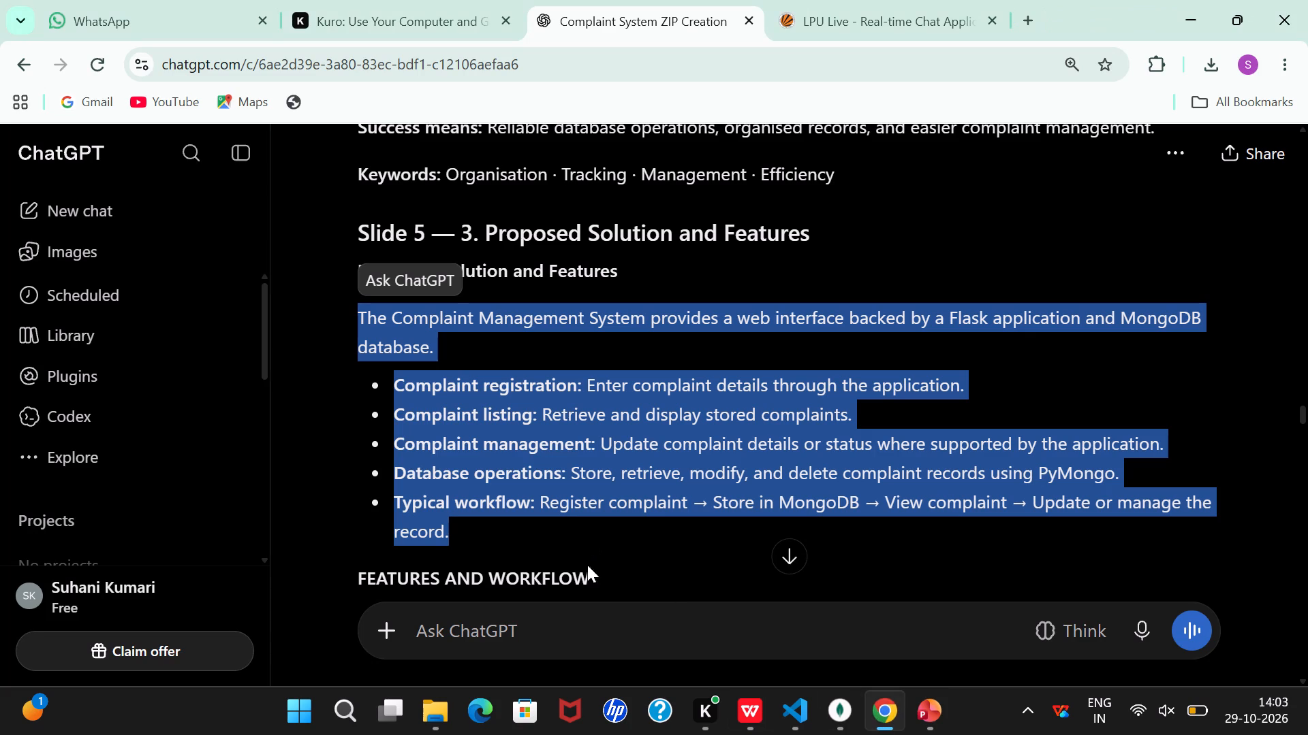
left_click(930, 702)
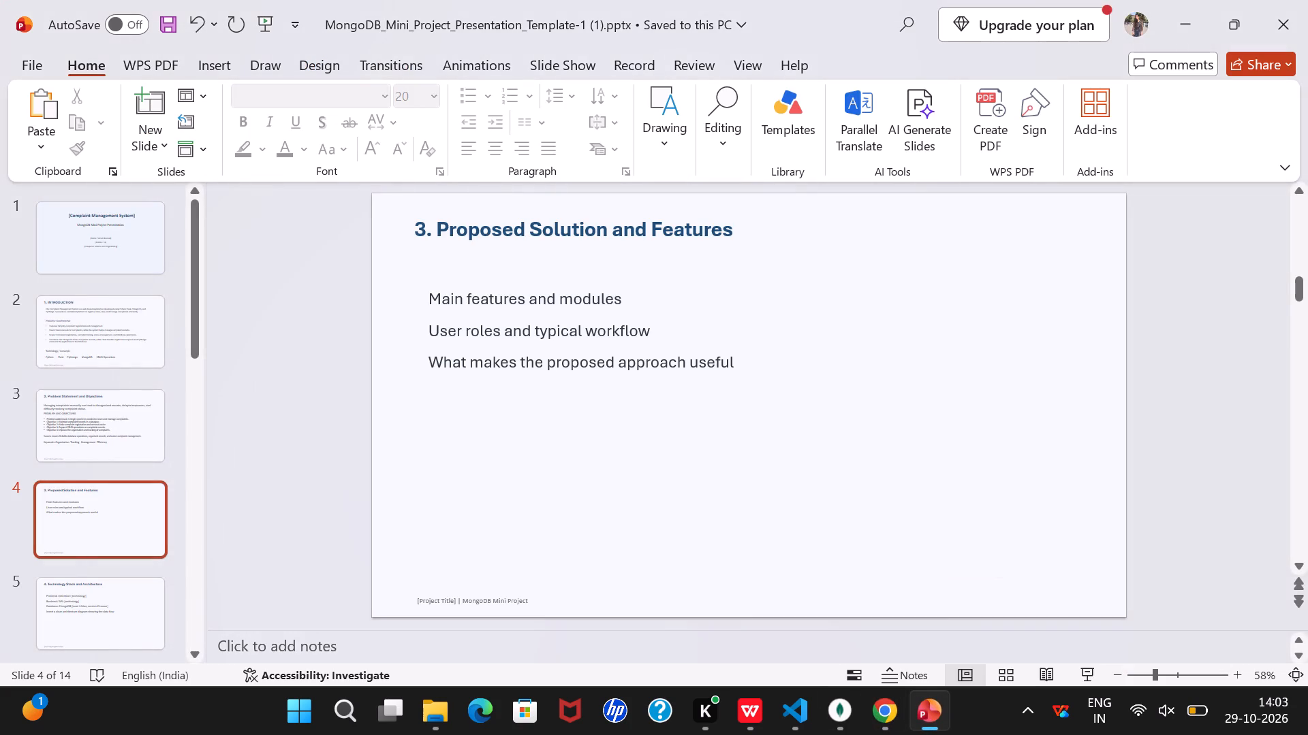
left_click_drag(435, 300, 805, 393)
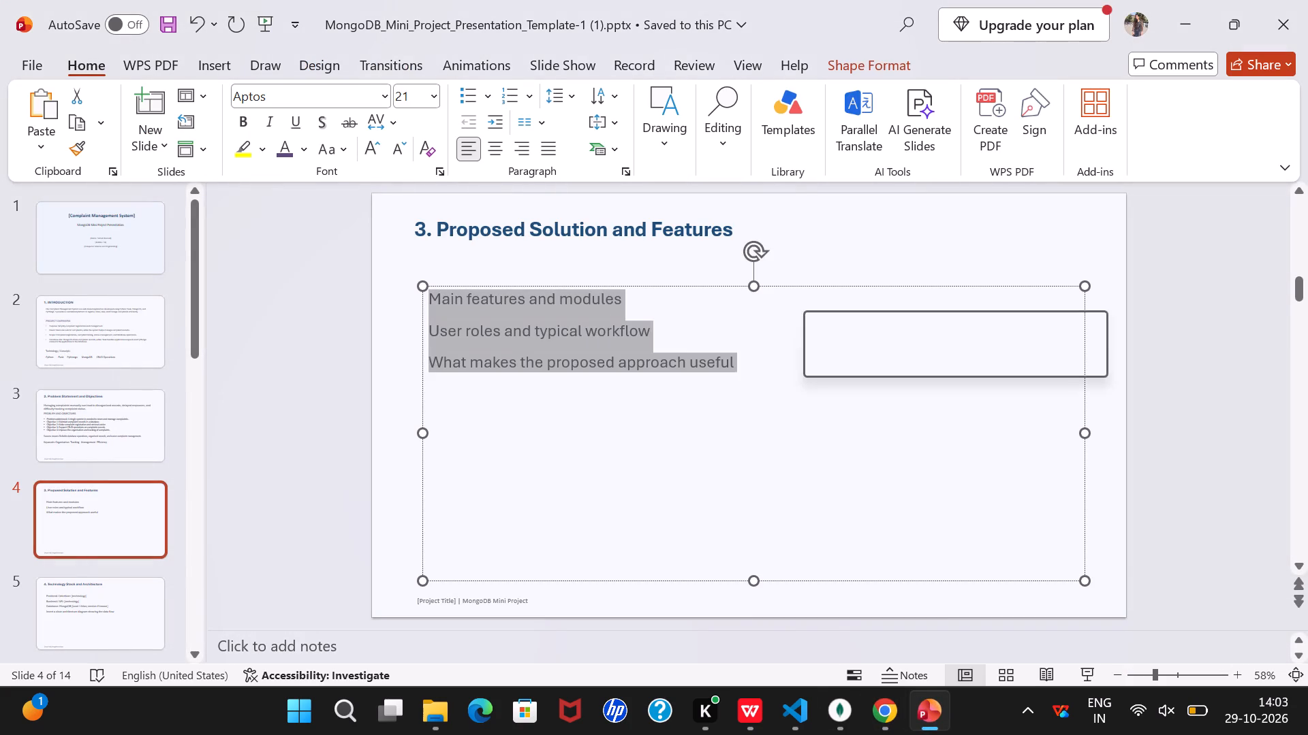
key("BackSpace")
key("ctrl+v")
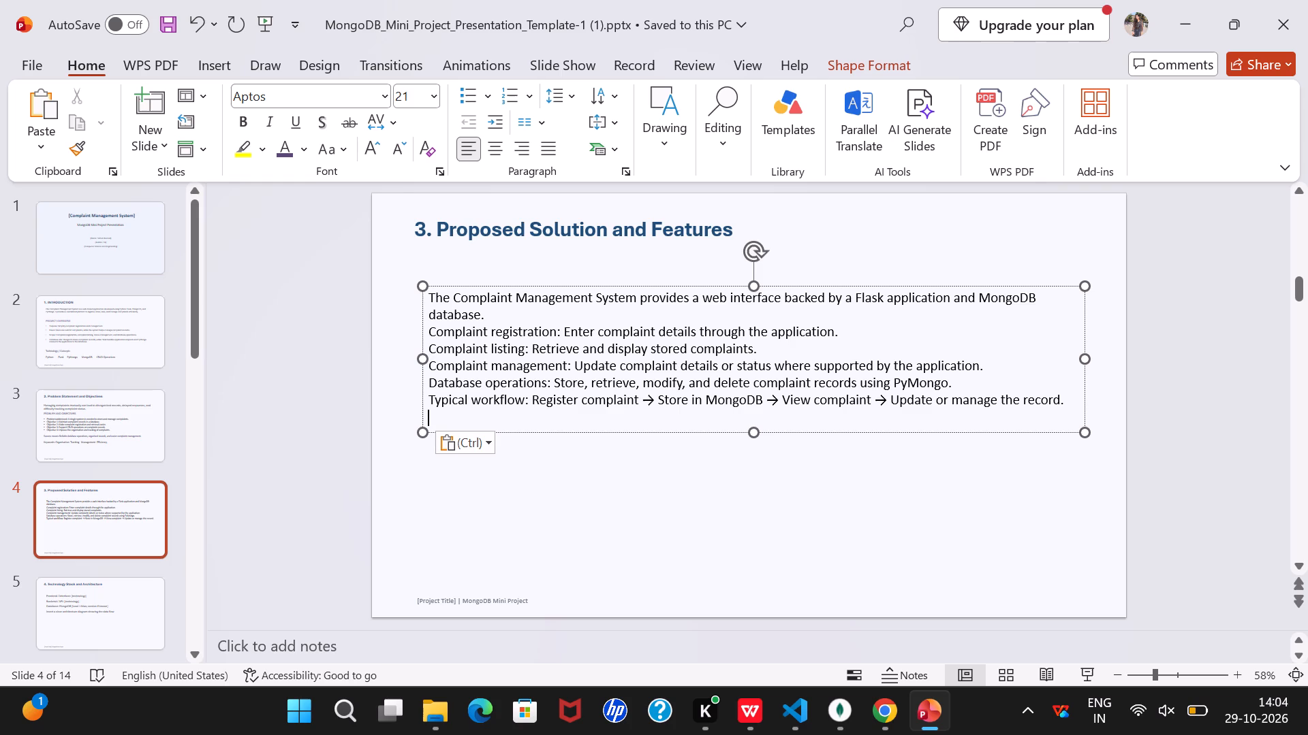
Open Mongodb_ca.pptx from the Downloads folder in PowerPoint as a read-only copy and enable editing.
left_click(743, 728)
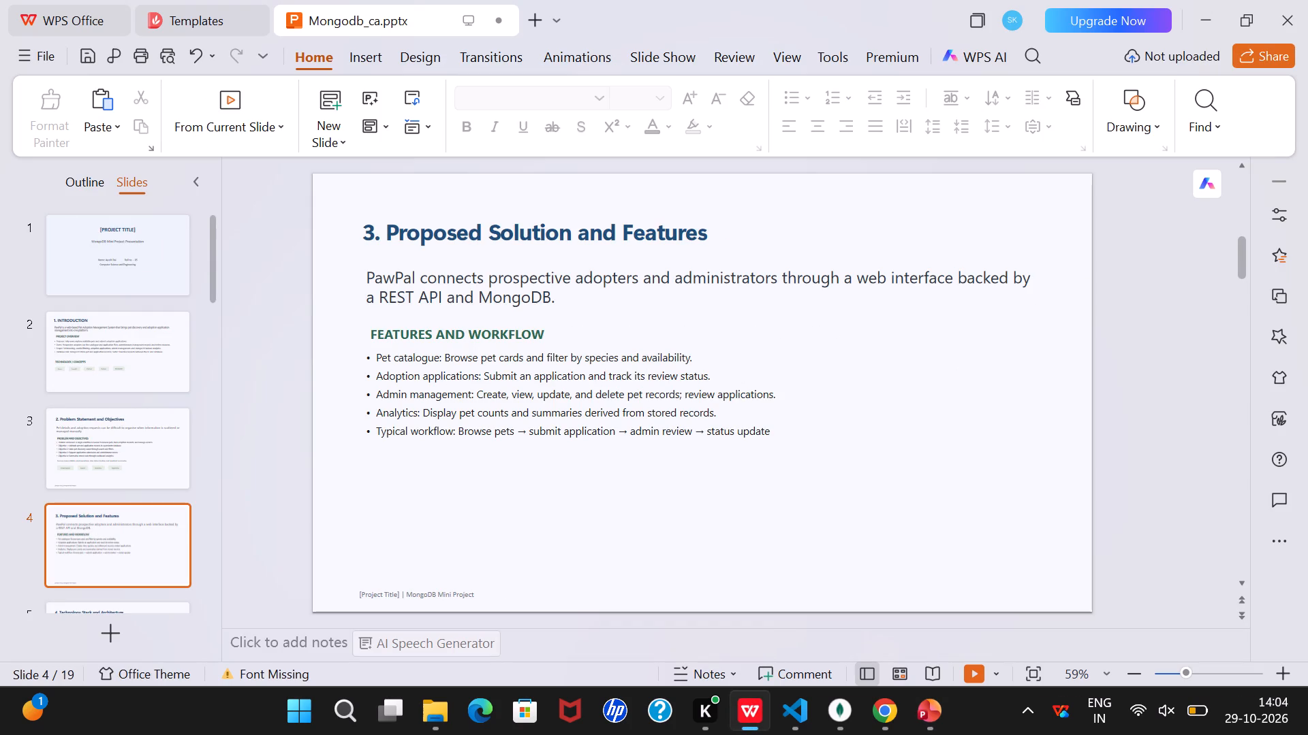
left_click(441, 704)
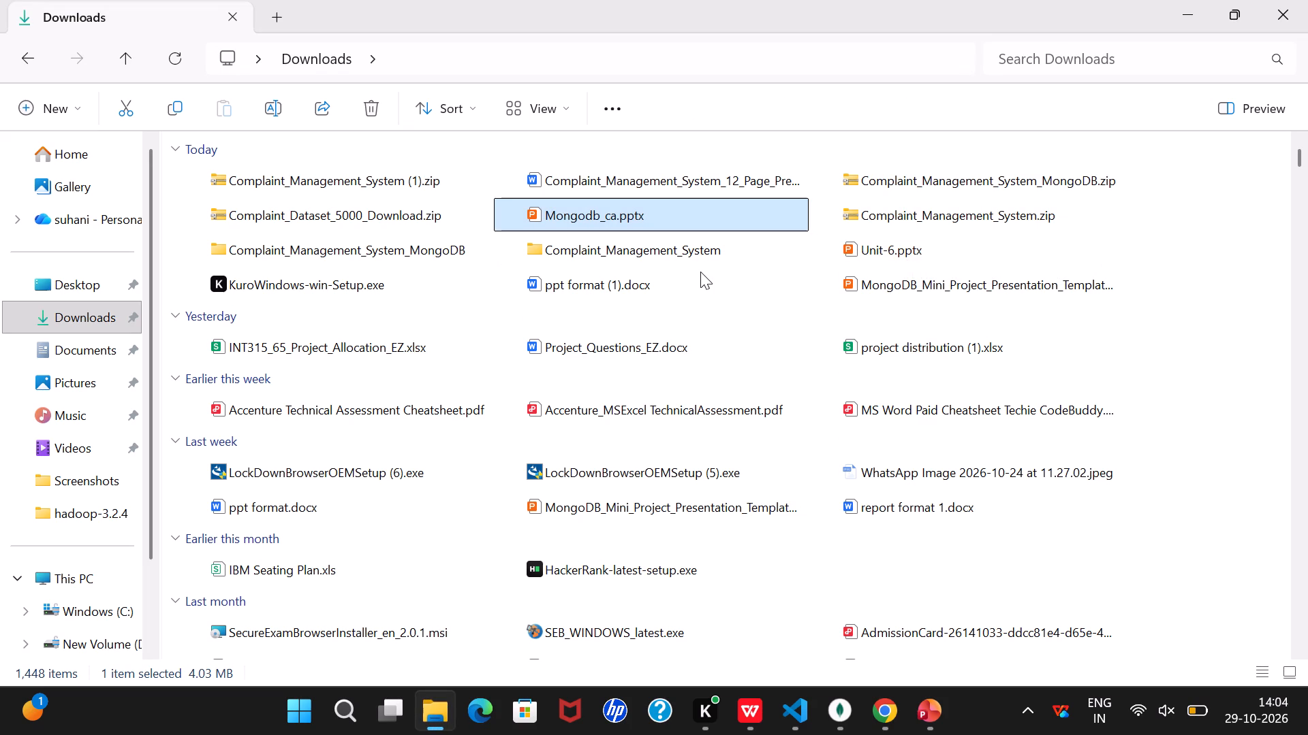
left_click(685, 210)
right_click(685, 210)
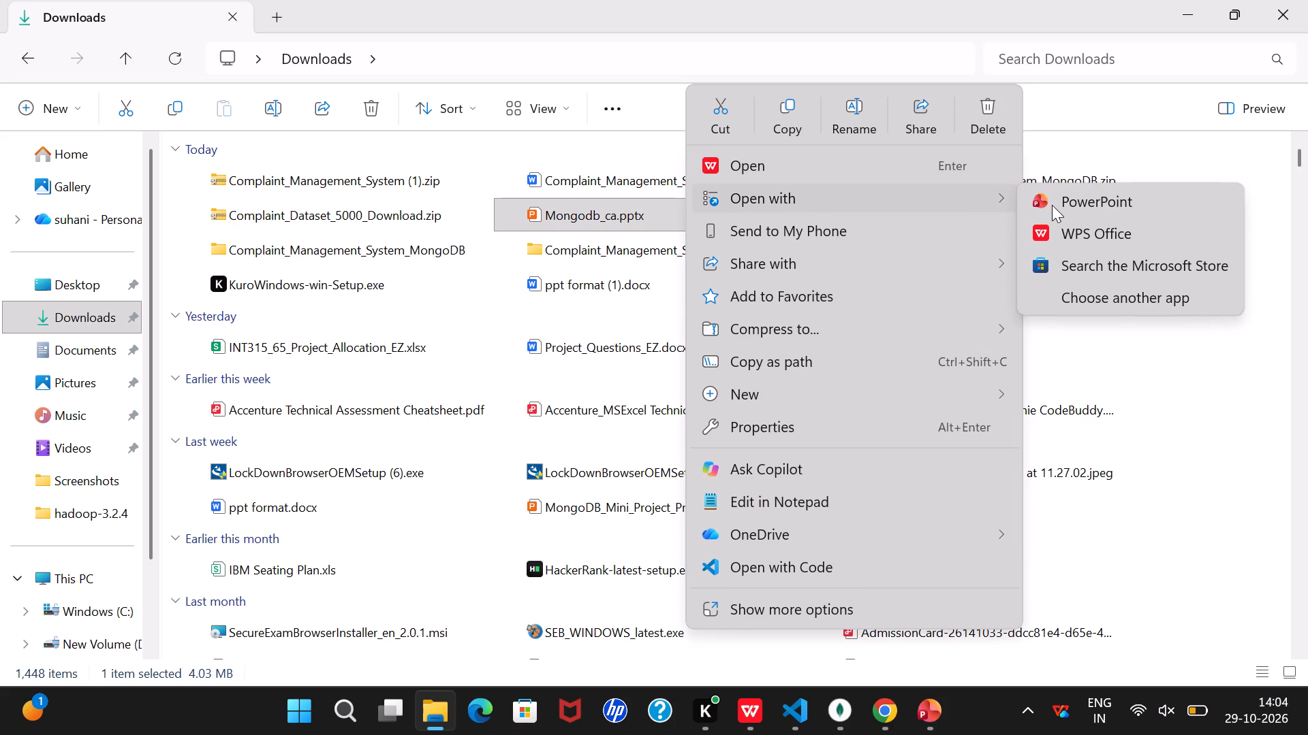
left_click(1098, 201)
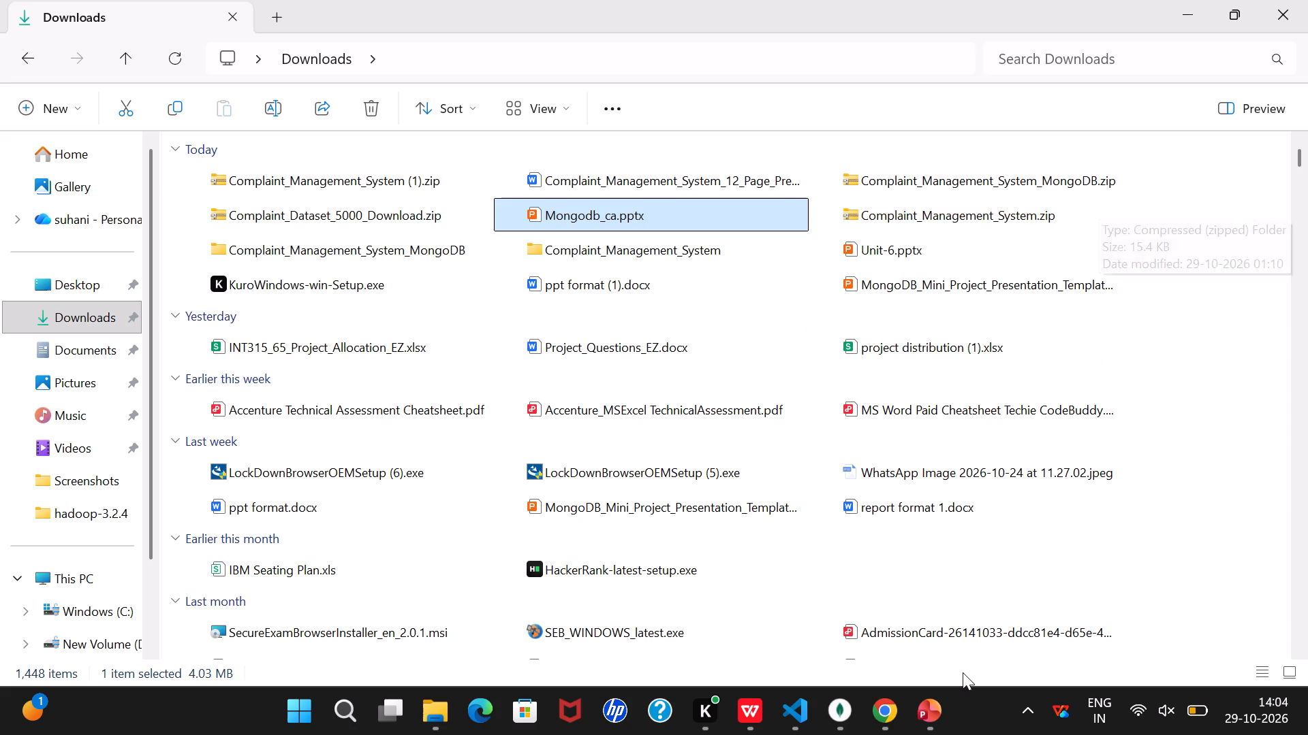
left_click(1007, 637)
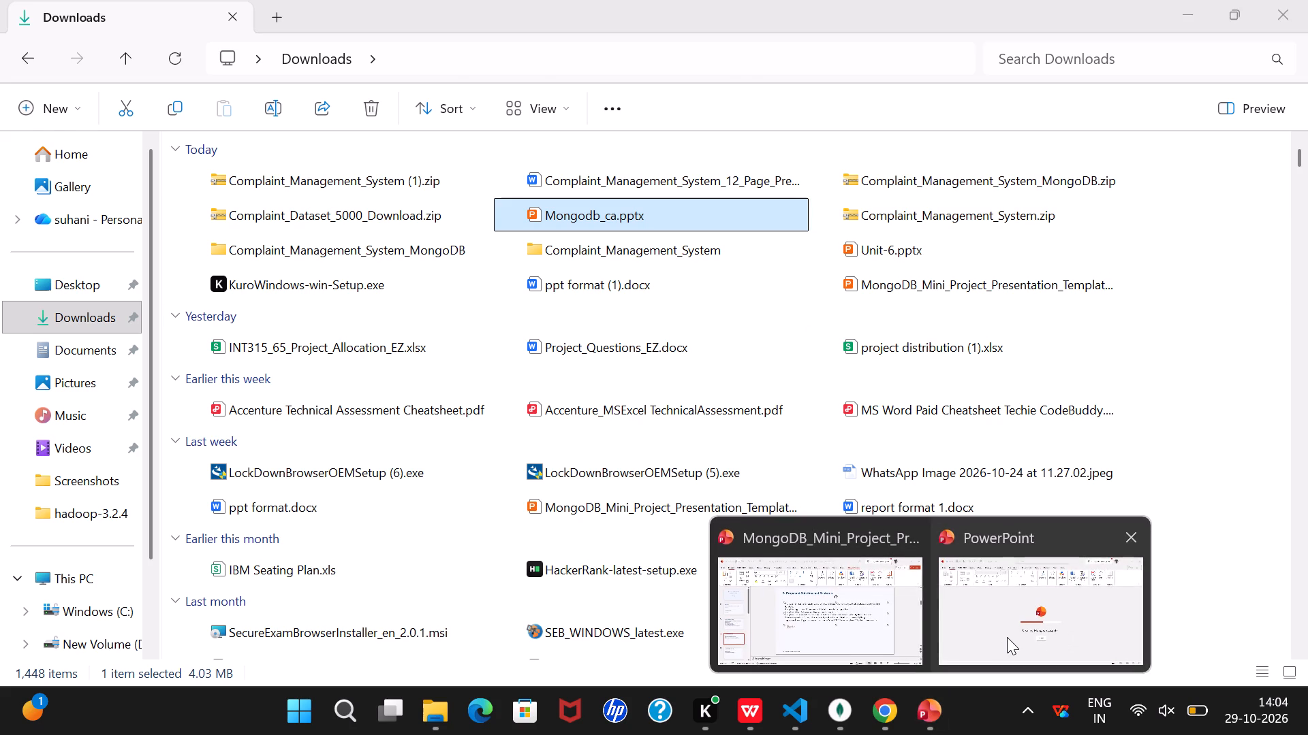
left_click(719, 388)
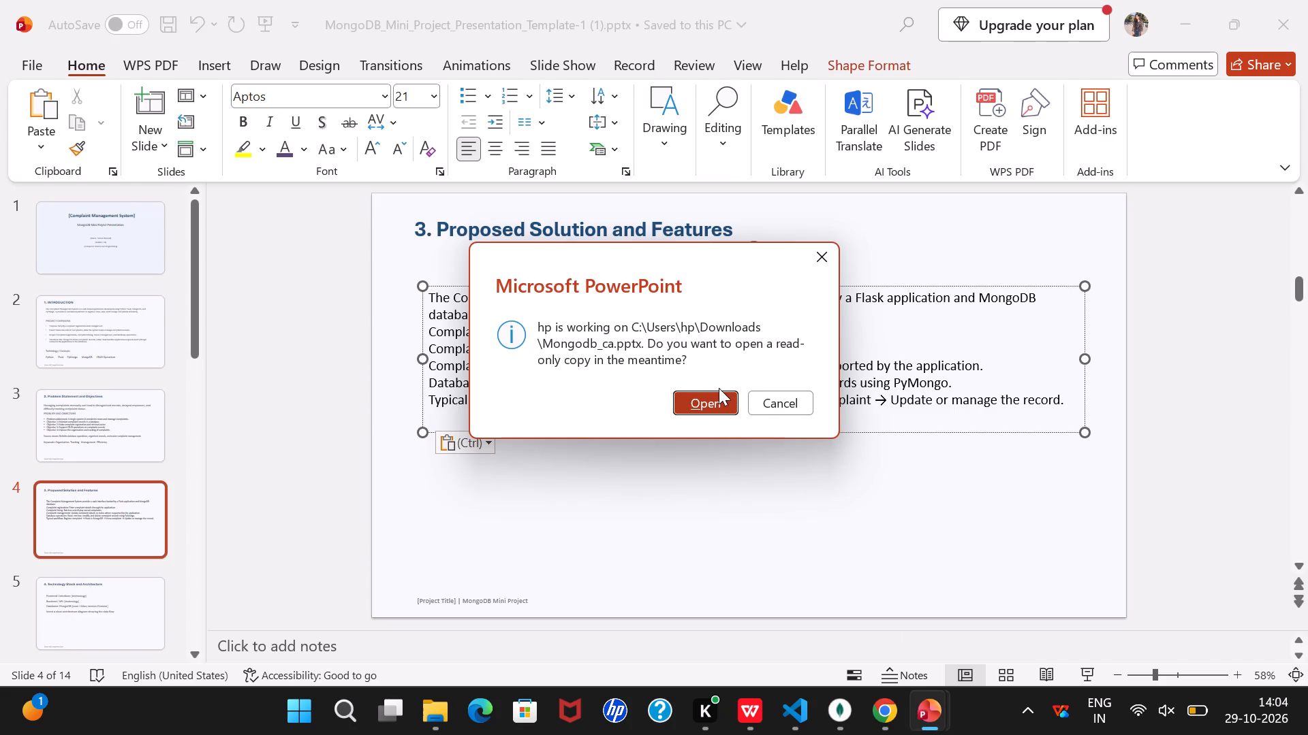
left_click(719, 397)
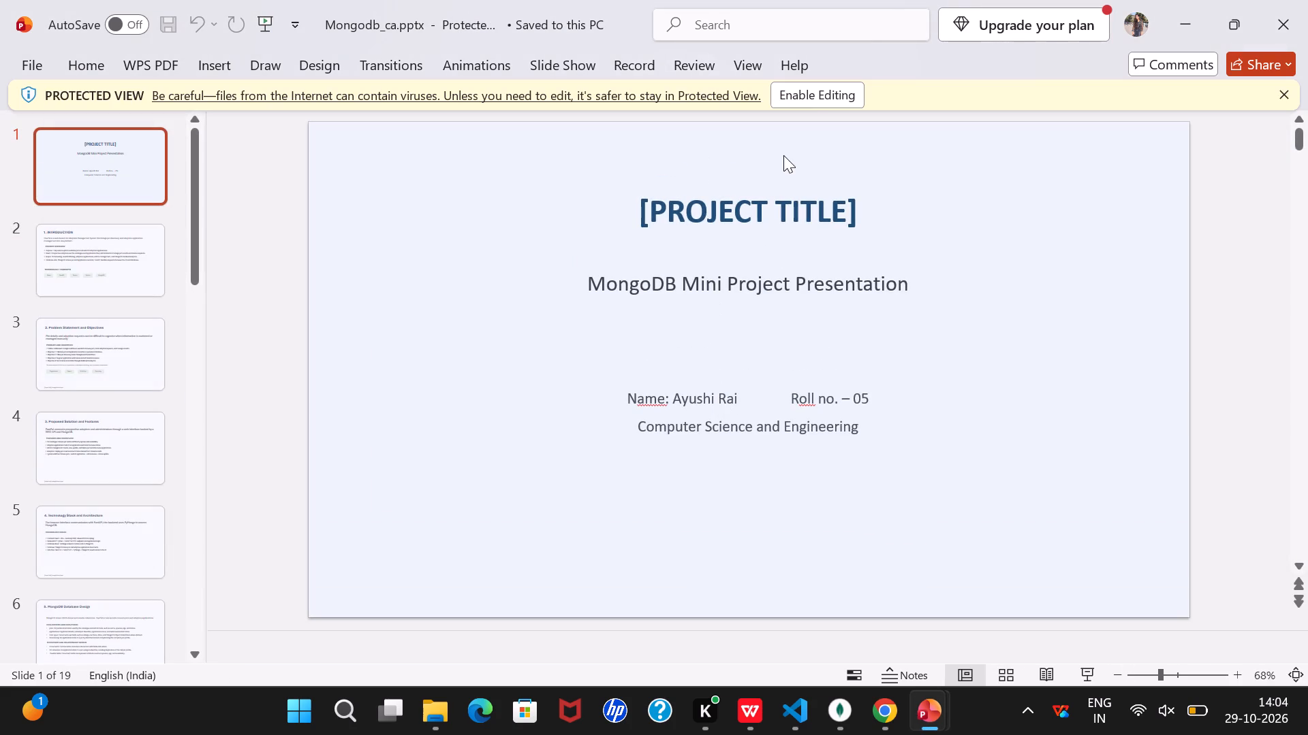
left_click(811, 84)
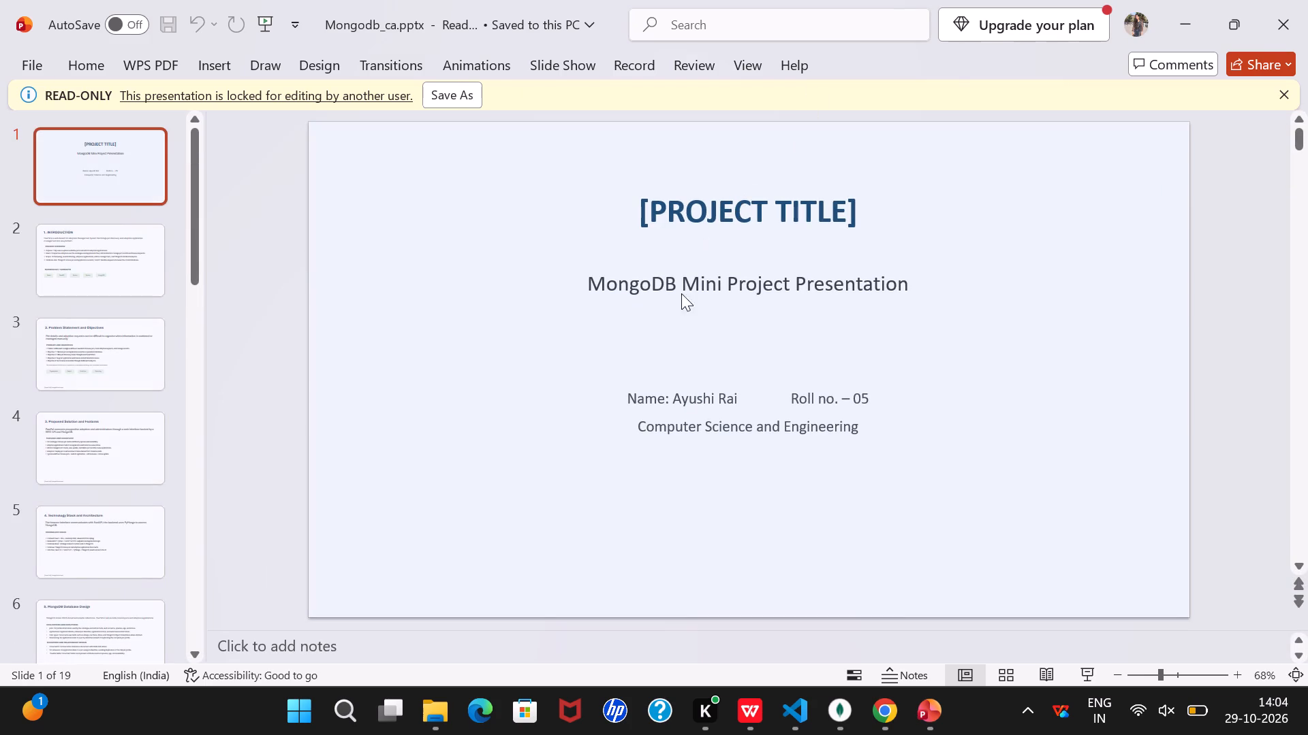
Examine the green Technology / Concepts label boxes on slide 2 of the read-only sample copy, and close that copy.
left_click(117, 270)
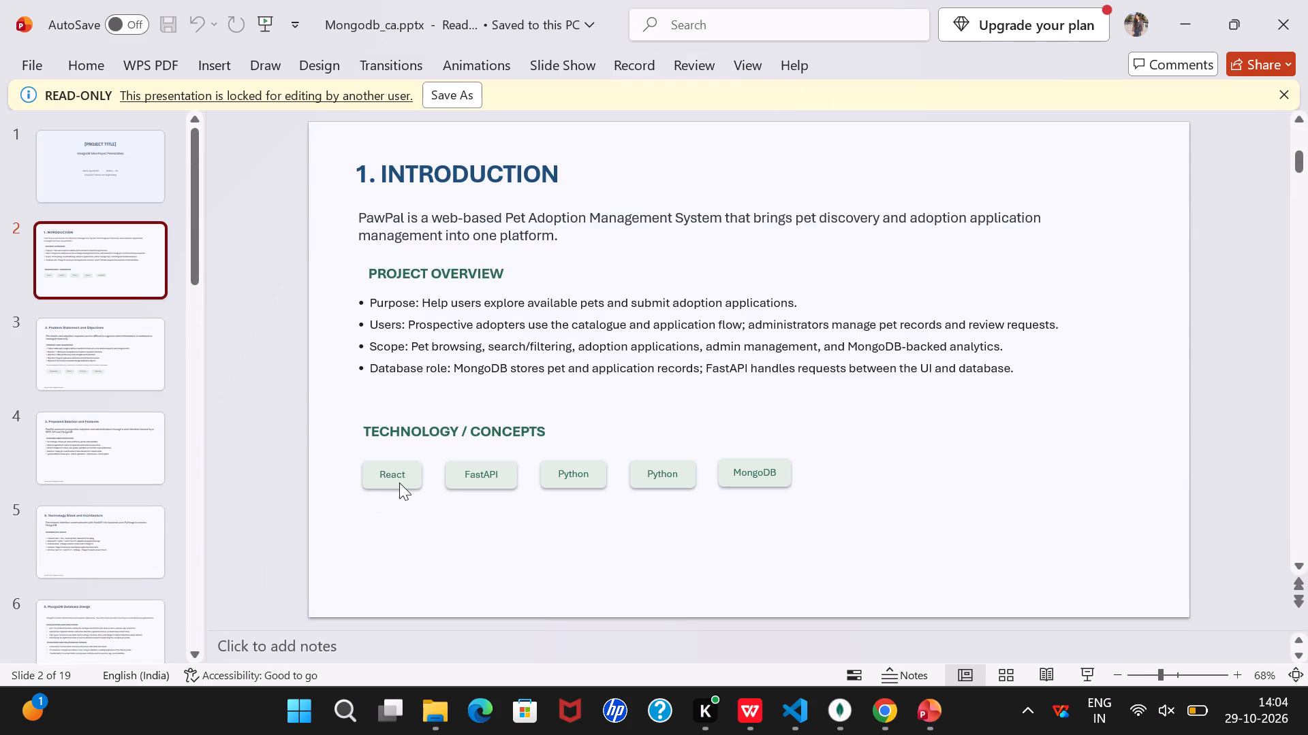
left_click(400, 476)
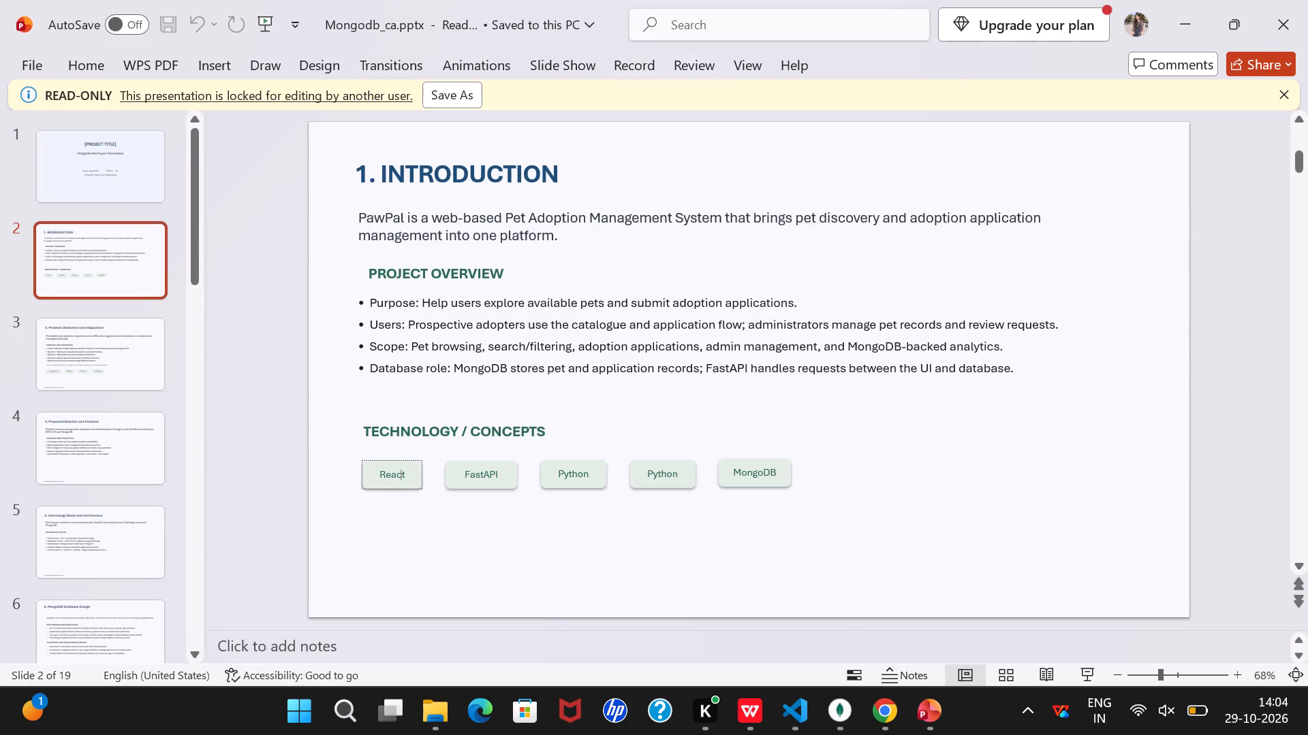
left_click(270, 514)
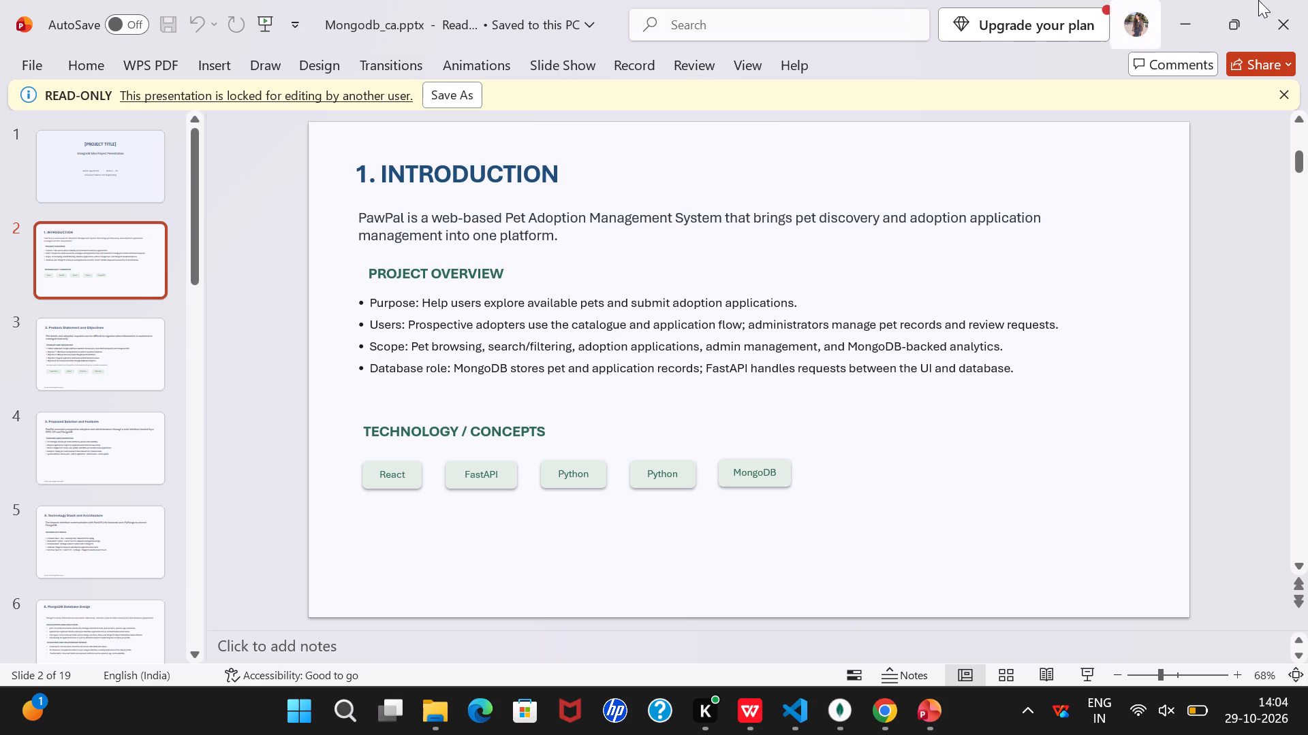
left_click(1307, 0)
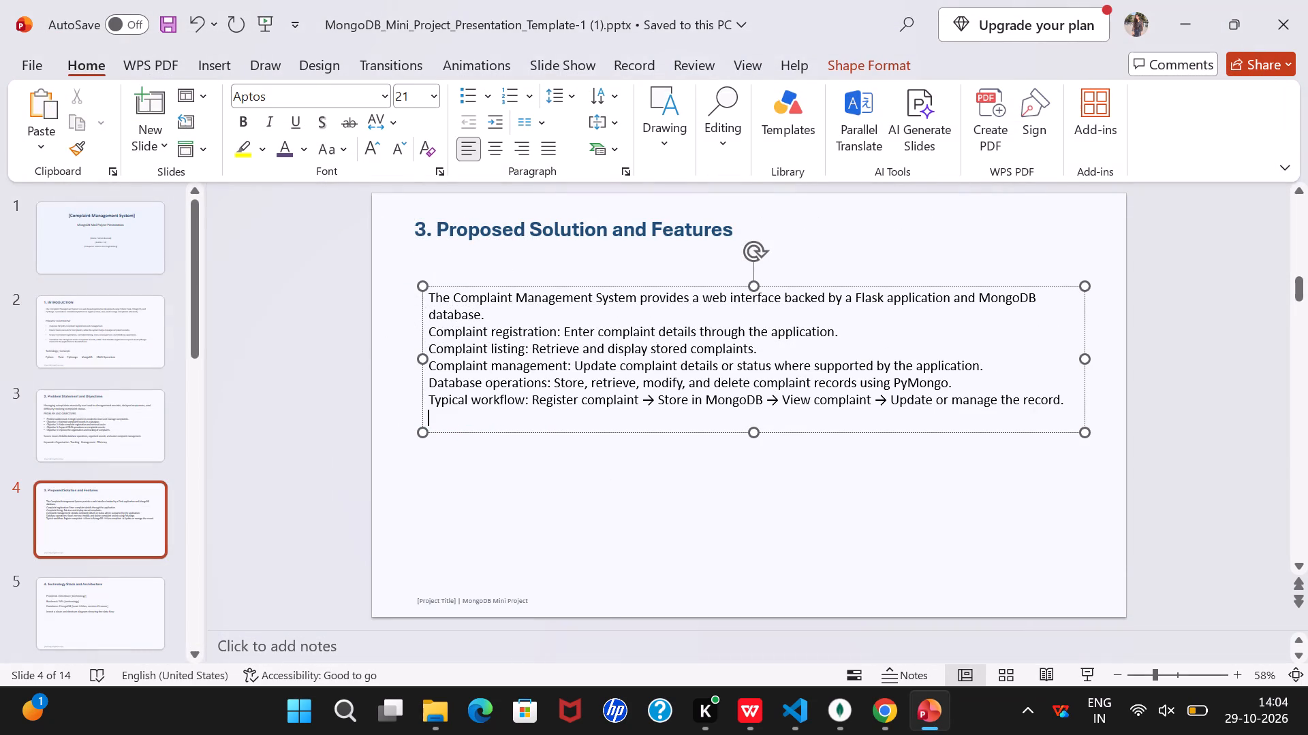
Close the MongoDB_Mini_Project_Presentation_Template-1 (1) presentation without saving its changes.
left_click(328, 410)
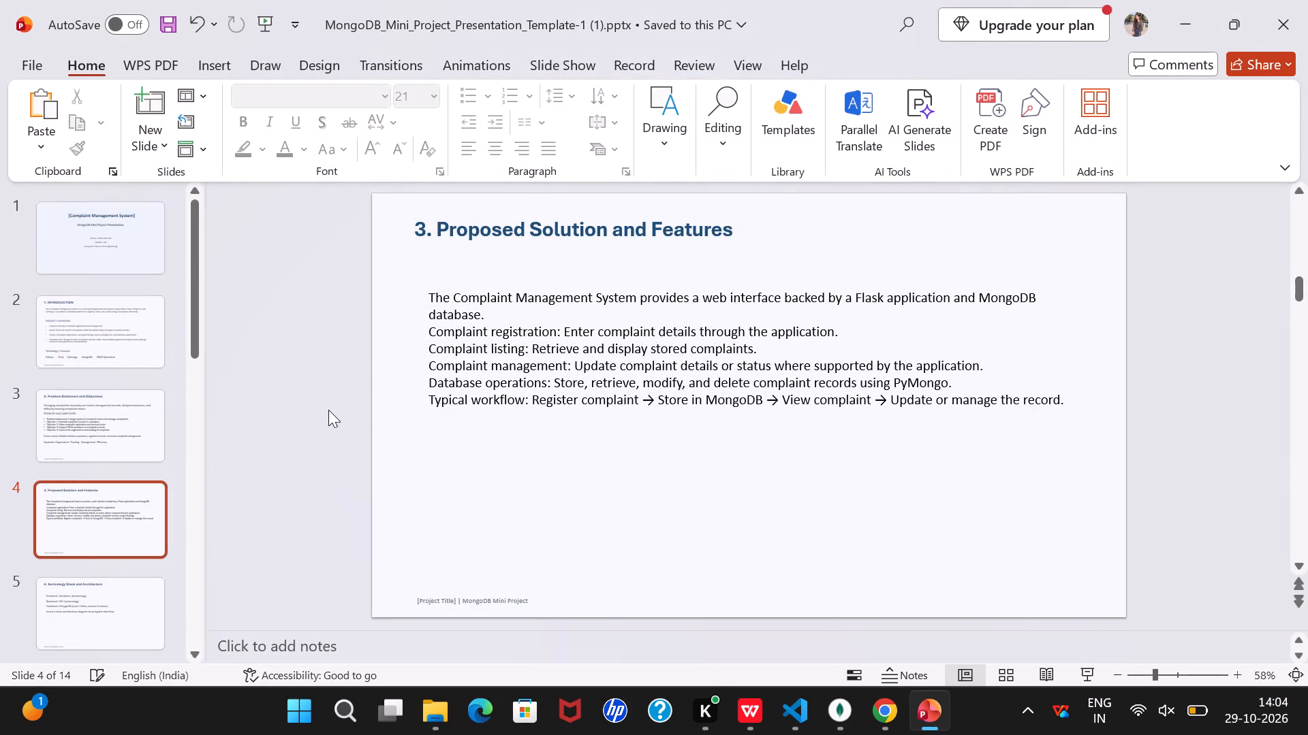
left_click(1290, 40)
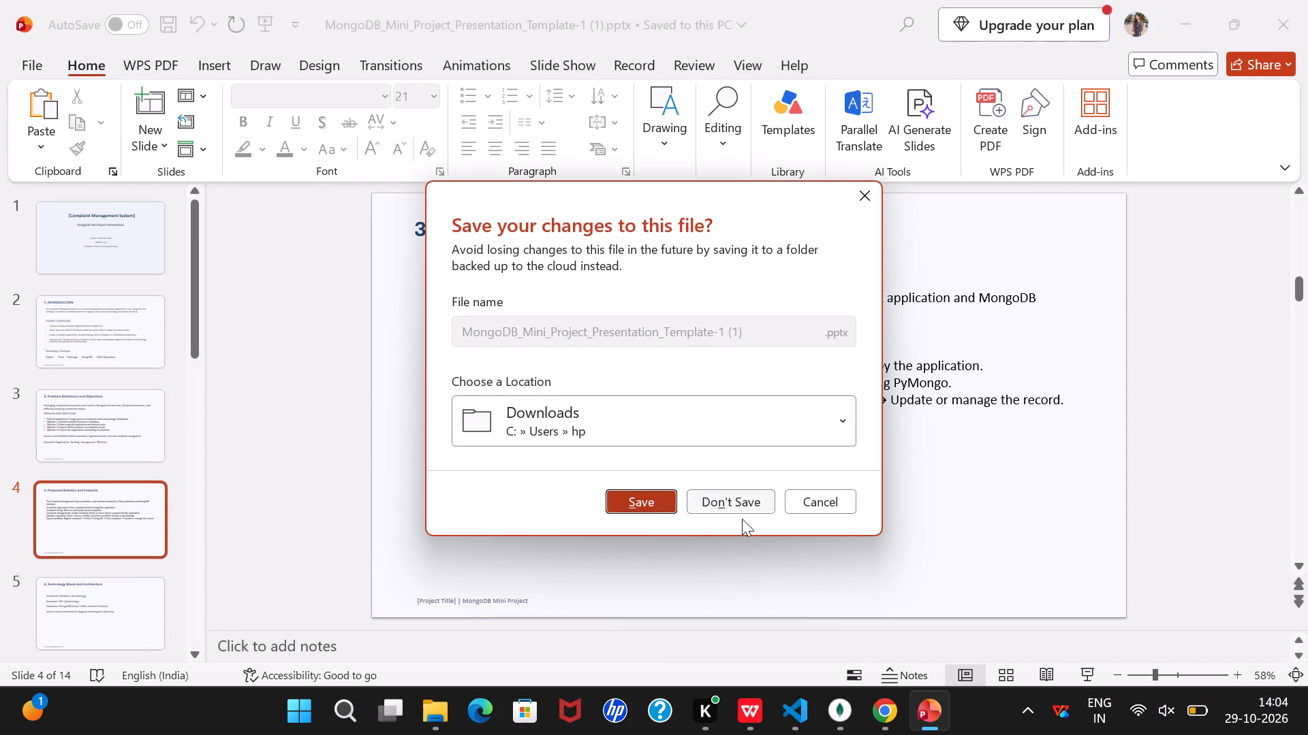
left_click(727, 501)
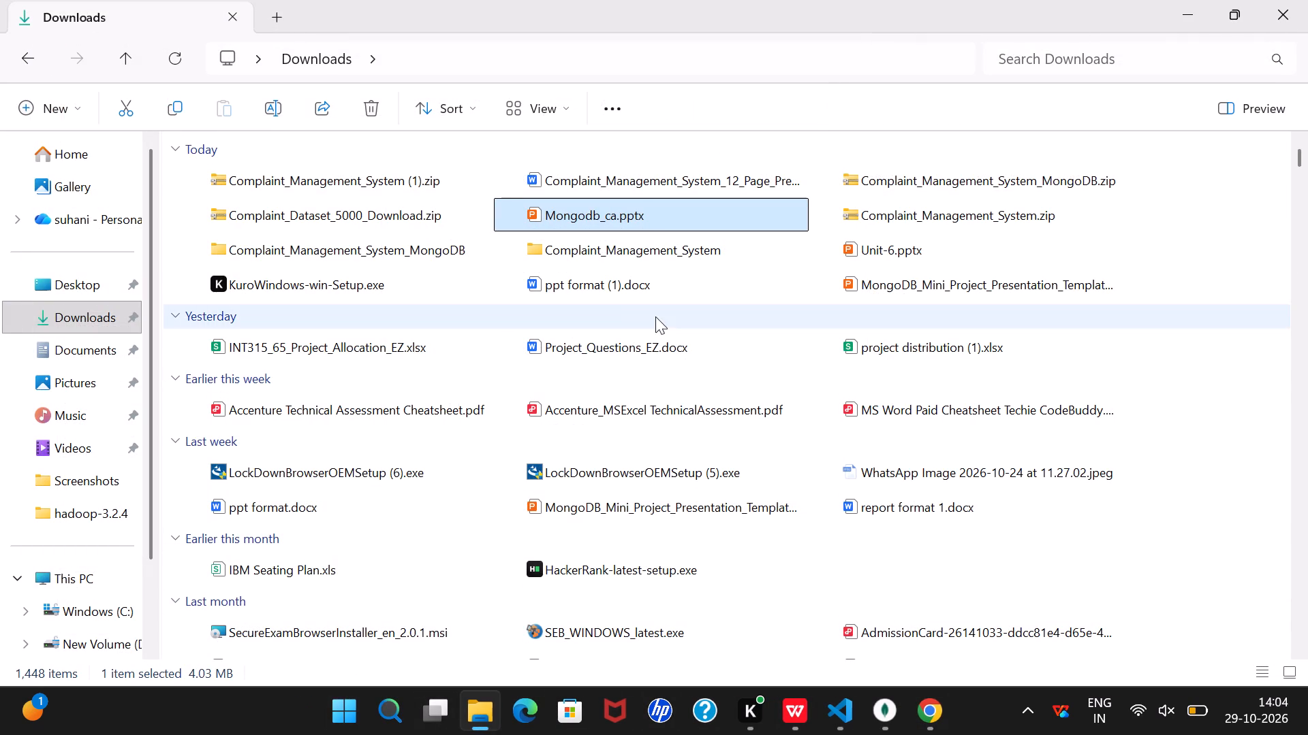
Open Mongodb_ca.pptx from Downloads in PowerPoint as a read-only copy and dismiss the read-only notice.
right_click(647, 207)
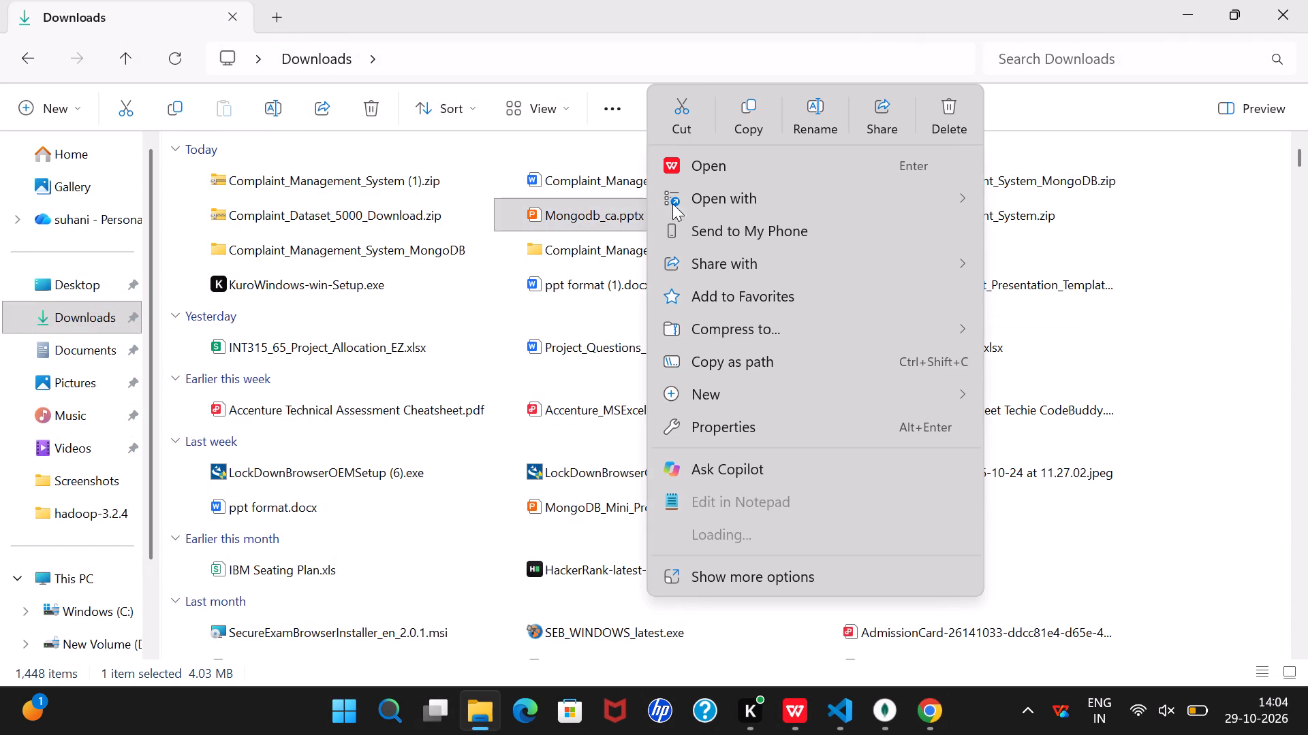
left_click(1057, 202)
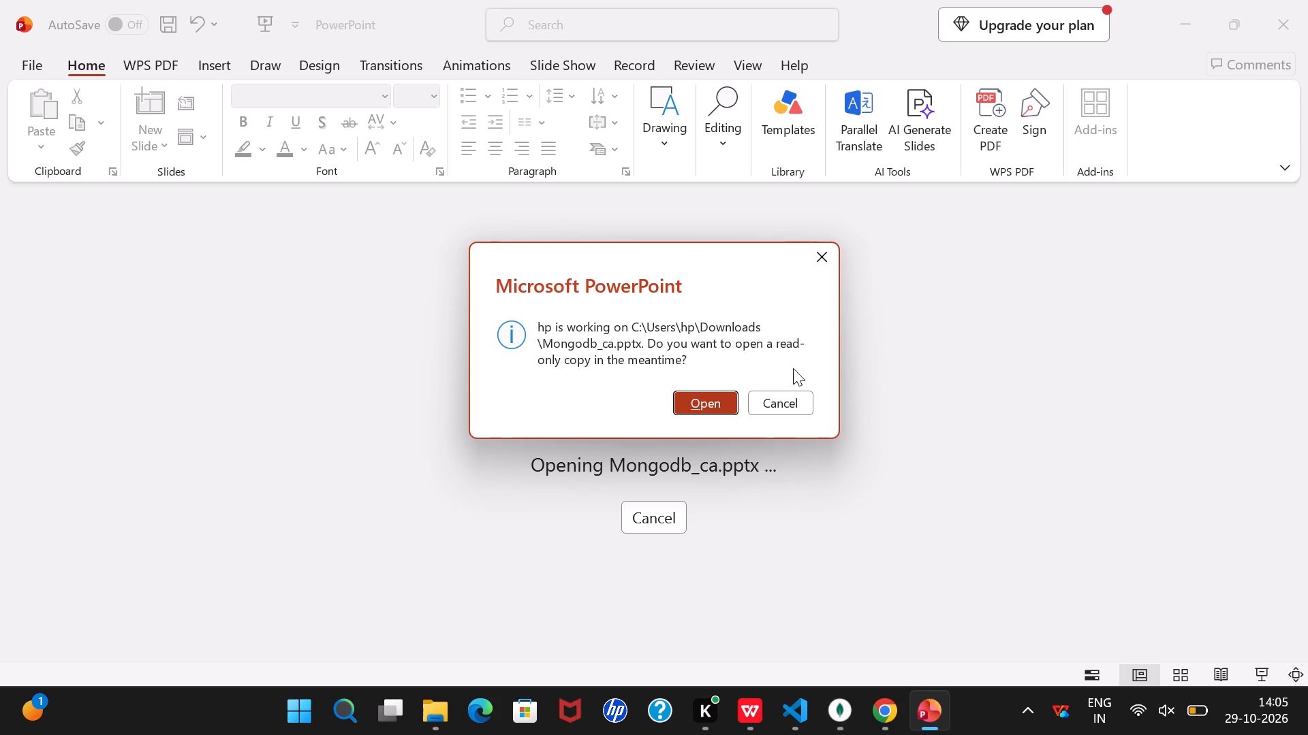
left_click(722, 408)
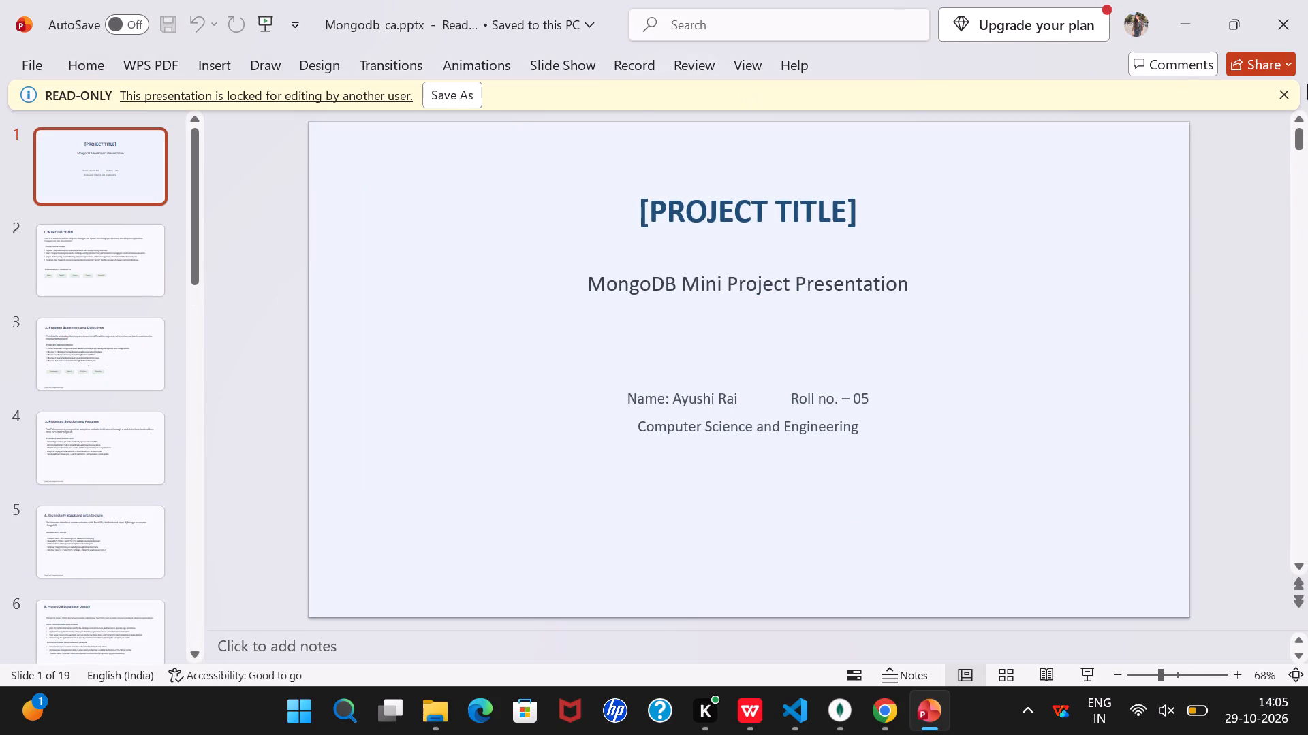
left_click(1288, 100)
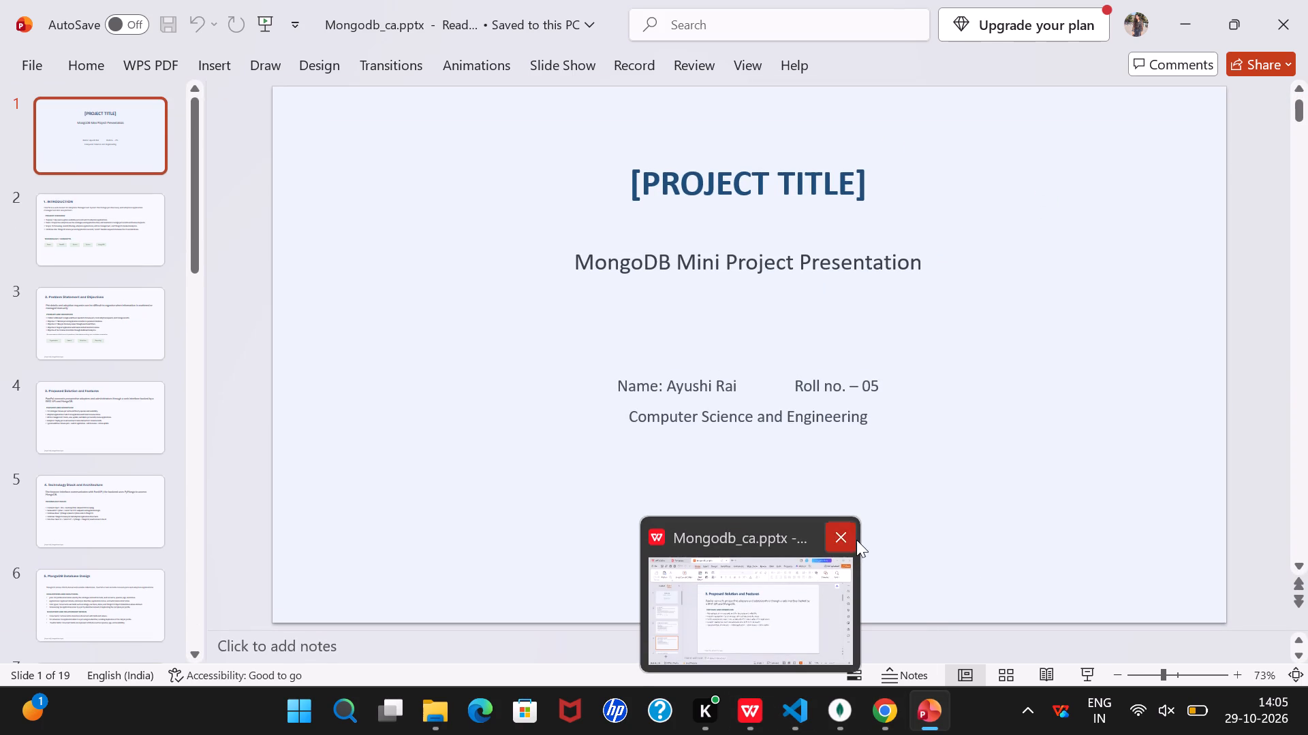
Close Mongodb_ca.pptx in WPS Office without saving its changes.
left_click(834, 532)
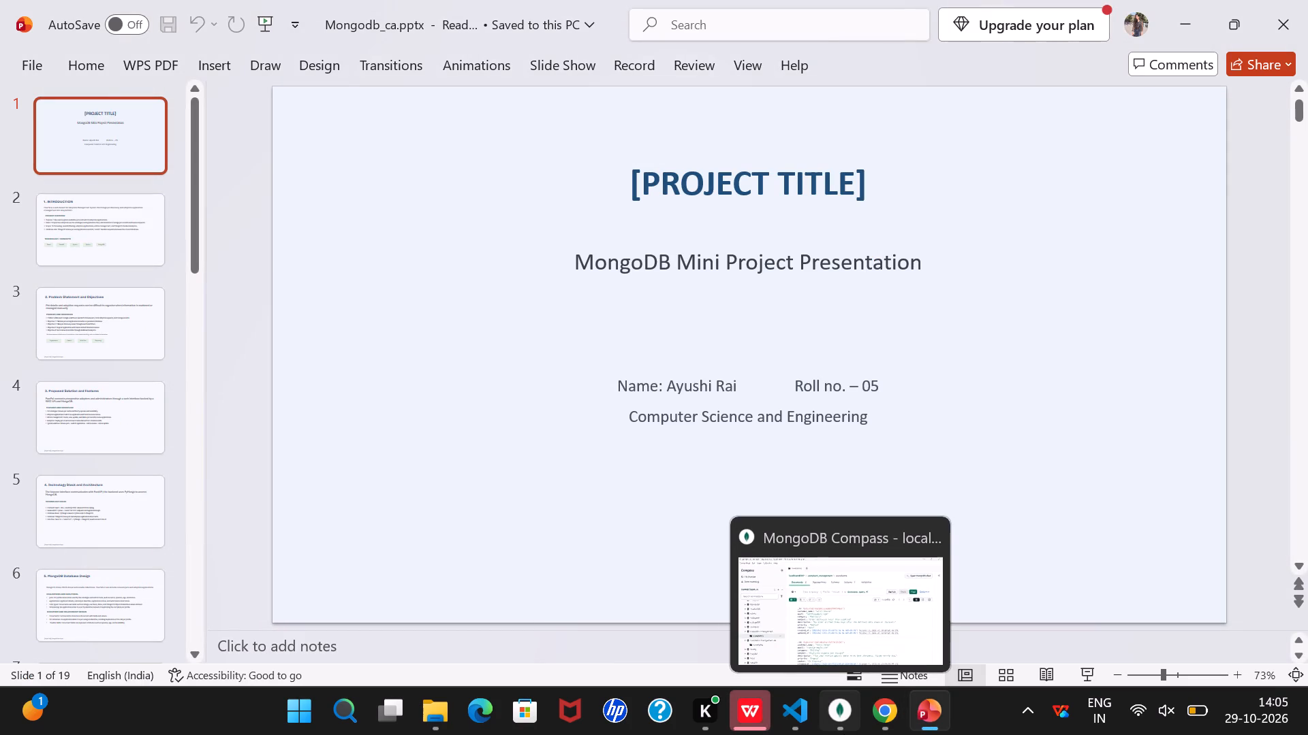
left_click(835, 542)
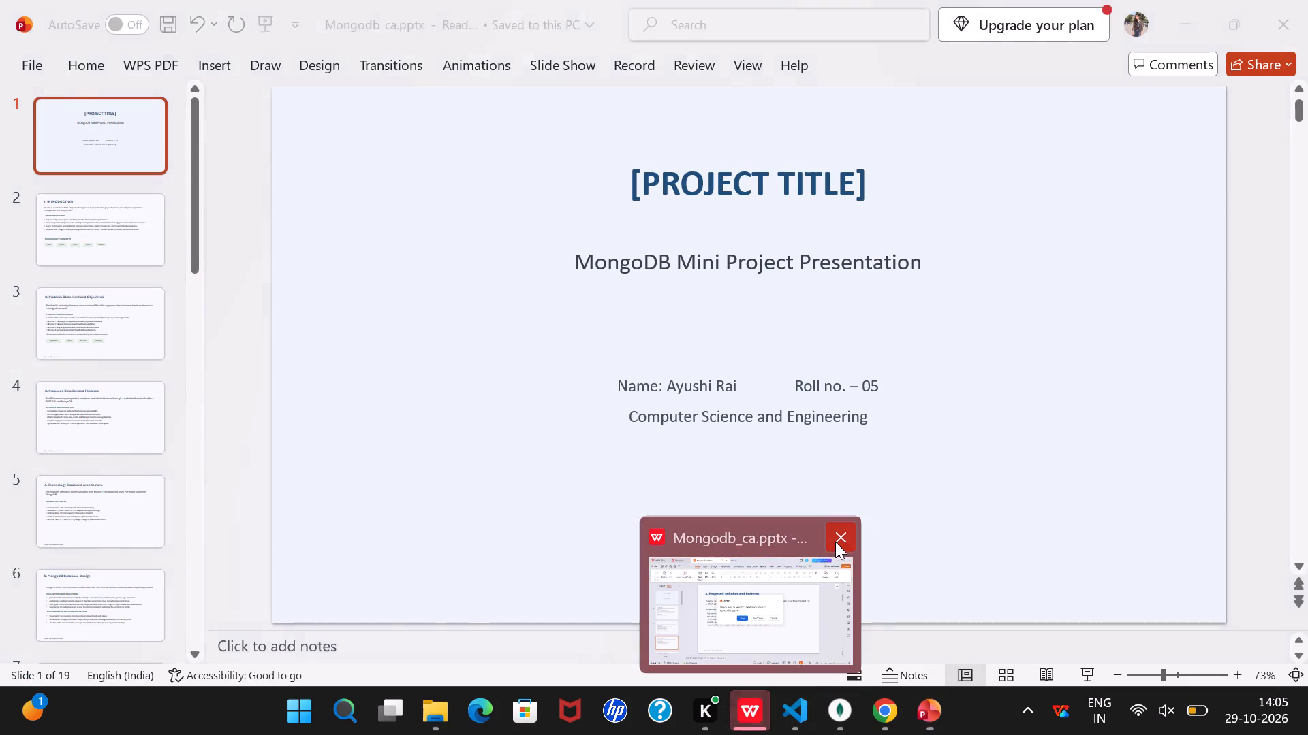
left_click(705, 393)
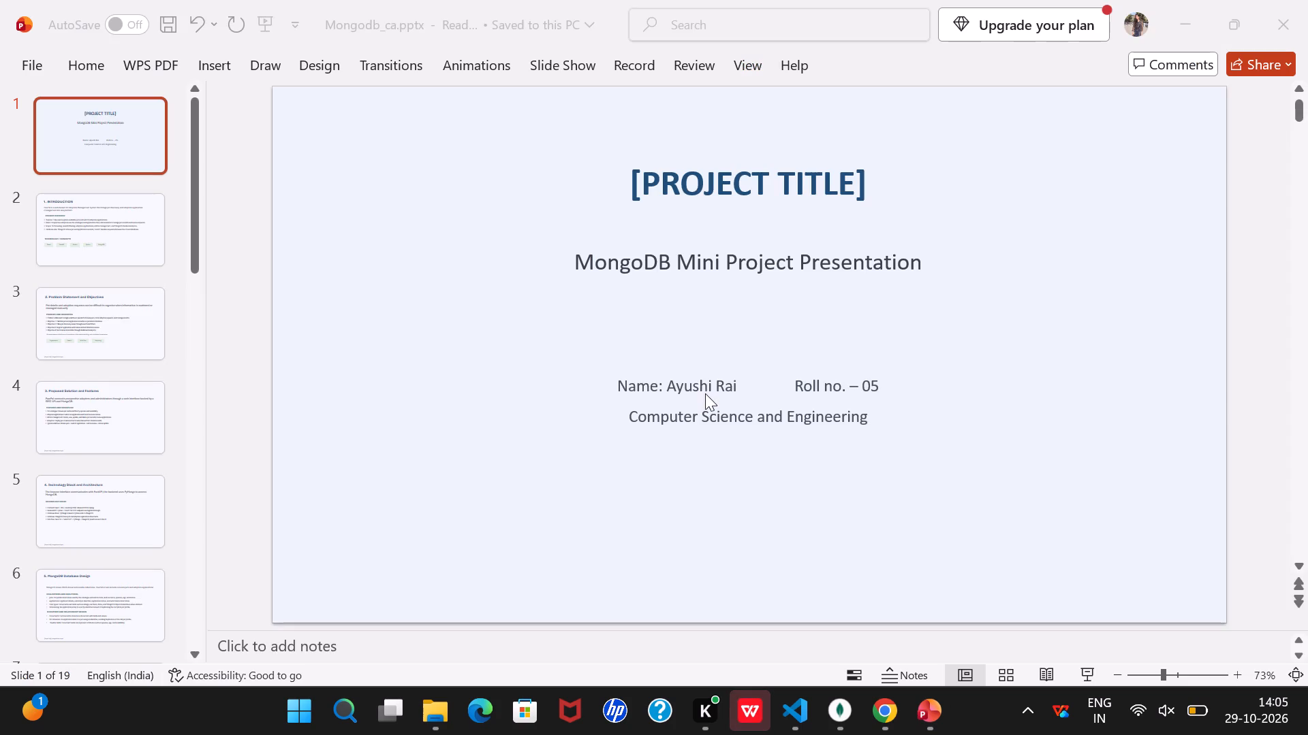
Close the read-only copy and reopen Mongodb_ca.pptx from Downloads in PowerPoint for editing.
left_click(1307, 0)
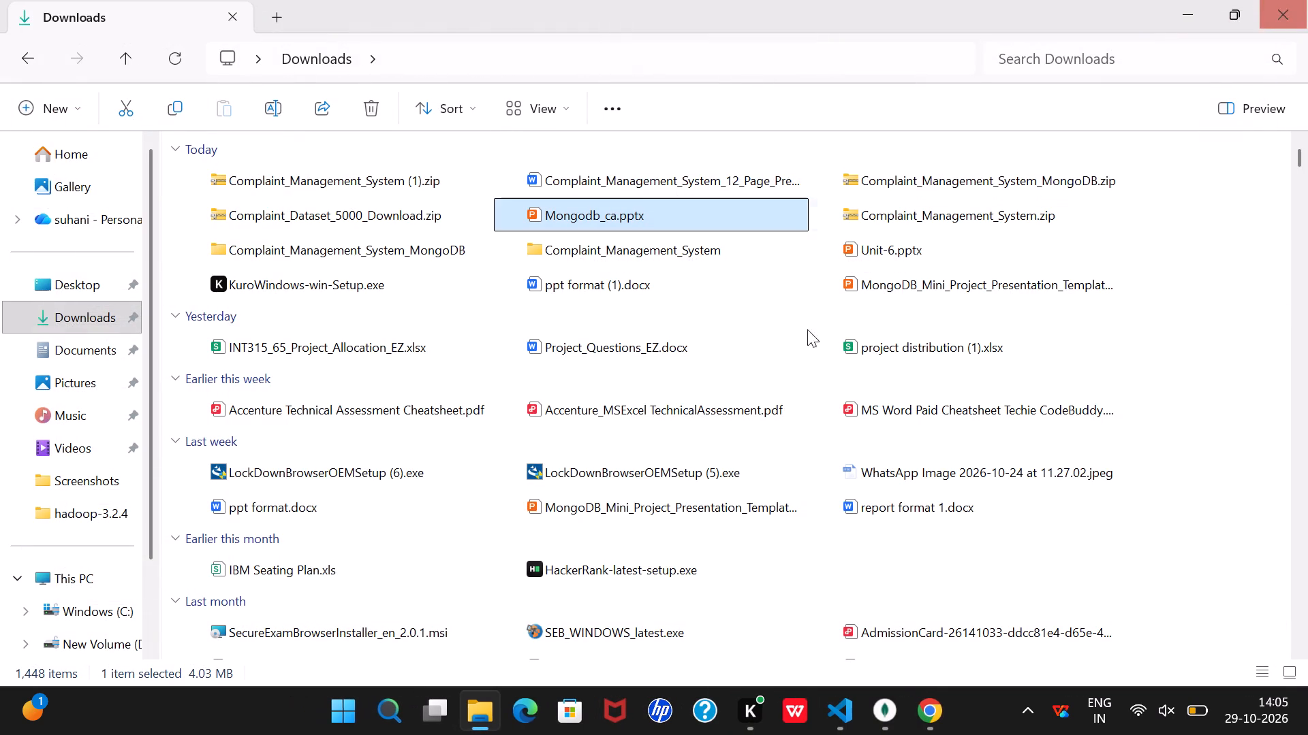
right_click(645, 218)
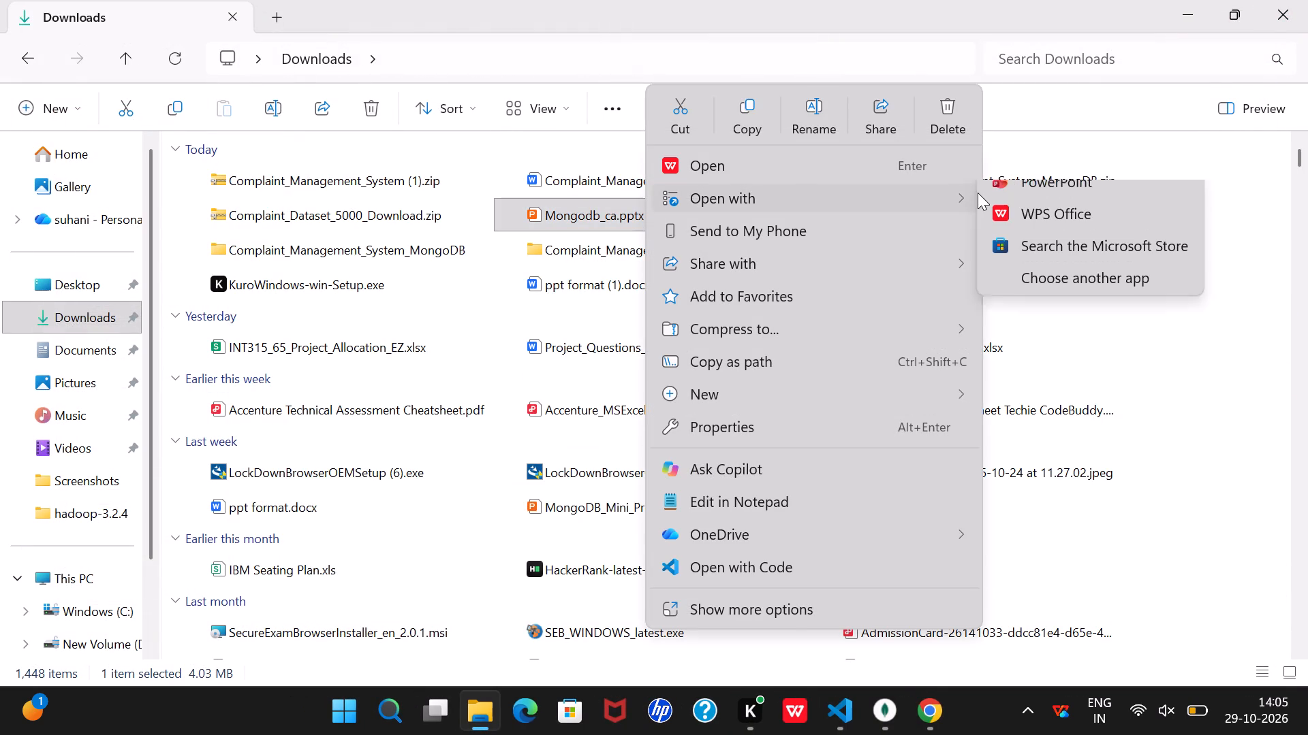
left_click(1023, 197)
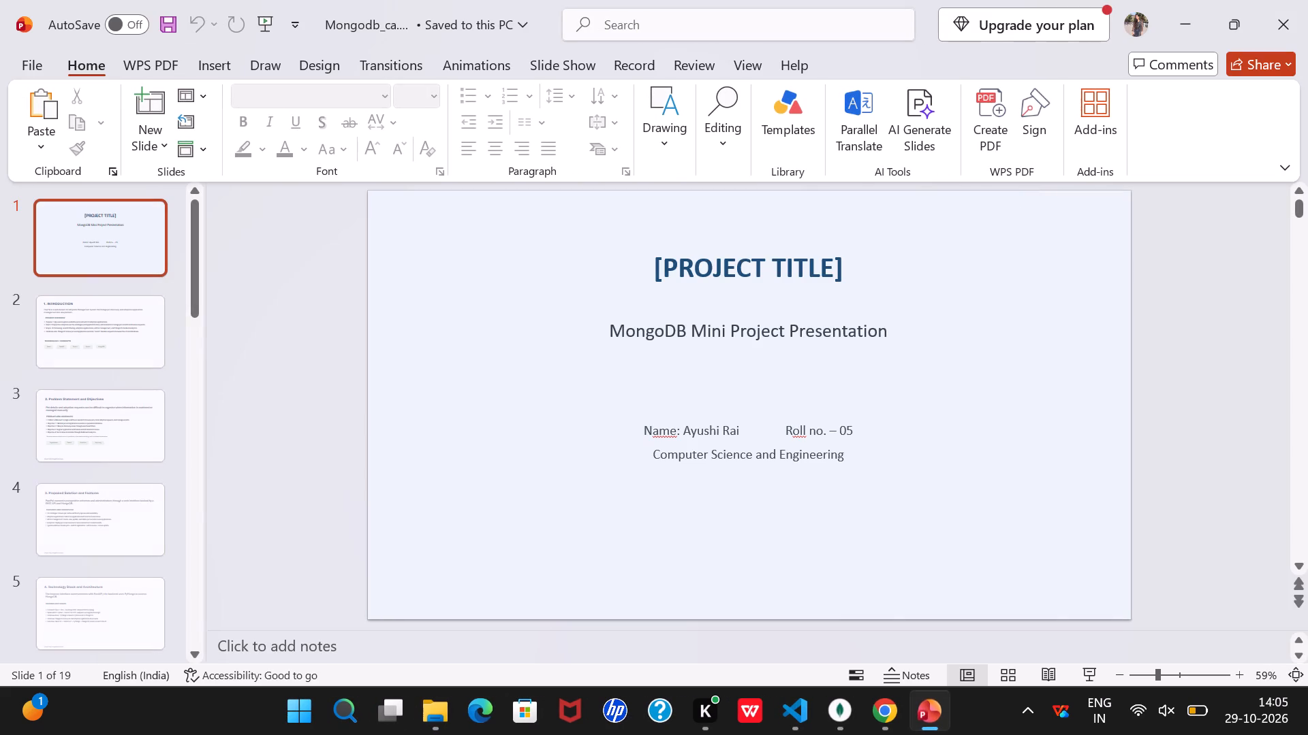
Replace the bracketed placeholder title on slide 1 with "Complaint Management System", keeping the square brackets.
left_click(838, 265)
key("BackSpace")
key("BackSpace")
key("BackSpace")
key("BackSpace")
key("BackSpace")
key("BackSpace")
key("BackSpace")
key("BackSpace")
key("BackSpace")
key("BackSpace")
key("BackSpace")
key("BackSpace")
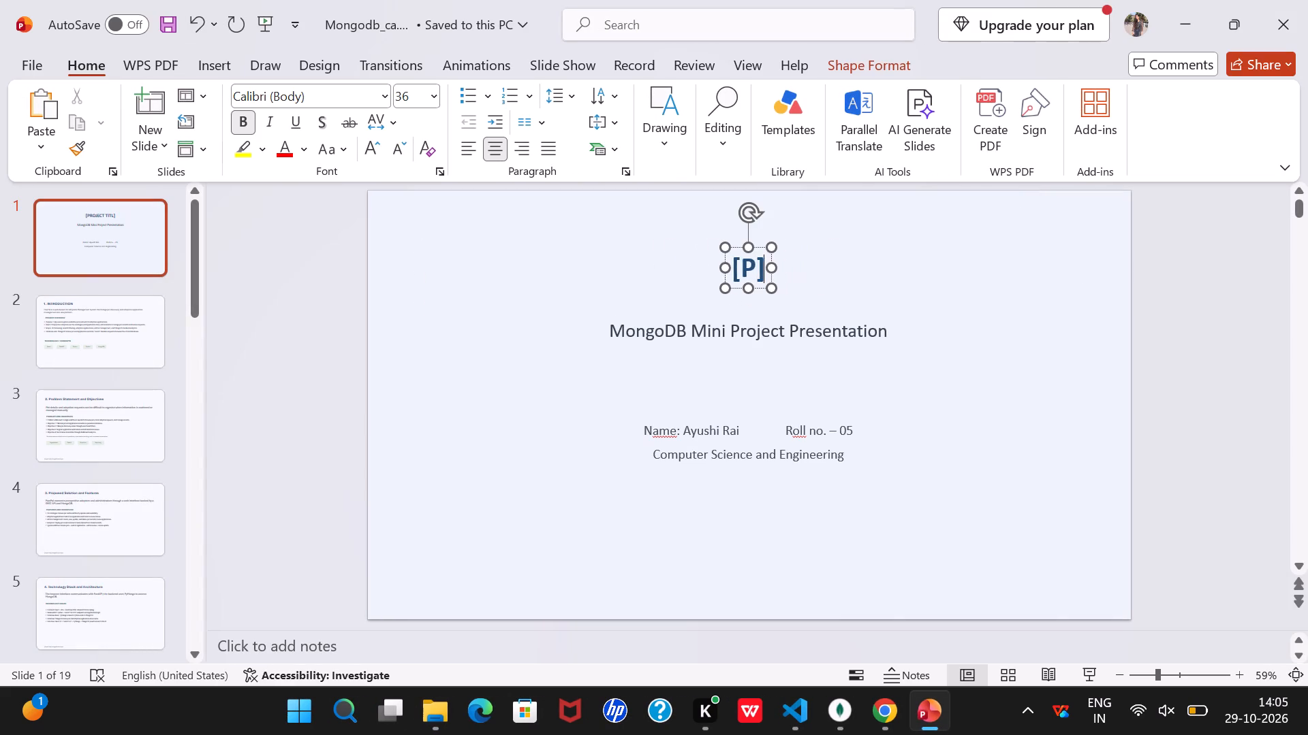
key("BackSpace")
key("c")
type("omplaint")
key("space")
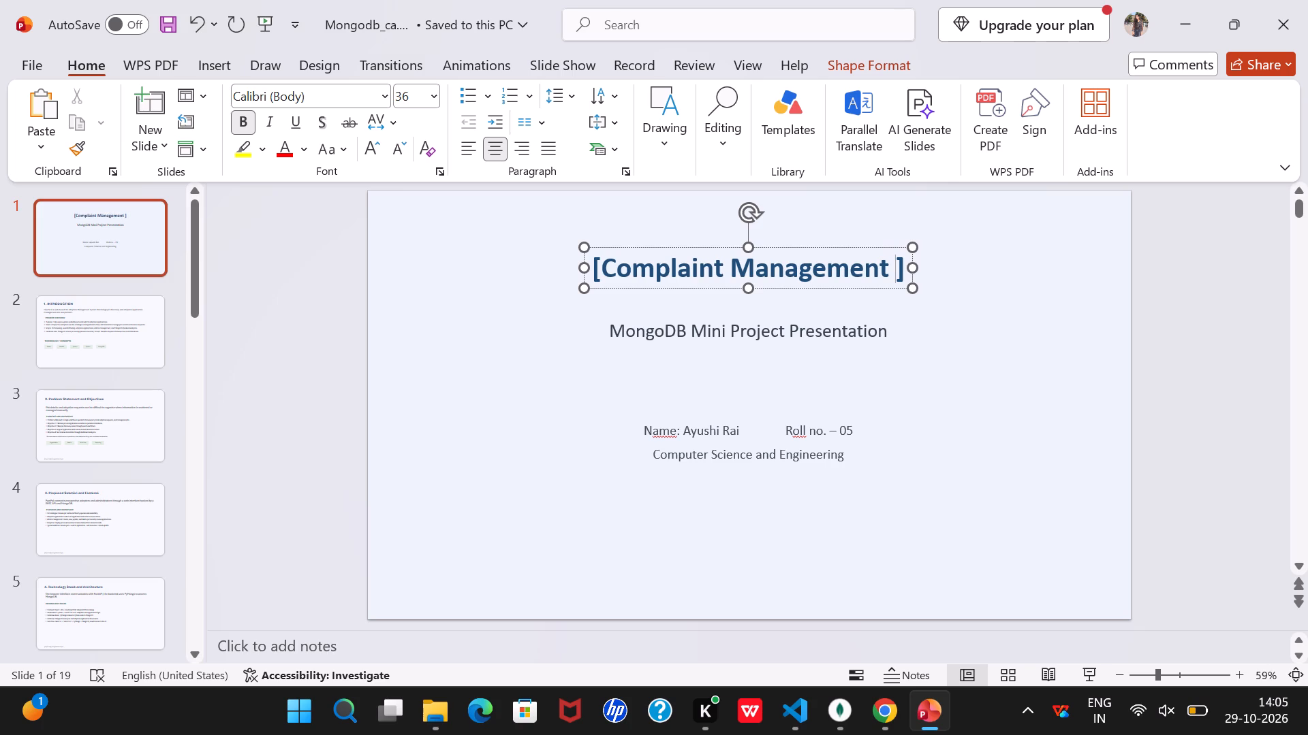
type("ystem")
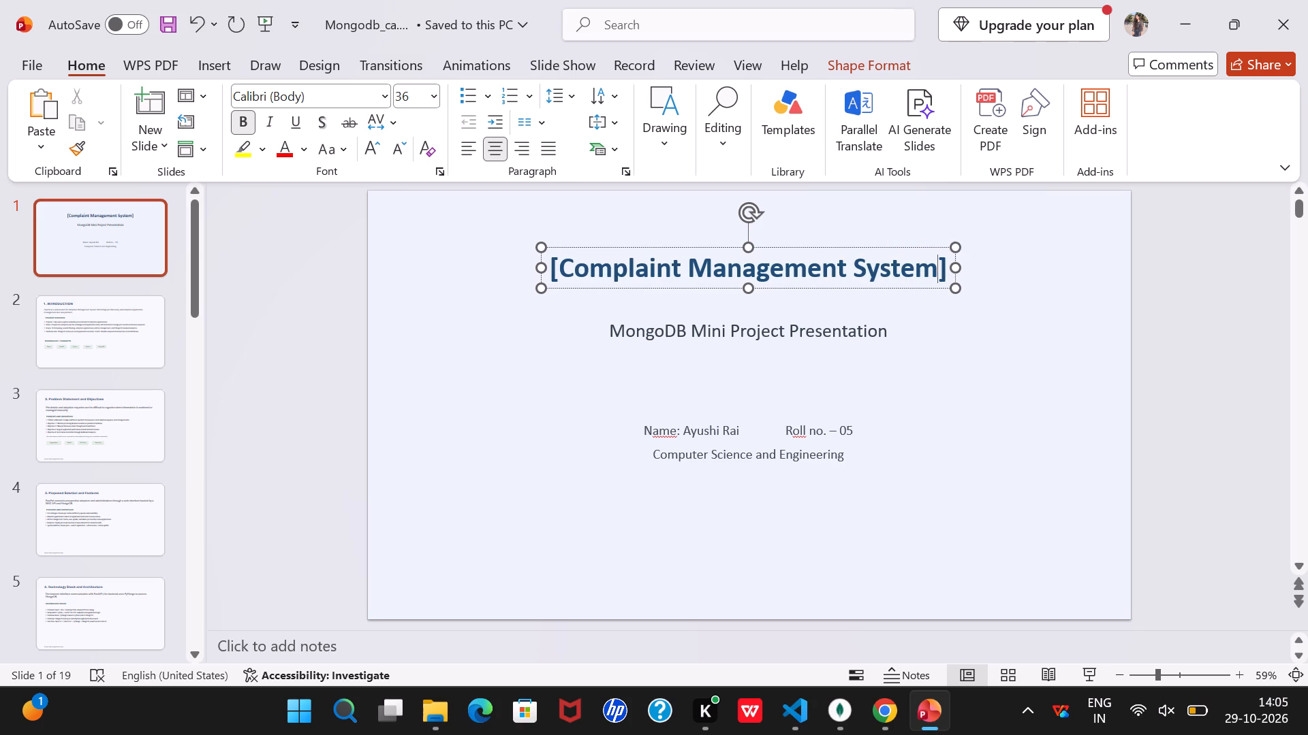
Replace the student's name after "Name:" on slide 1 with the presenter's own name.
left_click(741, 428)
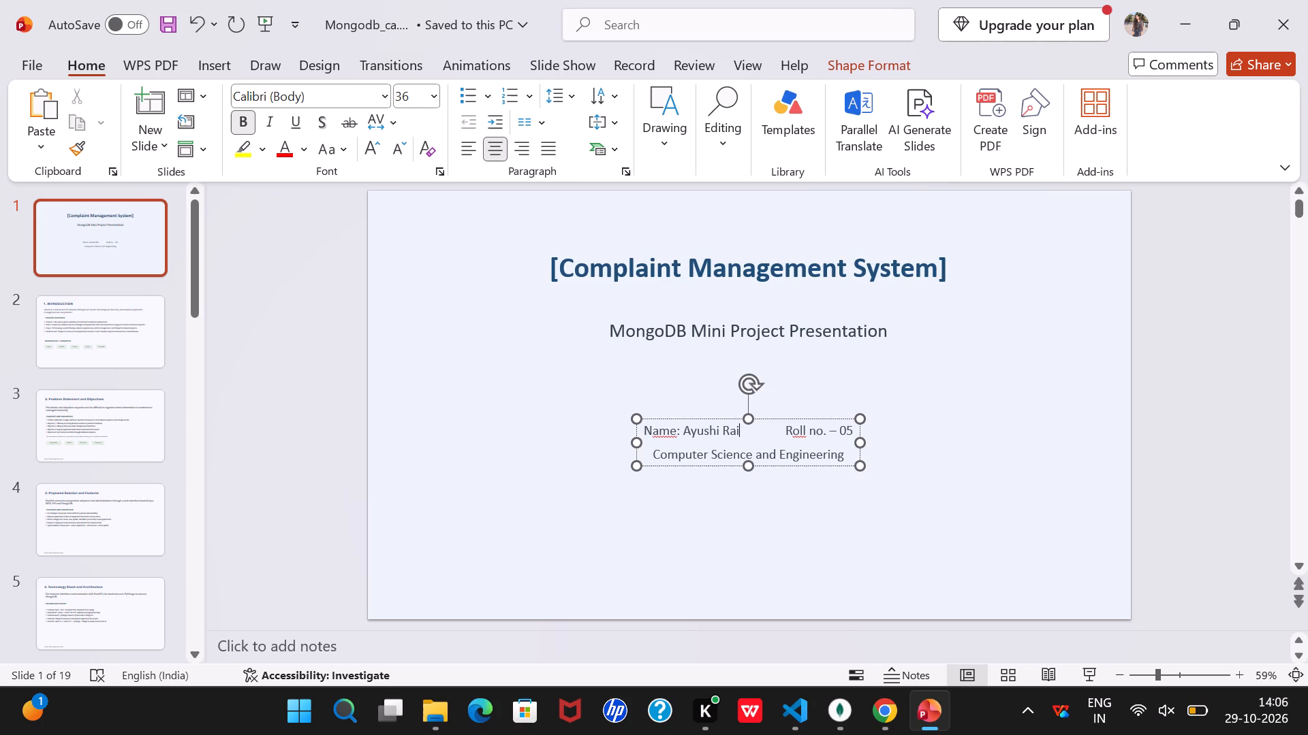
key("BackSpace")
key("BackSpace")
key("BackSpace")
key("BackSpace")
key("BackSpace")
key("BackSpace")
key("BackSpace")
key("BackSpace")
key("BackSpace")
key("BackSpace")
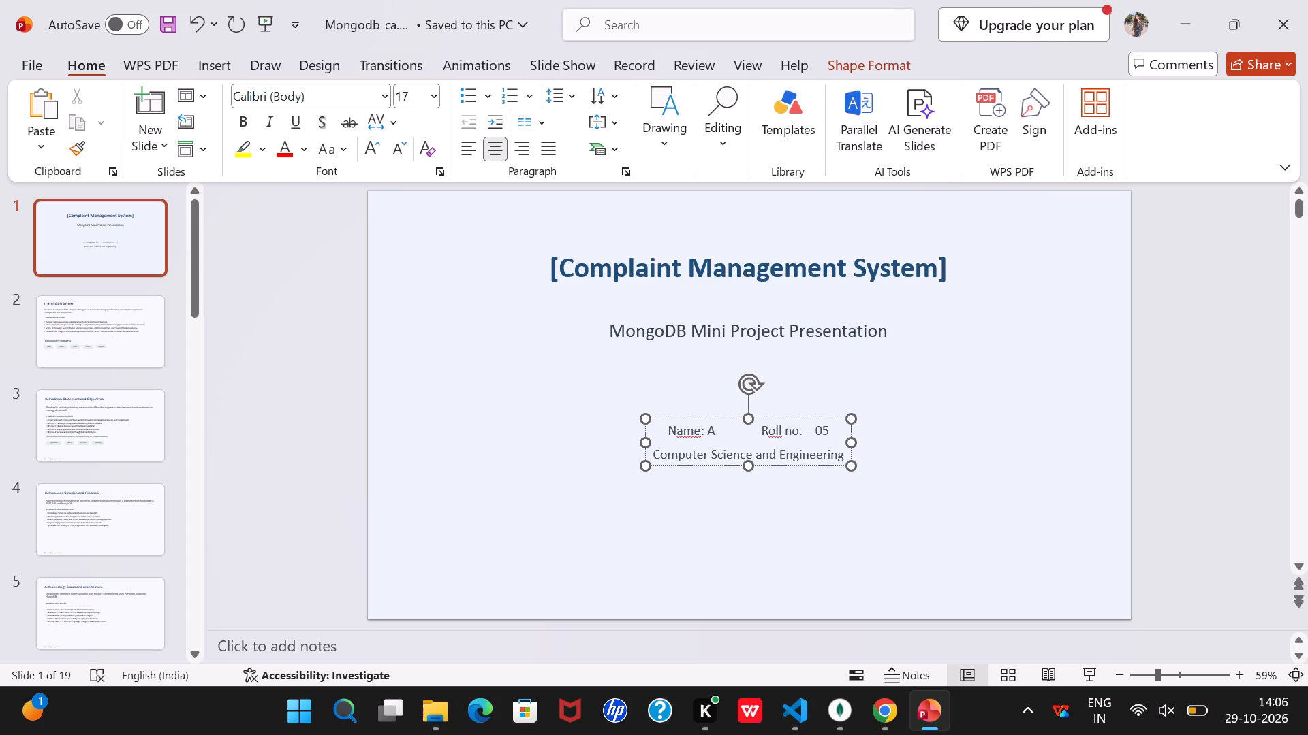
key("s")
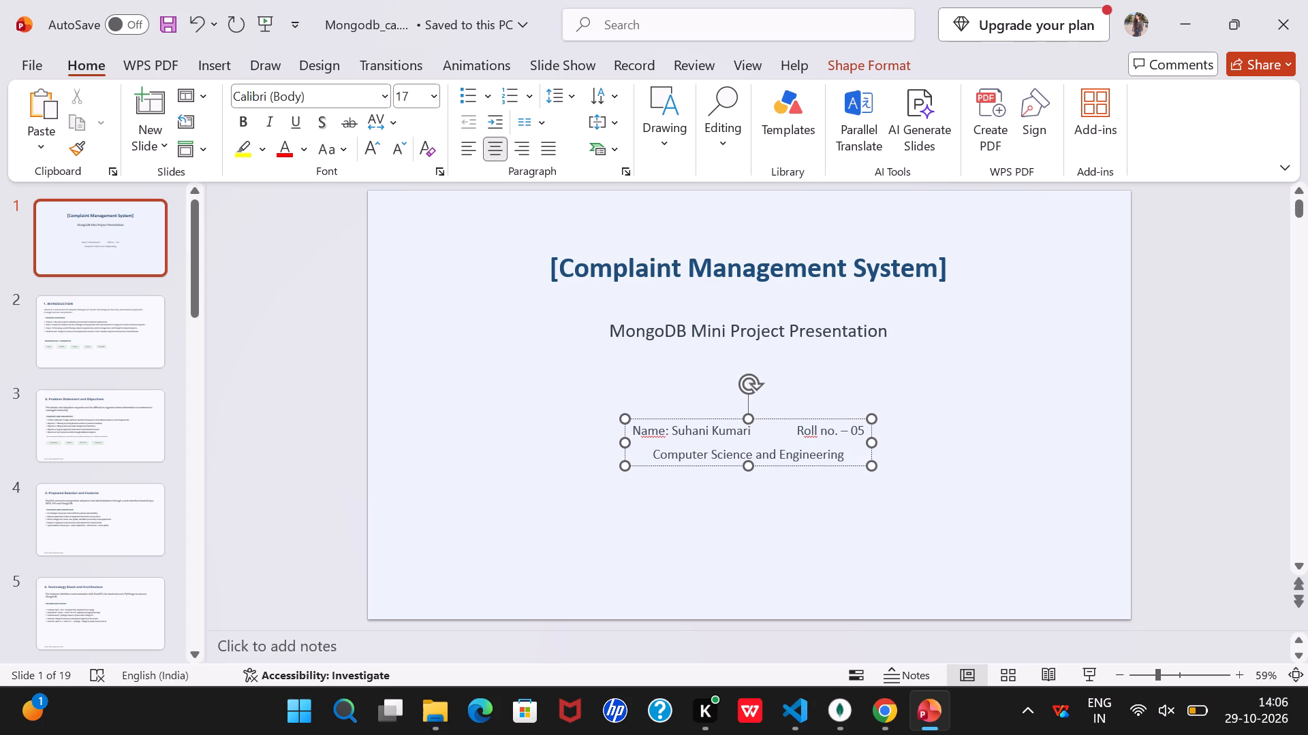
Move the "Roll no." text on slide 1 onto its own line below the name and remove the extra spaces before it.
left_click(768, 429)
key("Return")
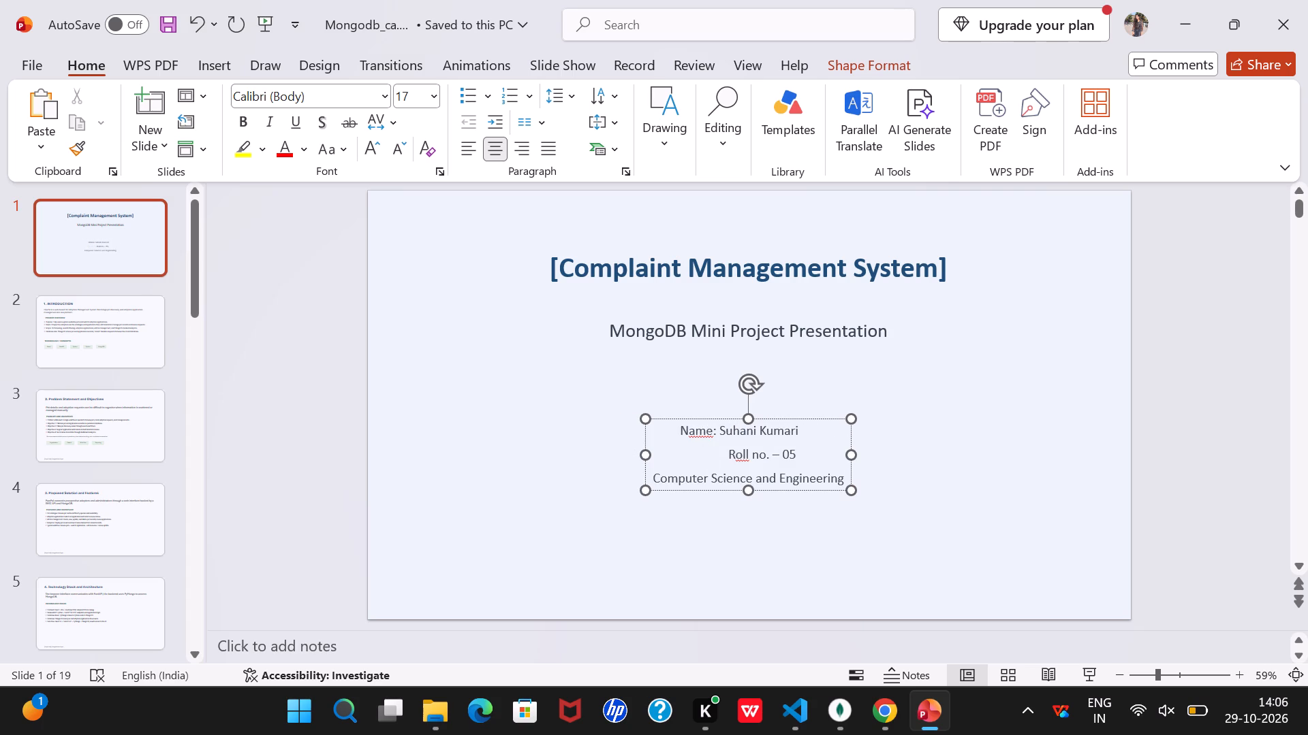
left_click(730, 458)
key("BackSpace")
key("BackSpace")
key("BackSpace")
key("BackSpace")
key("BackSpace")
key("BackSpace")
key("BackSpace")
key("BackSpace")
key("BackSpace")
key("BackSpace")
key("BackSpace")
key("Return")
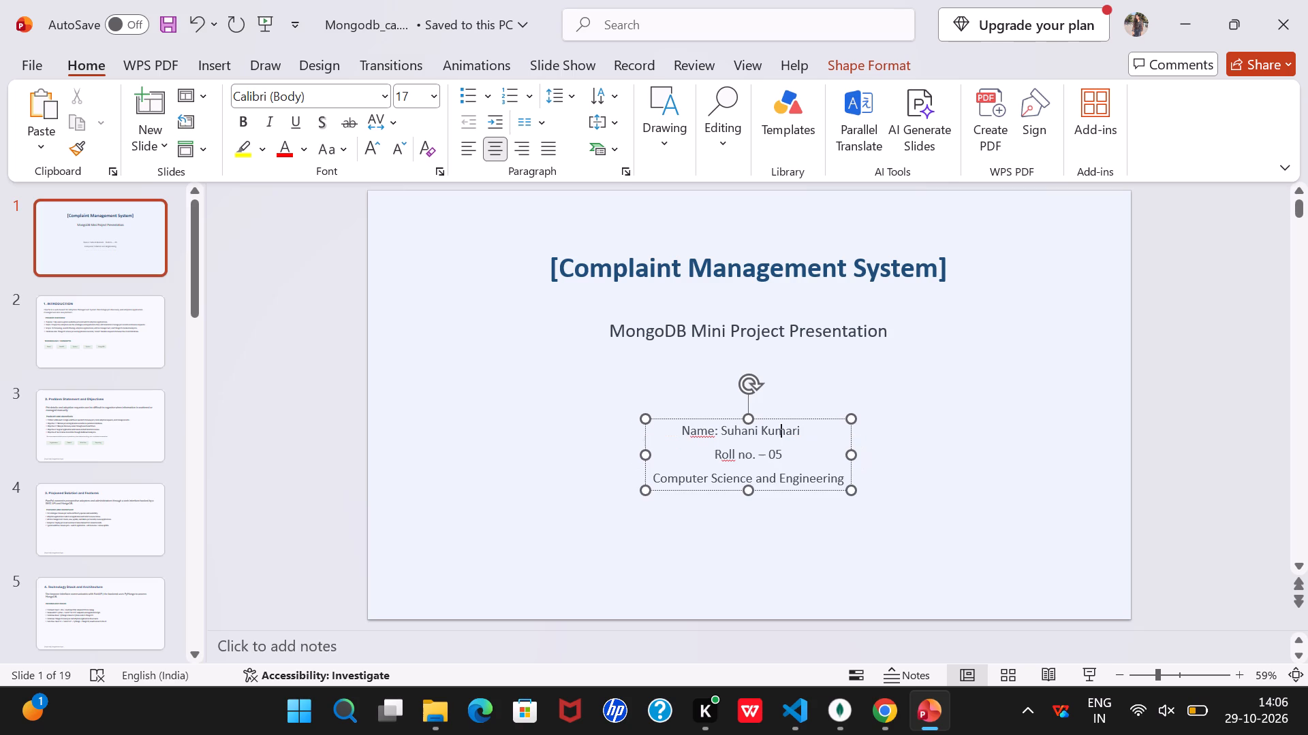
Replace the sample roll number on slide 1 with the presenter's own roll number.
left_click(777, 451)
key("Home")
left_click(777, 451)
key("BackSpace")
key("Right")
key("1")
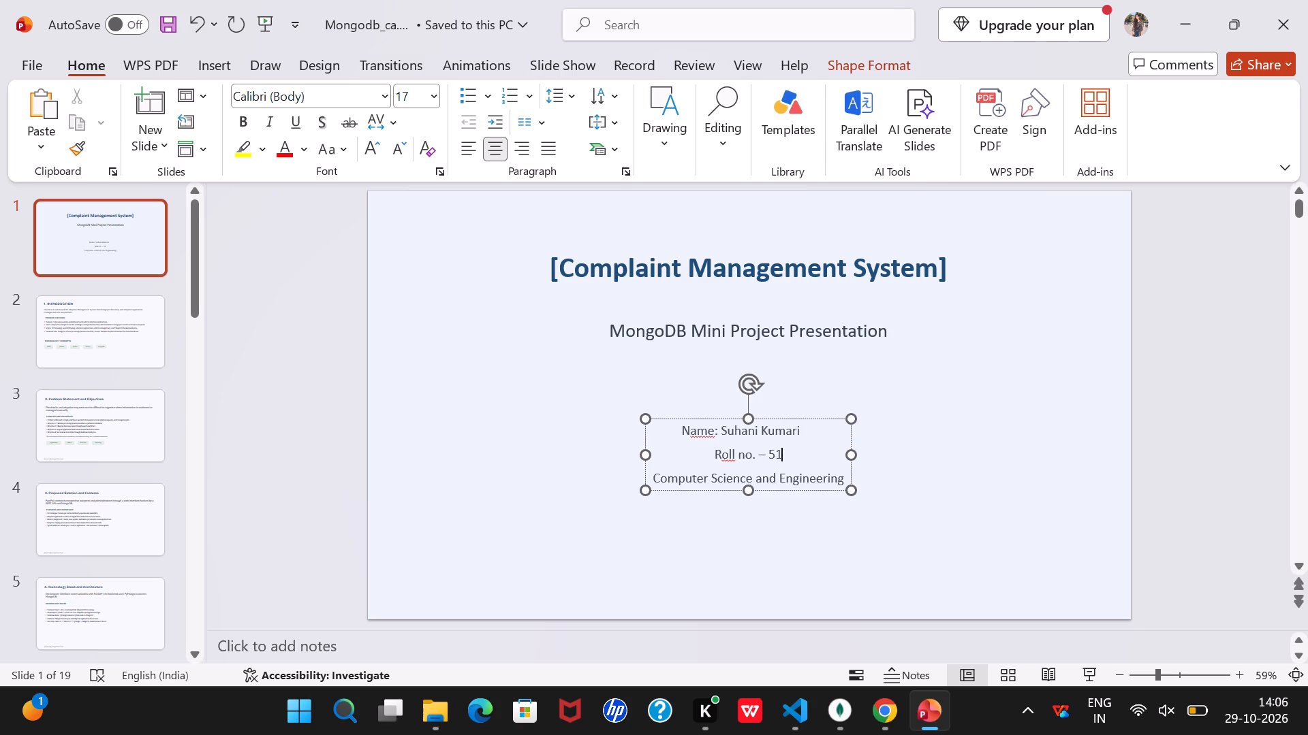
Replace the period and dash after "Roll no" on slide 1 with a colon and add two spaces after it.
left_click(762, 456)
key("Right")
key("BackSpace")
key("BackSpace")
key("BackSpace")
type(":")
key("space")
key("space")
Add two extra spaces between "Name:" and the presenter's name on slide 1.
left_click(719, 430)
key("space")
key("space")
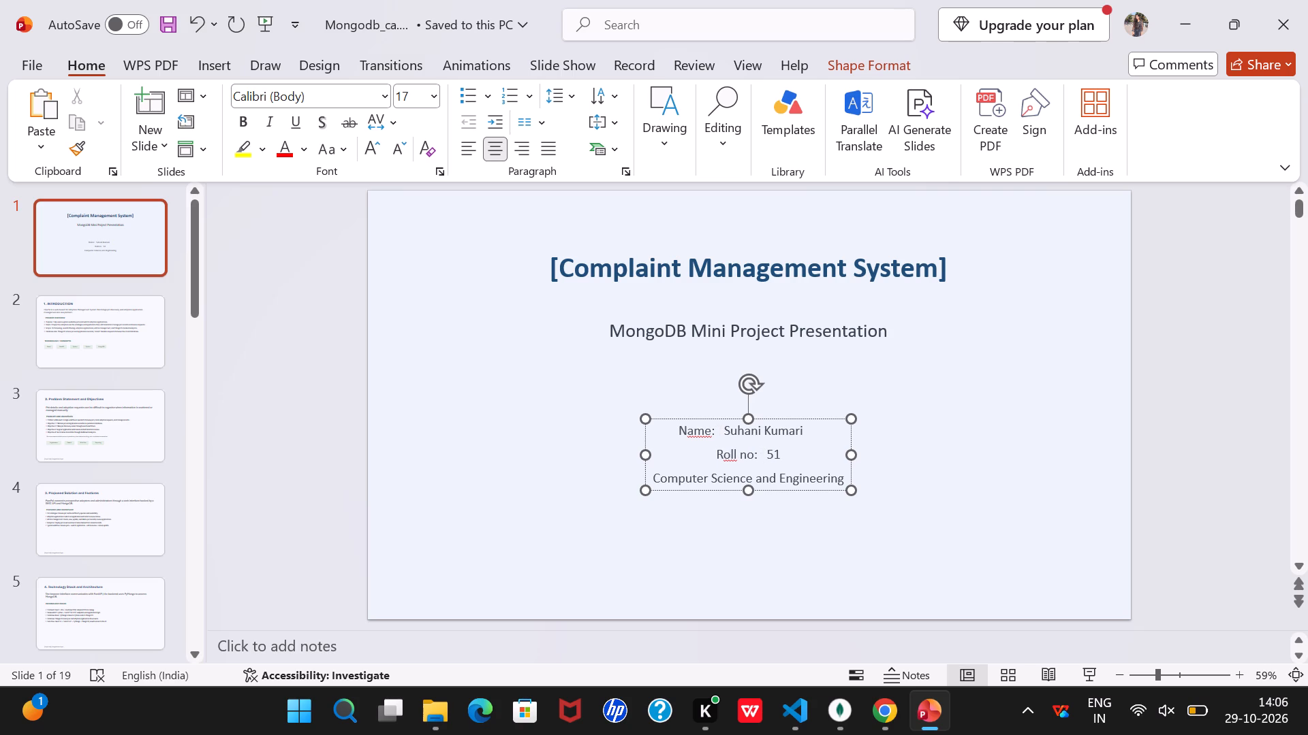
Widen the text box holding the name, roll number and department on slide 1 by extending both of its sides.
left_click_drag(850, 455, 886, 455)
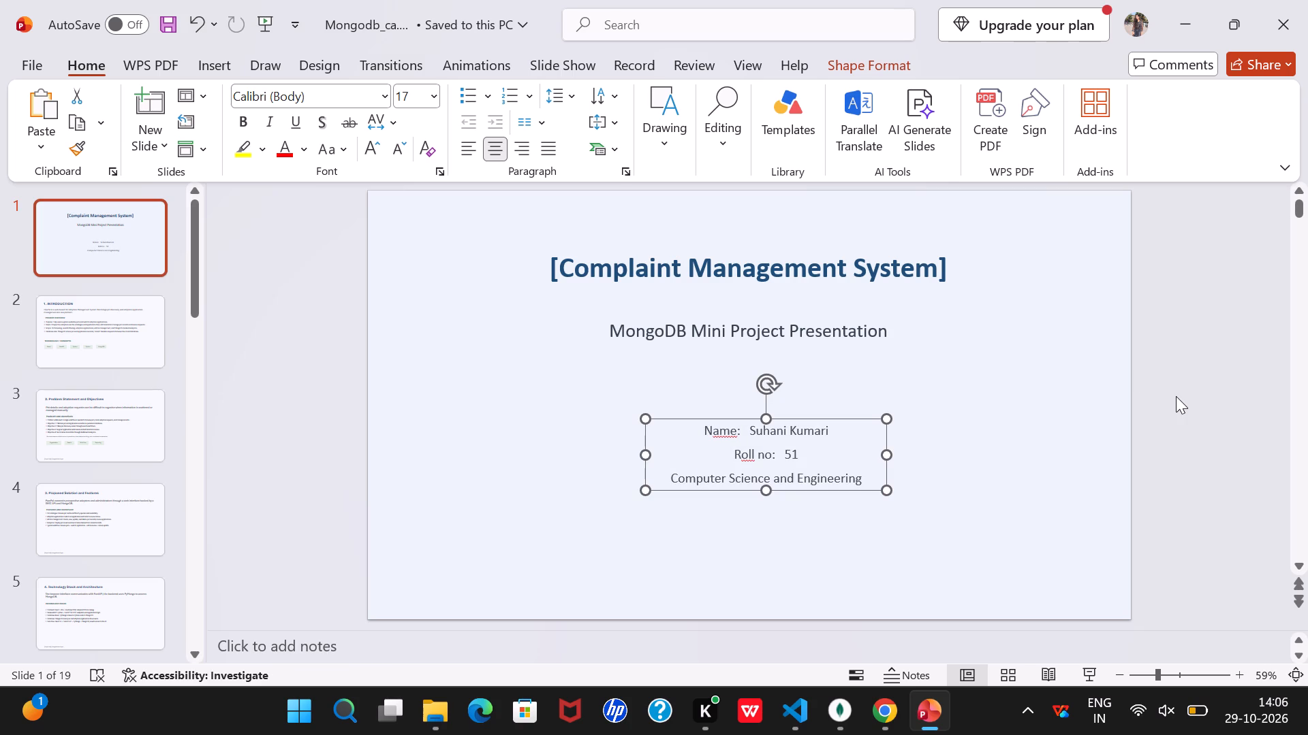
left_click(1176, 396)
left_click(770, 452)
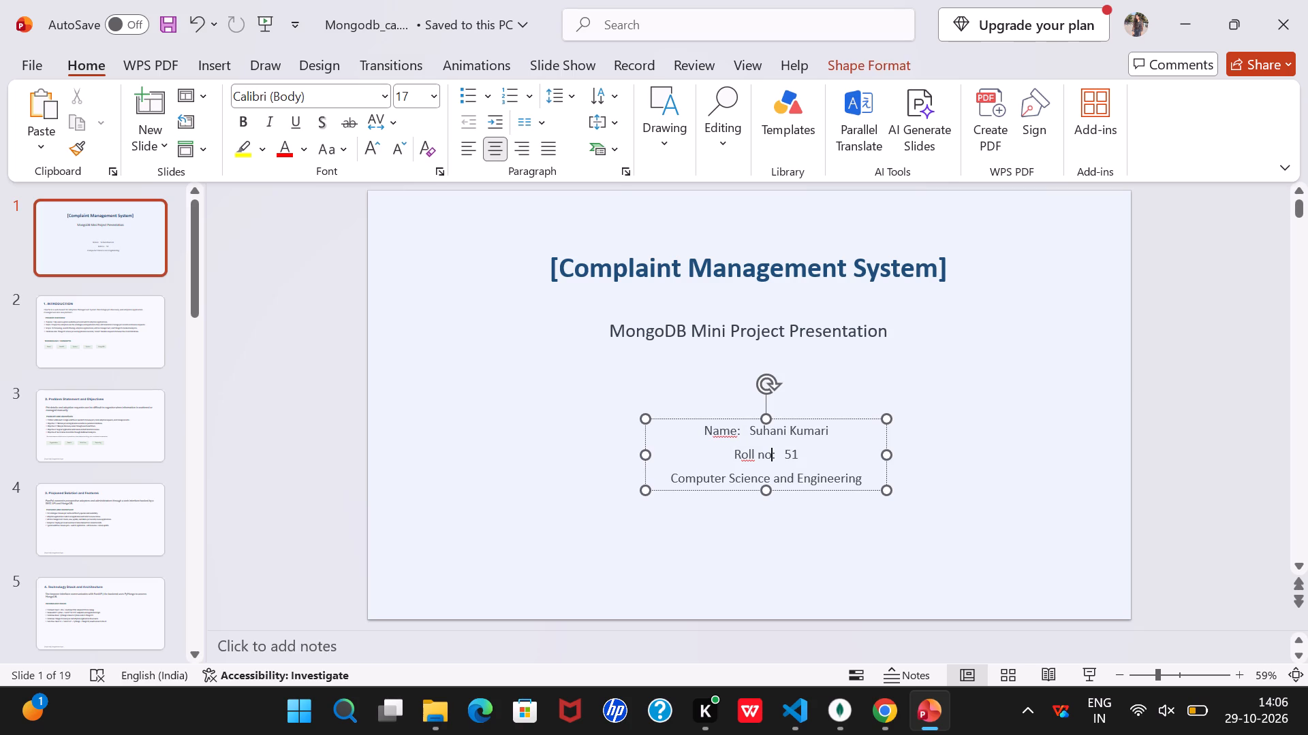
left_click_drag(646, 451, 583, 446)
left_click(822, 374)
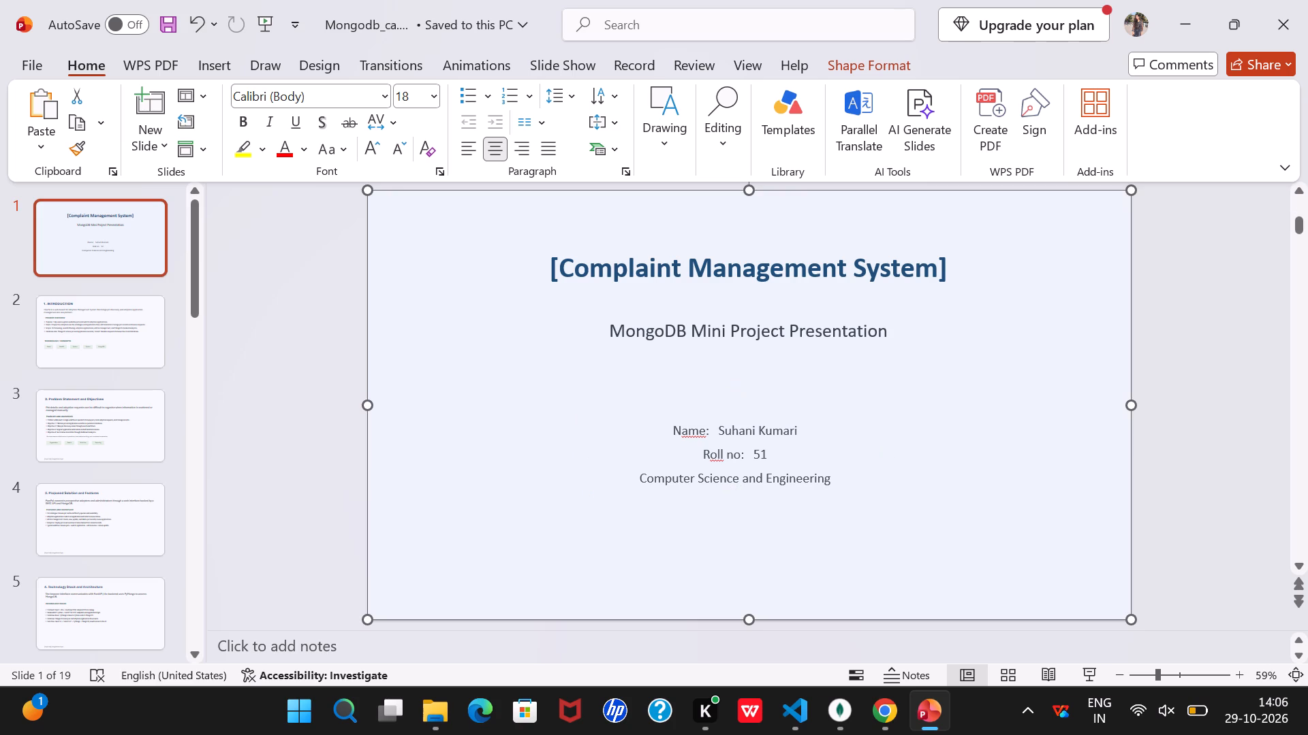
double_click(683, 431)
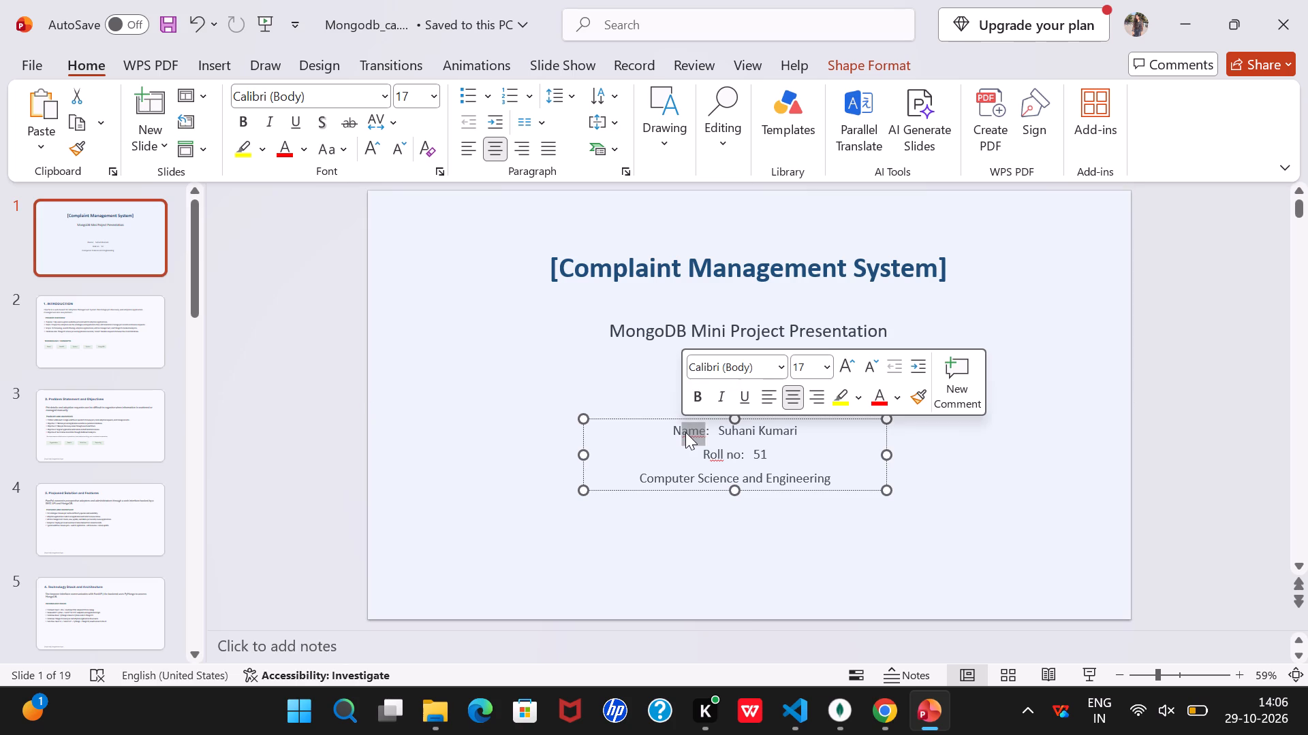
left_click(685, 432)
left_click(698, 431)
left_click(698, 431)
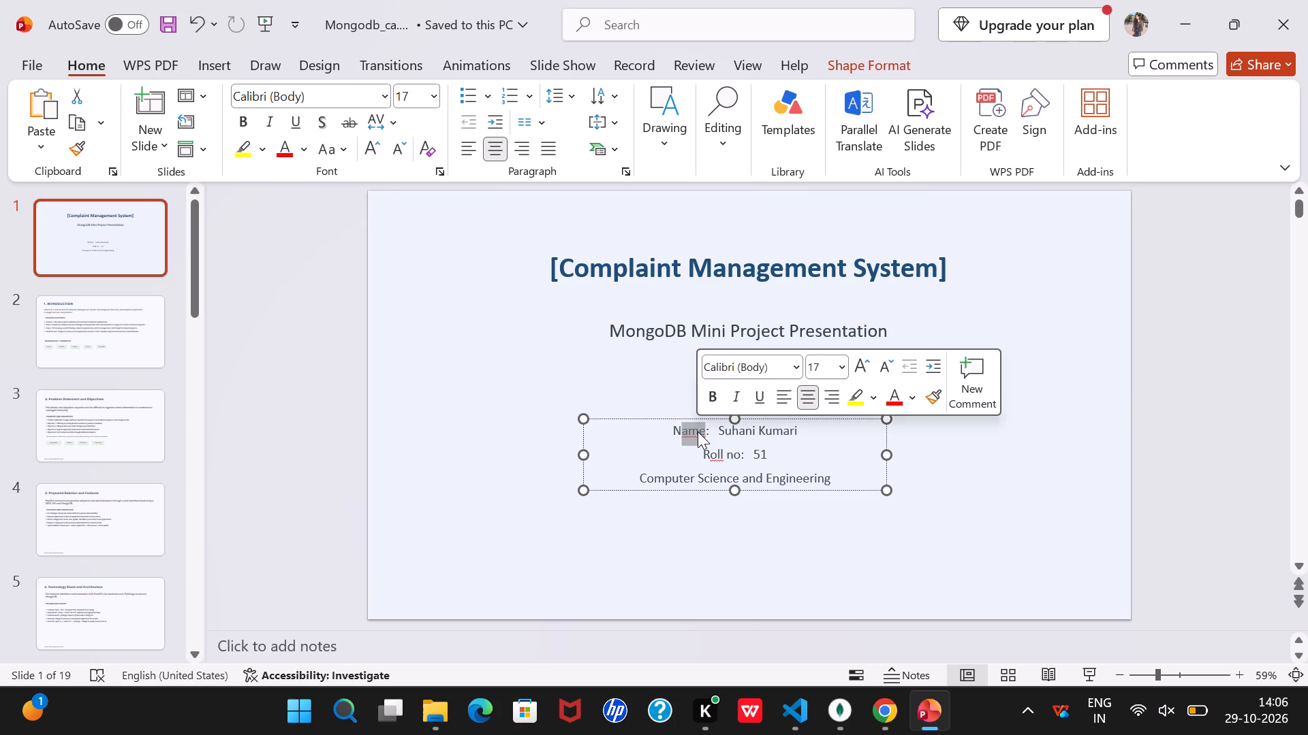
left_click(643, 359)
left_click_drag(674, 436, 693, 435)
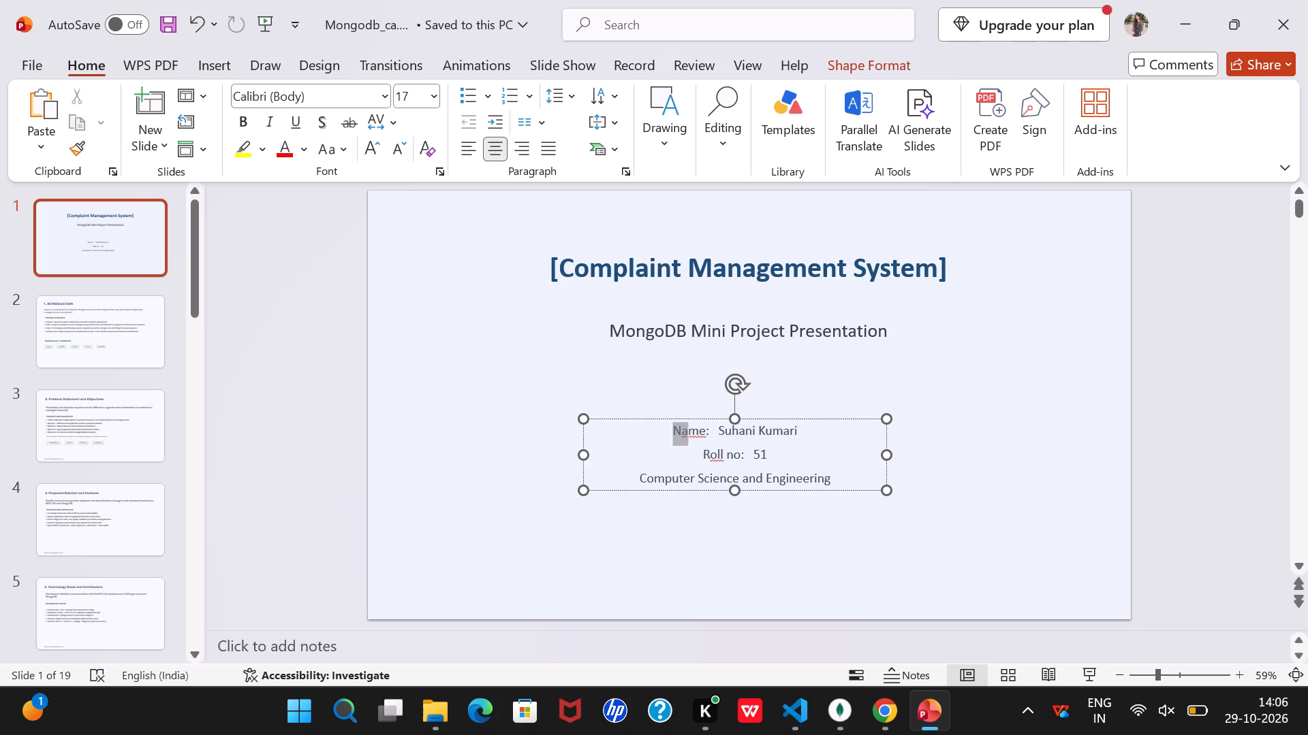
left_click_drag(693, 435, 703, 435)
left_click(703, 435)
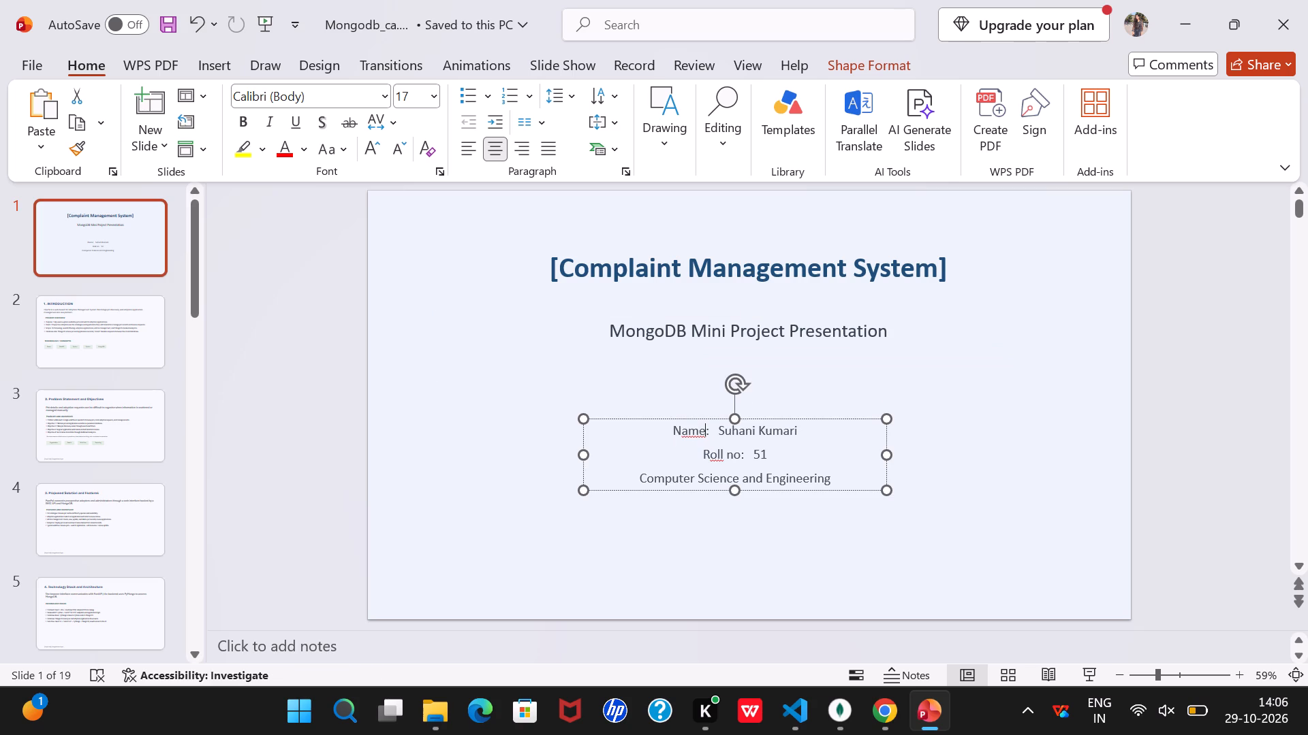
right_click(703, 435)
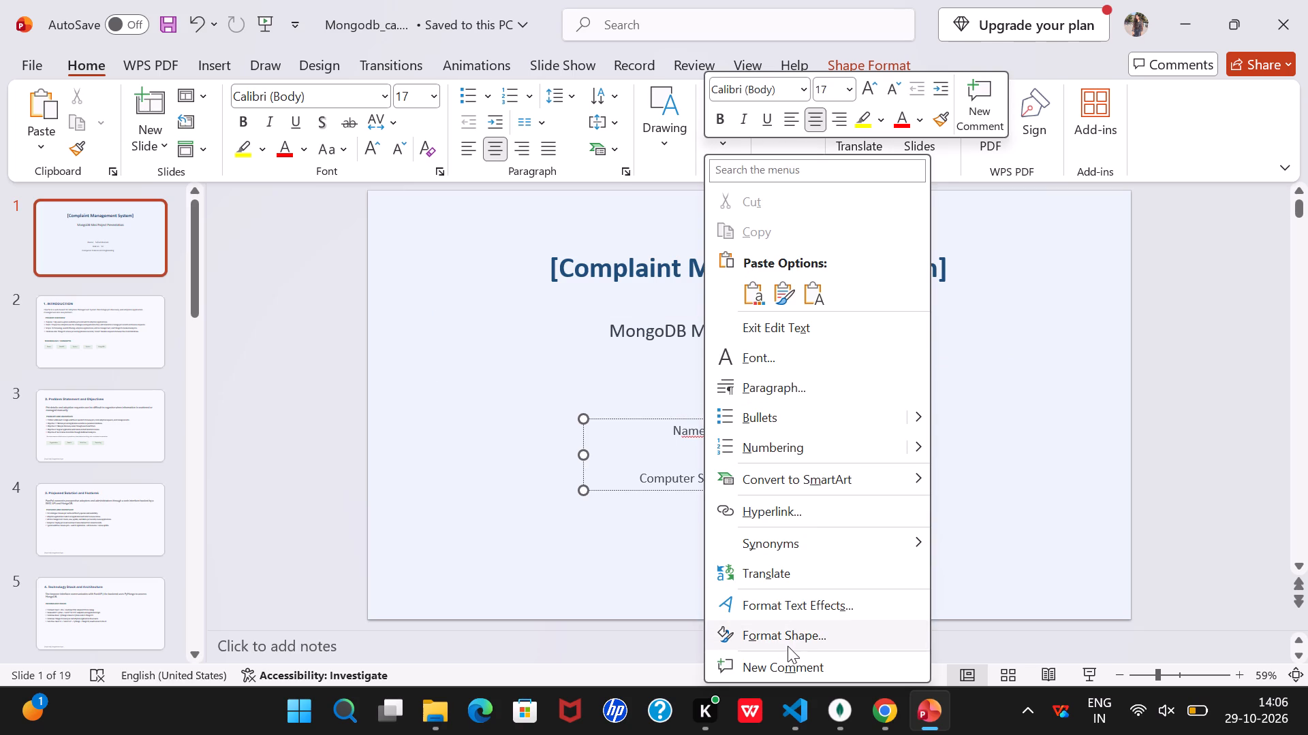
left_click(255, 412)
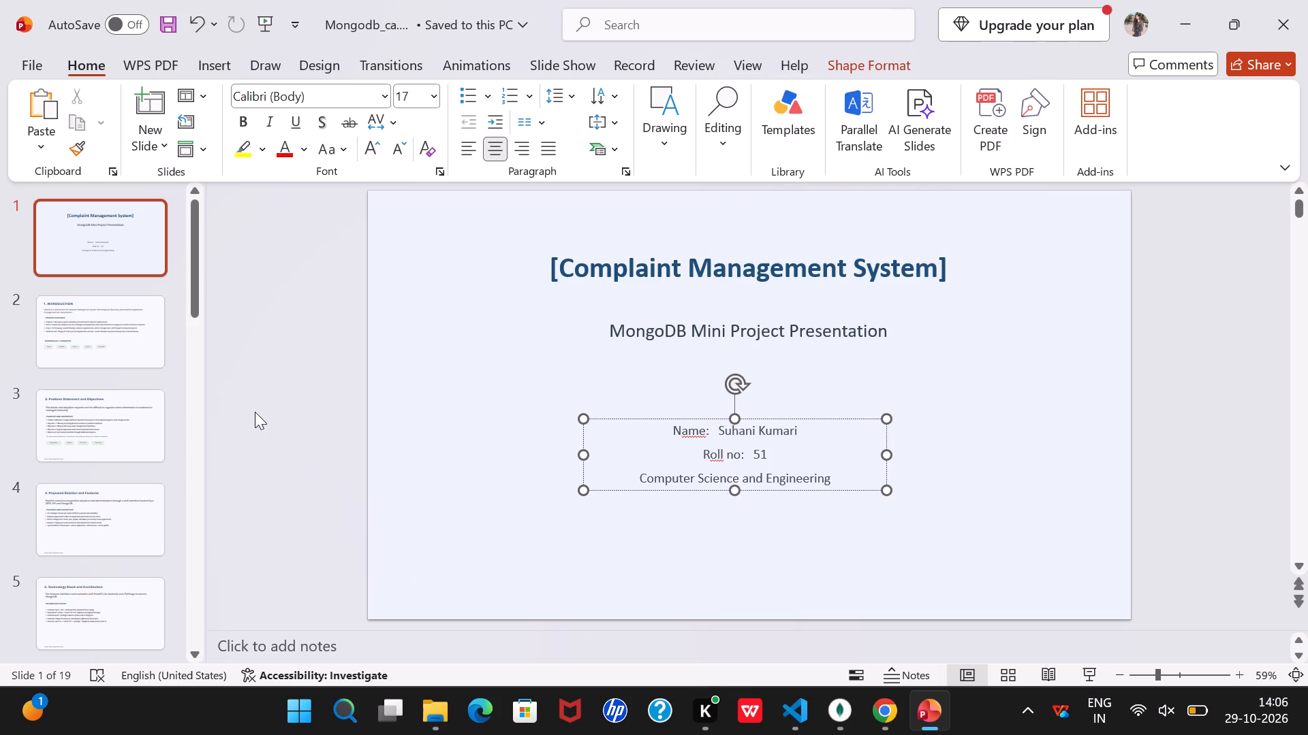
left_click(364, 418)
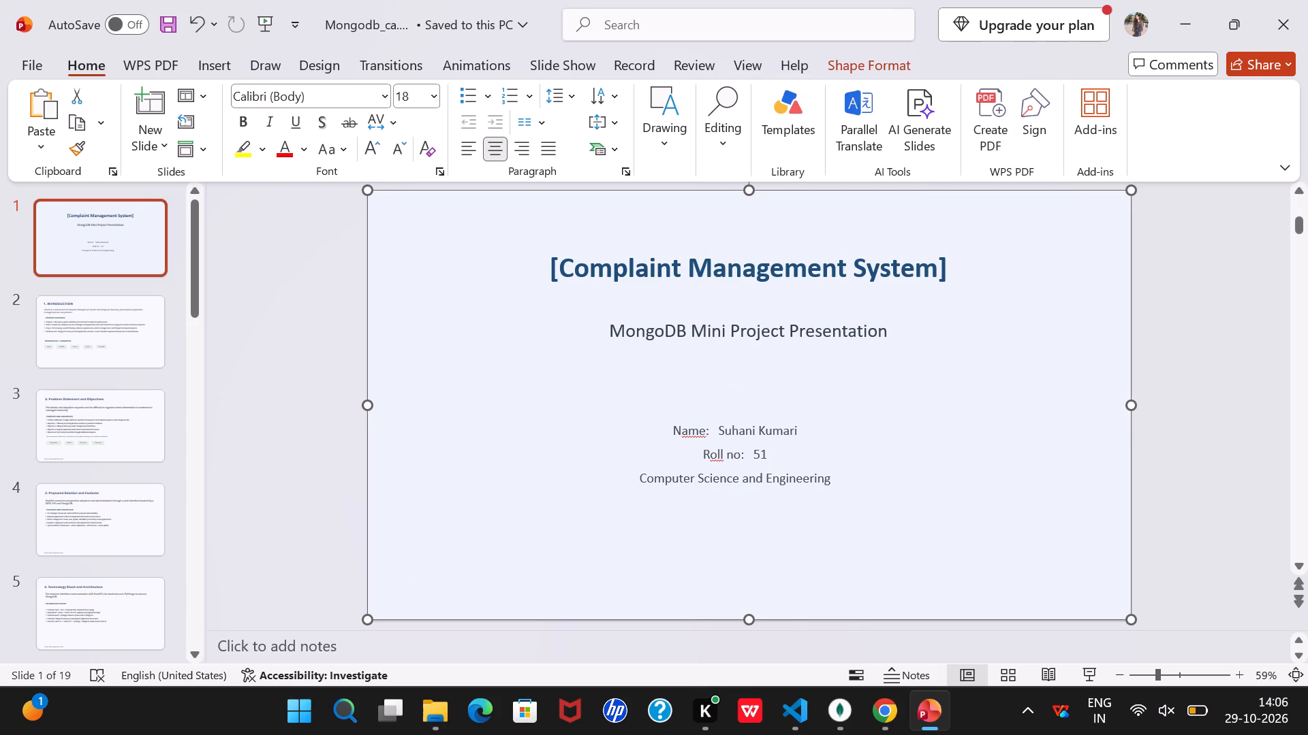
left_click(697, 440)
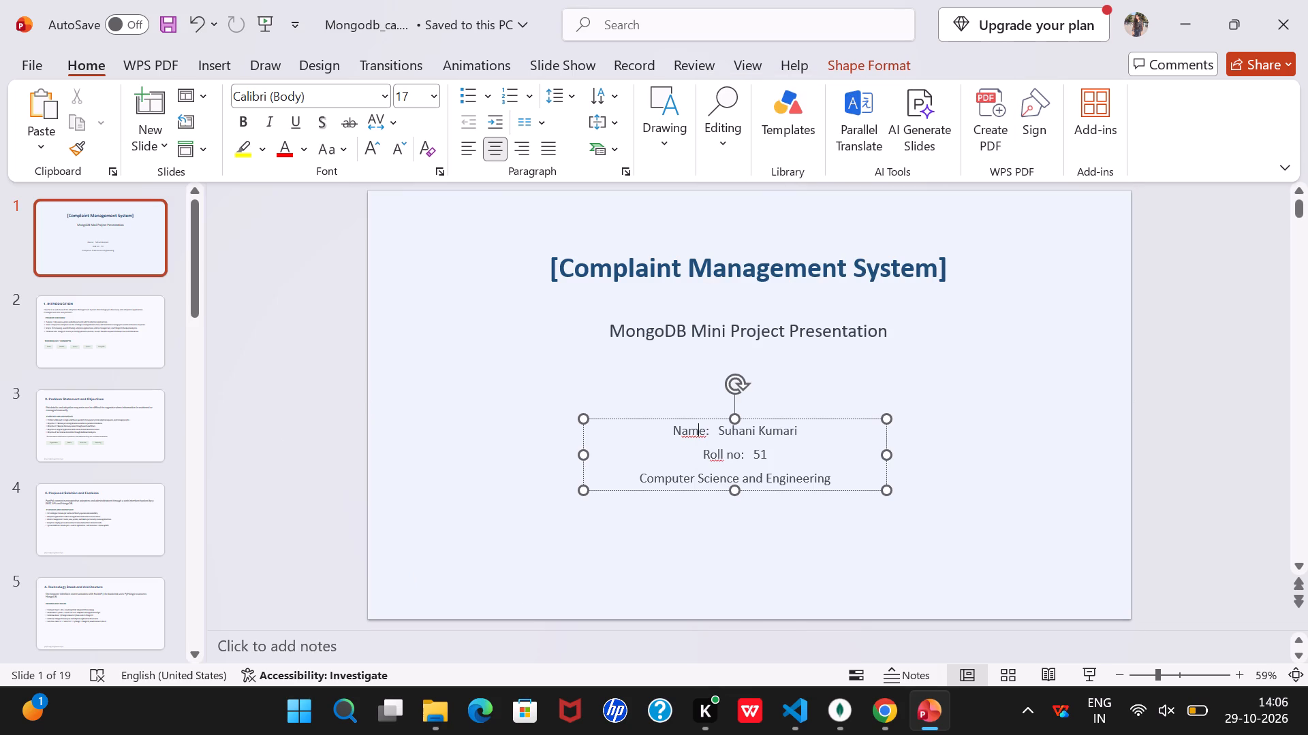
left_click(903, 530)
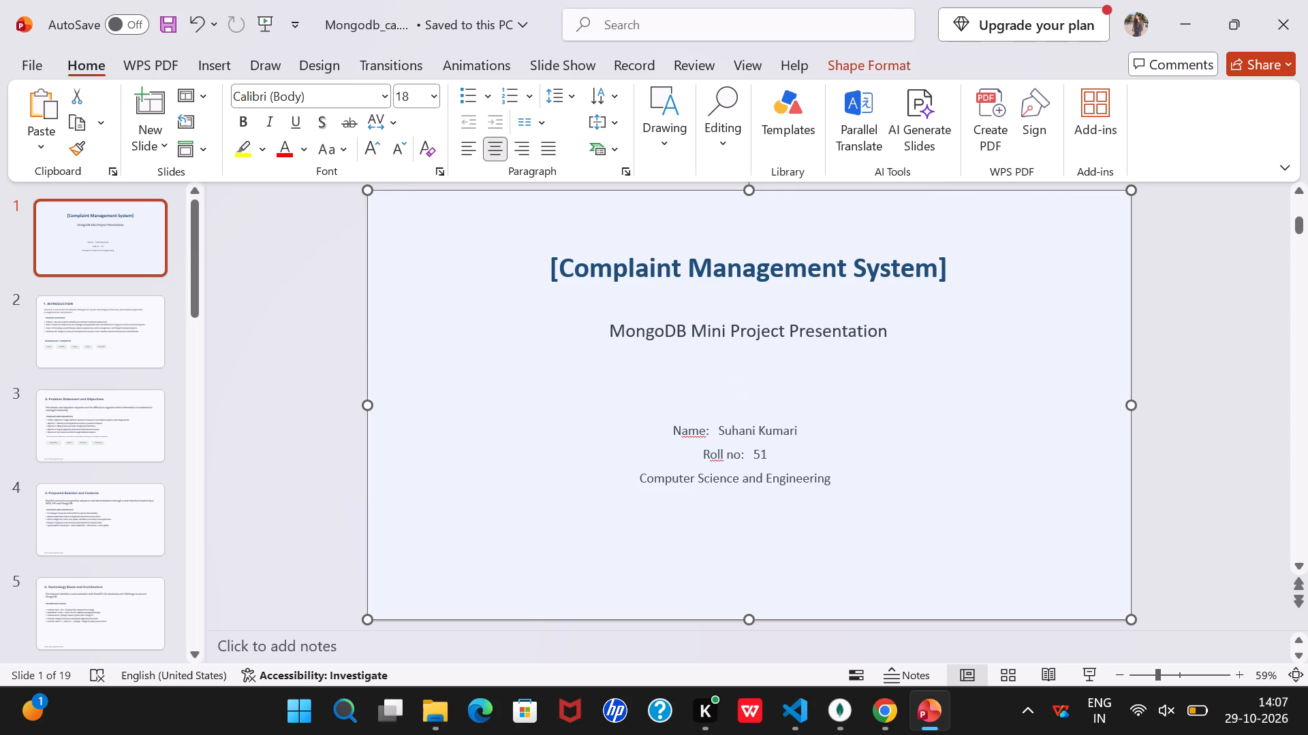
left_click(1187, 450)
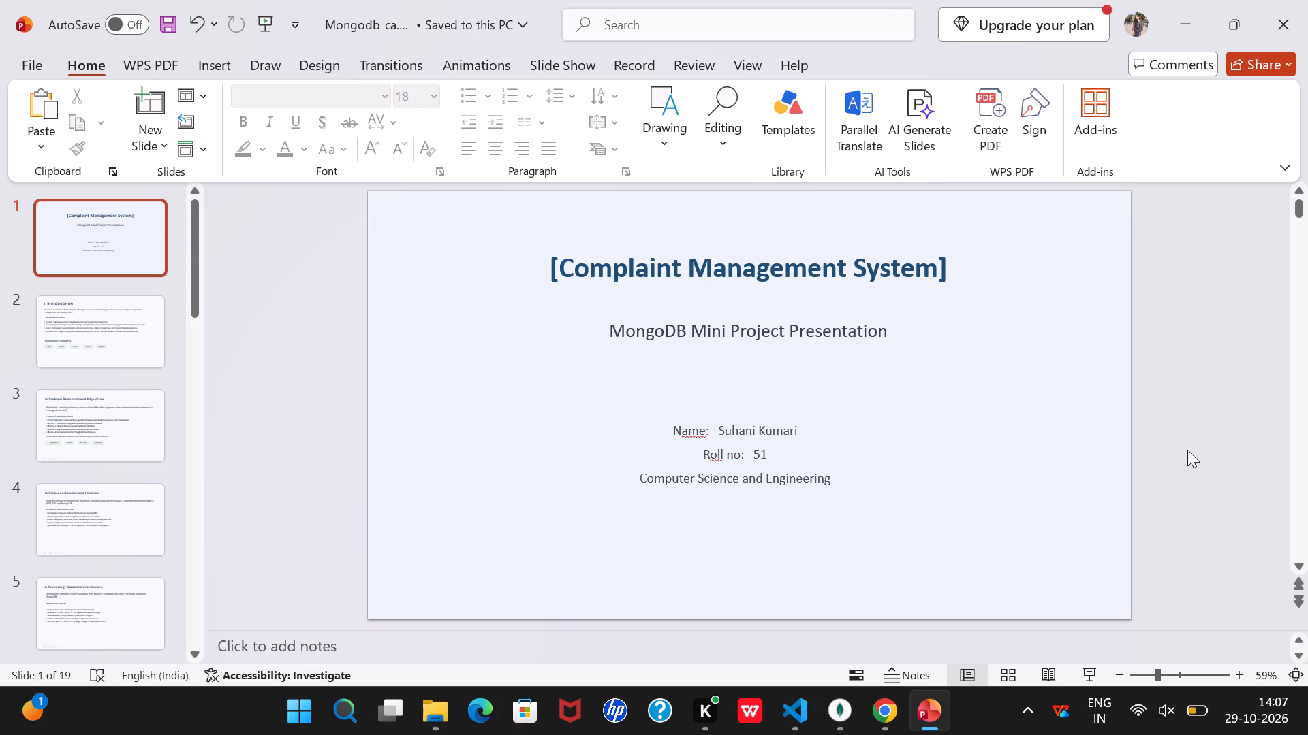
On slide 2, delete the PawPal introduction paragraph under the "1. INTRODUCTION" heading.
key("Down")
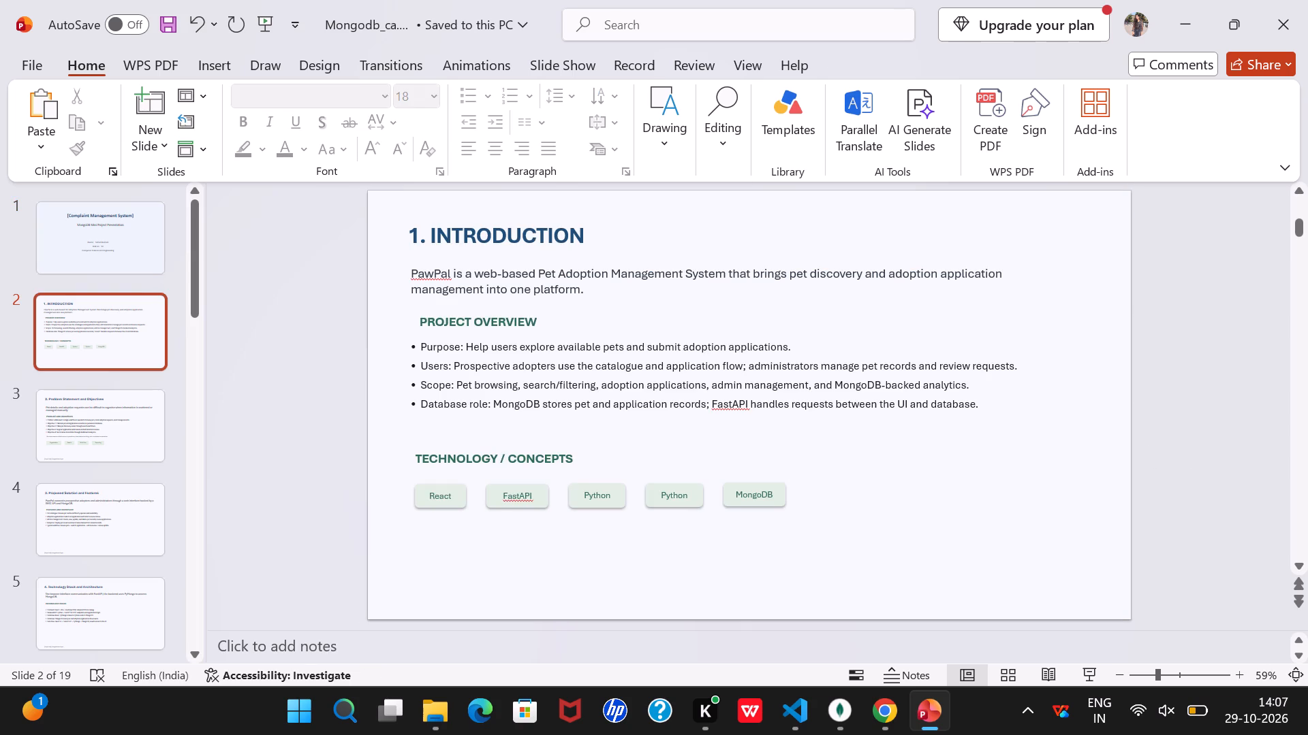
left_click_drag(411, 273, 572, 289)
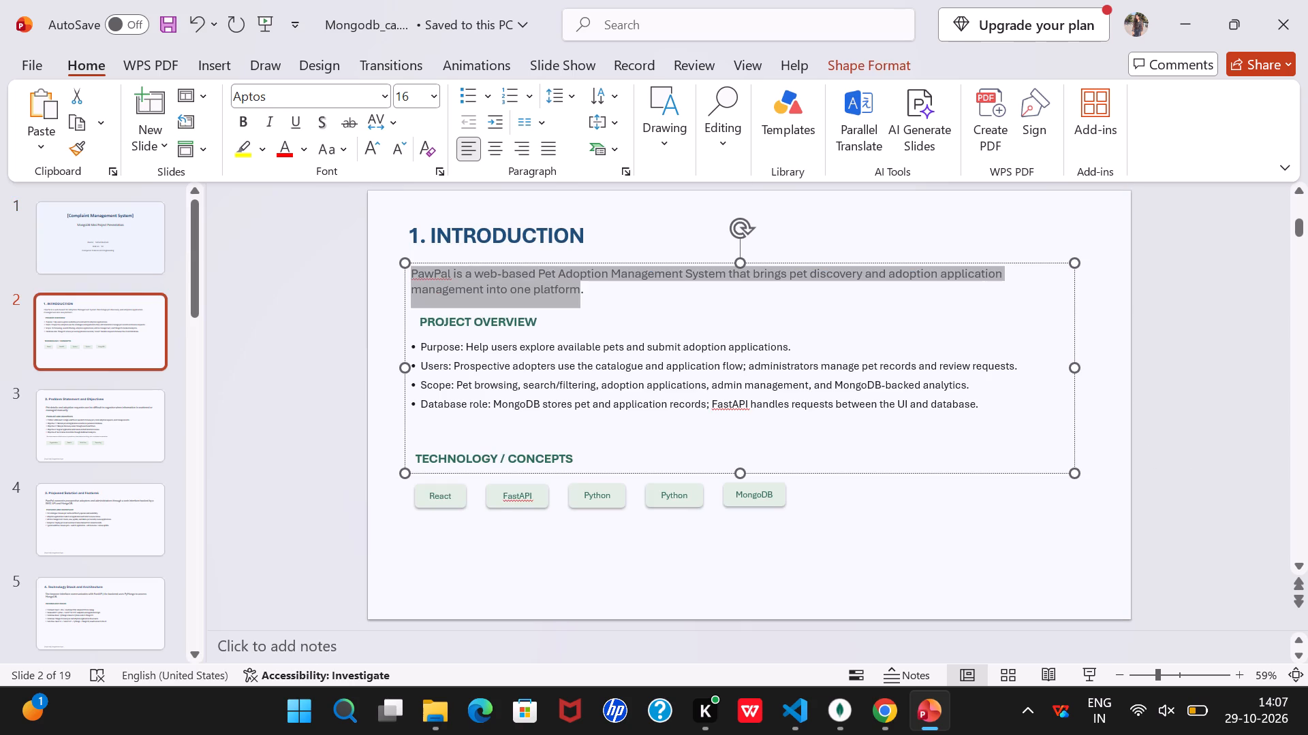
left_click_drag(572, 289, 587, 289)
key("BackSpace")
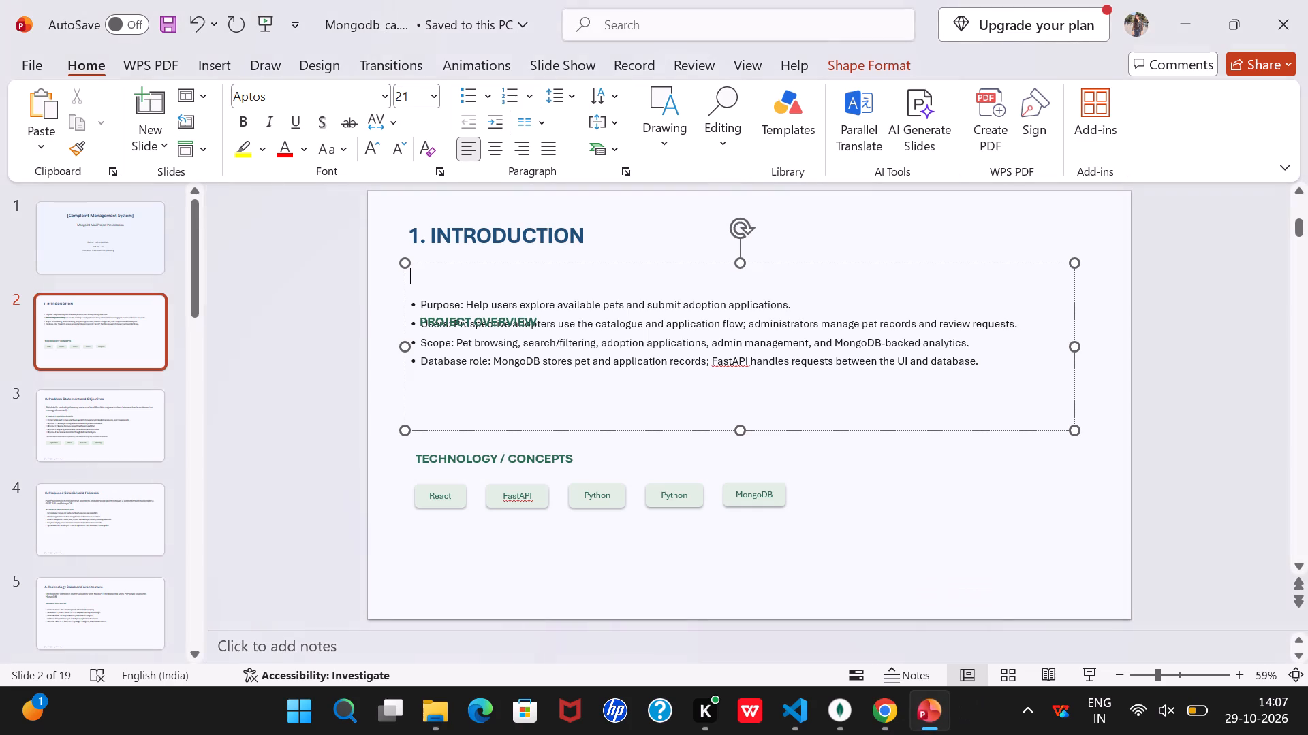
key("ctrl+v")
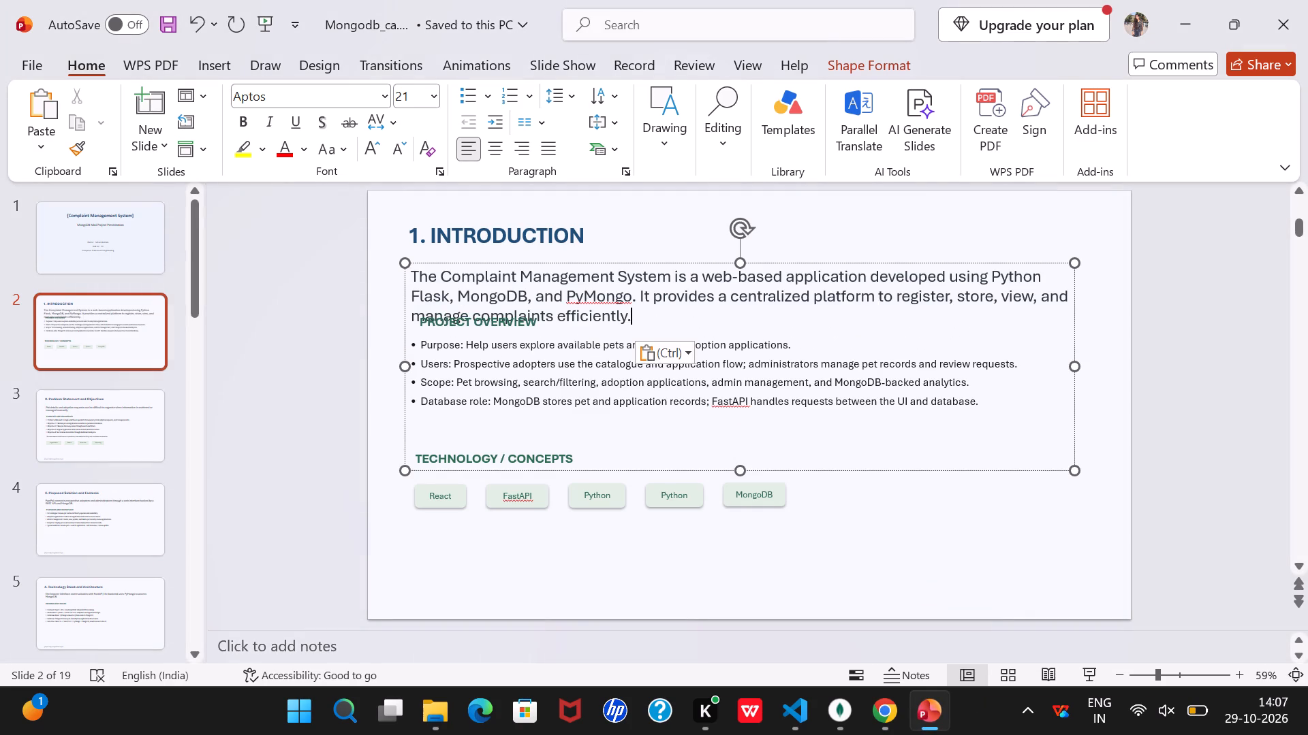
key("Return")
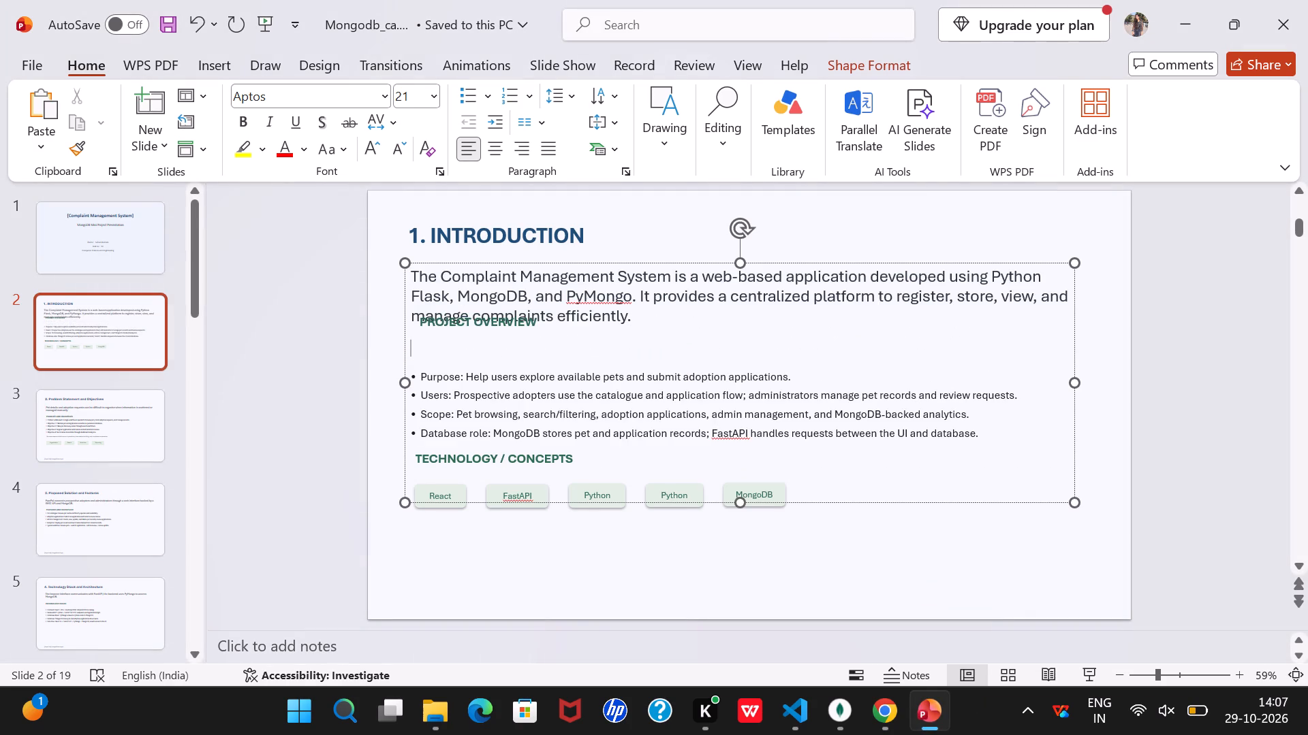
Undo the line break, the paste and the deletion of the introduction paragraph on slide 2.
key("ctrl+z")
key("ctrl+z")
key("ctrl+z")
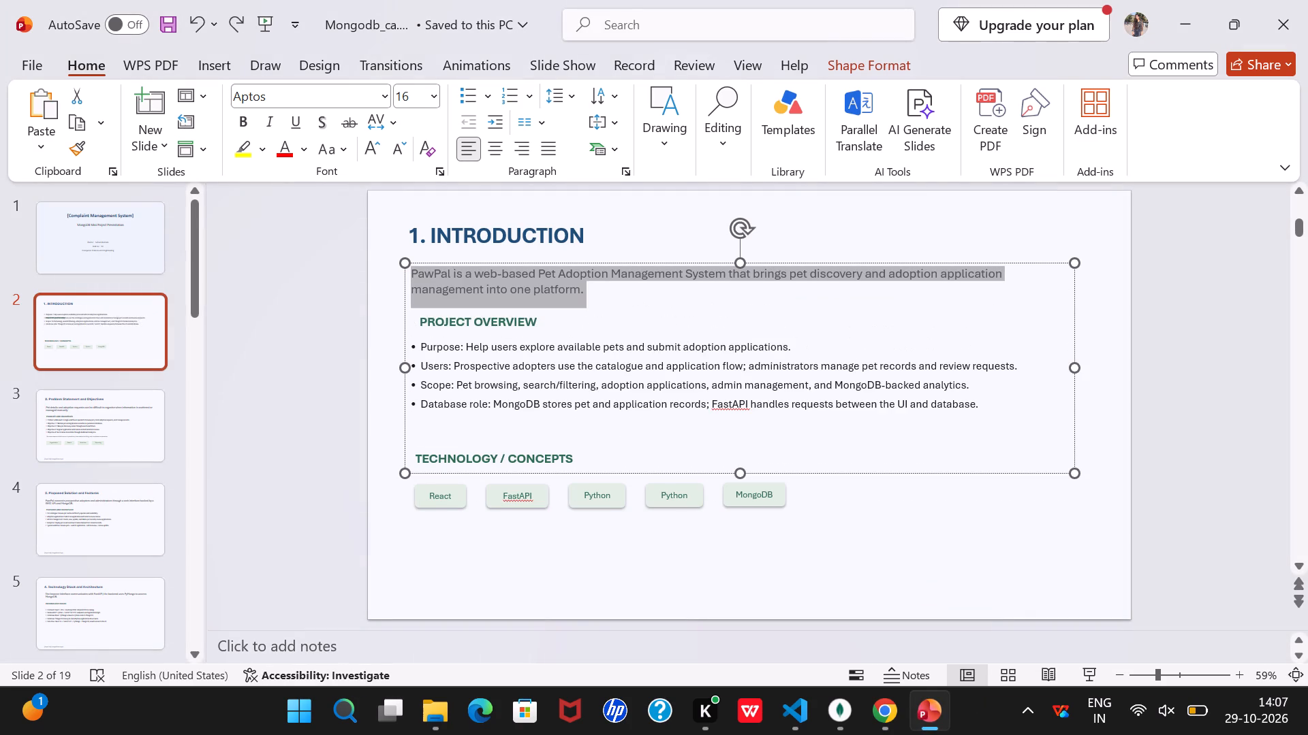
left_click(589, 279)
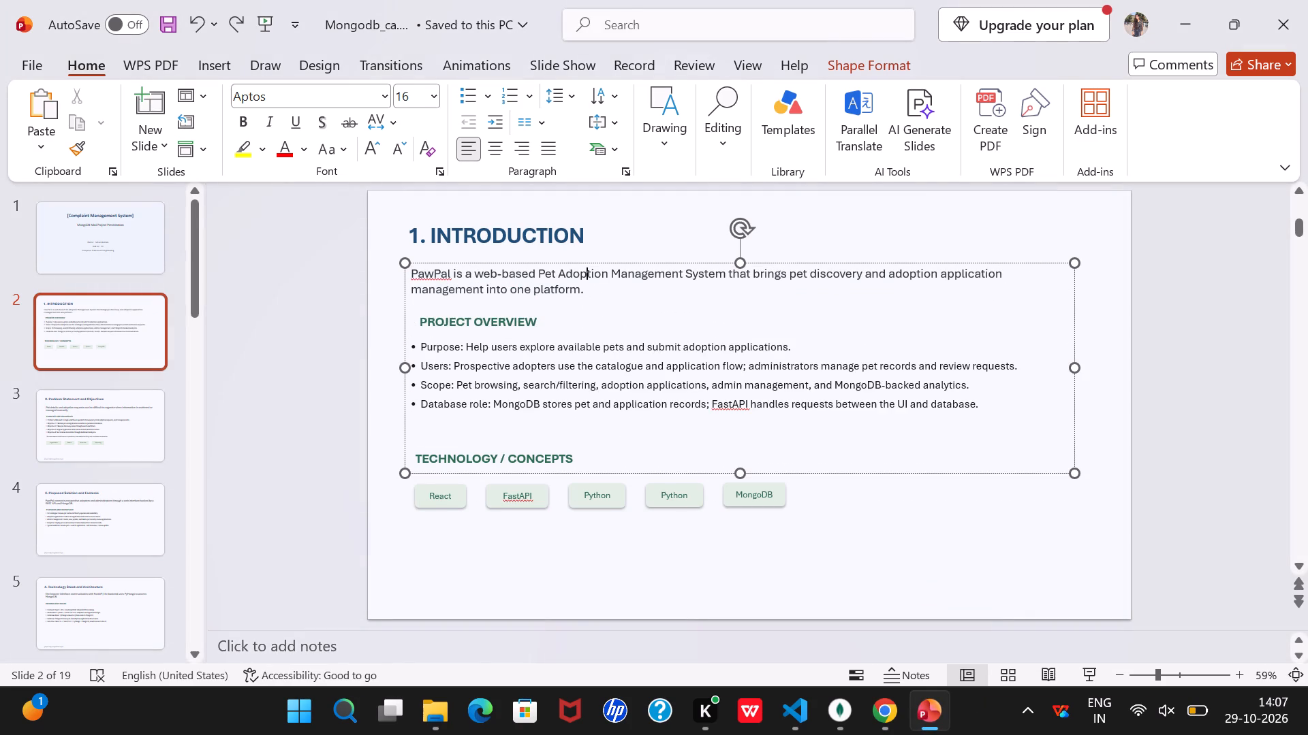
Delete the PawPal introduction text under the "1. INTRODUCTION" heading on slide 2, keeping only its closing full stop.
left_click(579, 287)
key("BackSpace")
key("BackSpace")
key("BackSpace")
key("BackSpace")
key("BackSpace")
key("BackSpace")
key("BackSpace")
key("BackSpace")
key("BackSpace")
key("BackSpace")
key("BackSpace")
key("BackSpace")
key("BackSpace")
key("BackSpace")
key("BackSpace")
key("BackSpace")
key("BackSpace")
key("BackSpace")
key("BackSpace")
key("BackSpace")
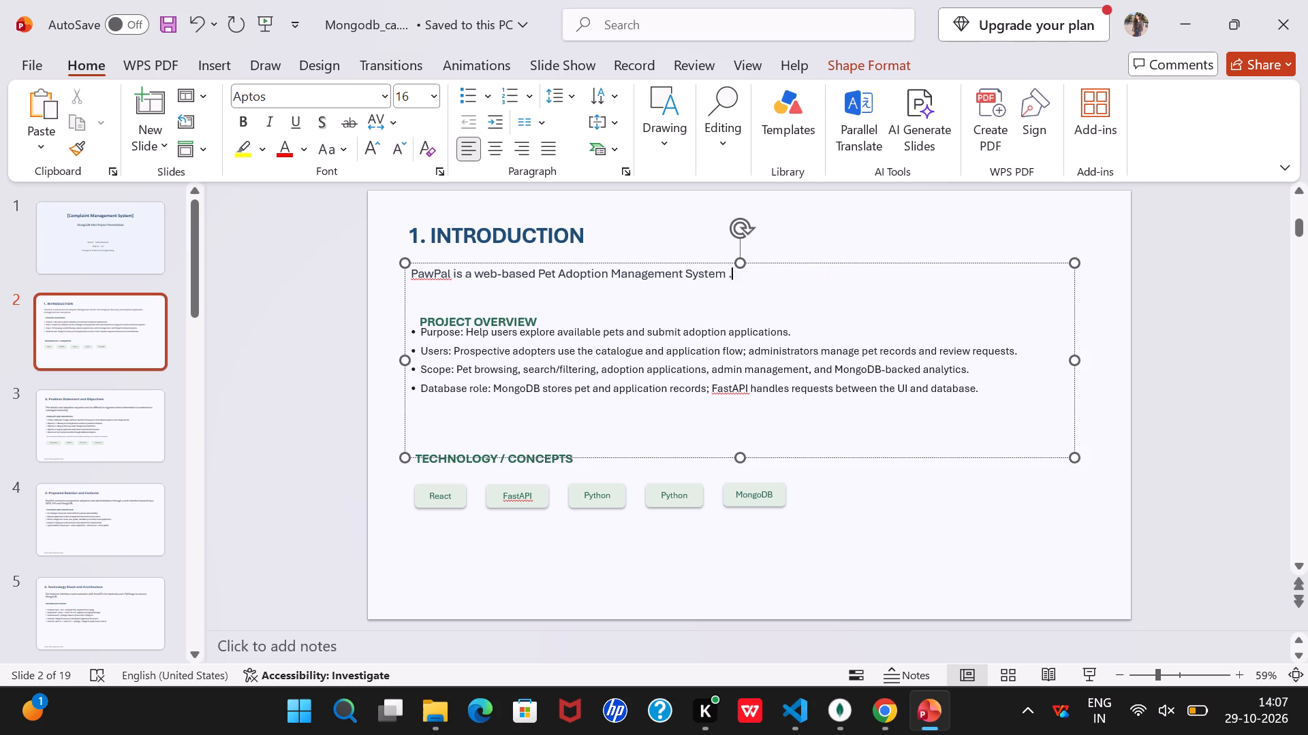
key("BackSpace")
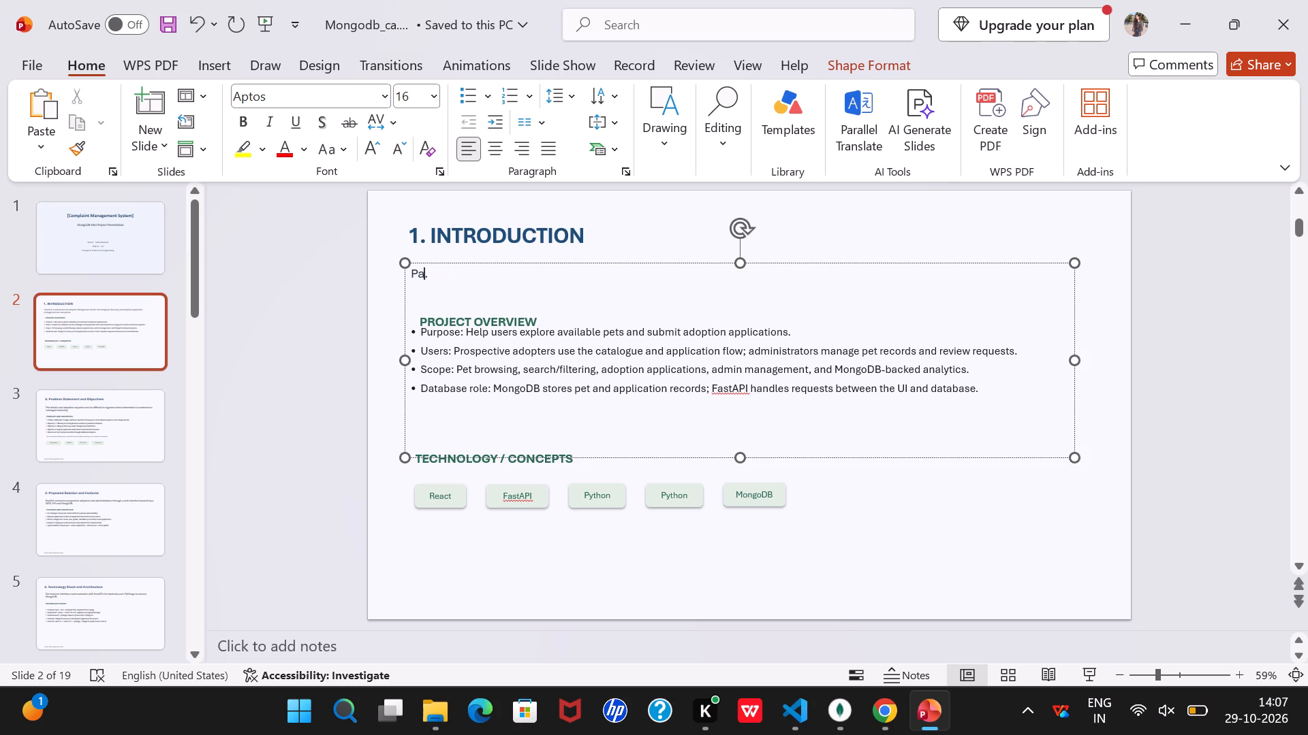
key("BackSpace")
key("BackSpace")
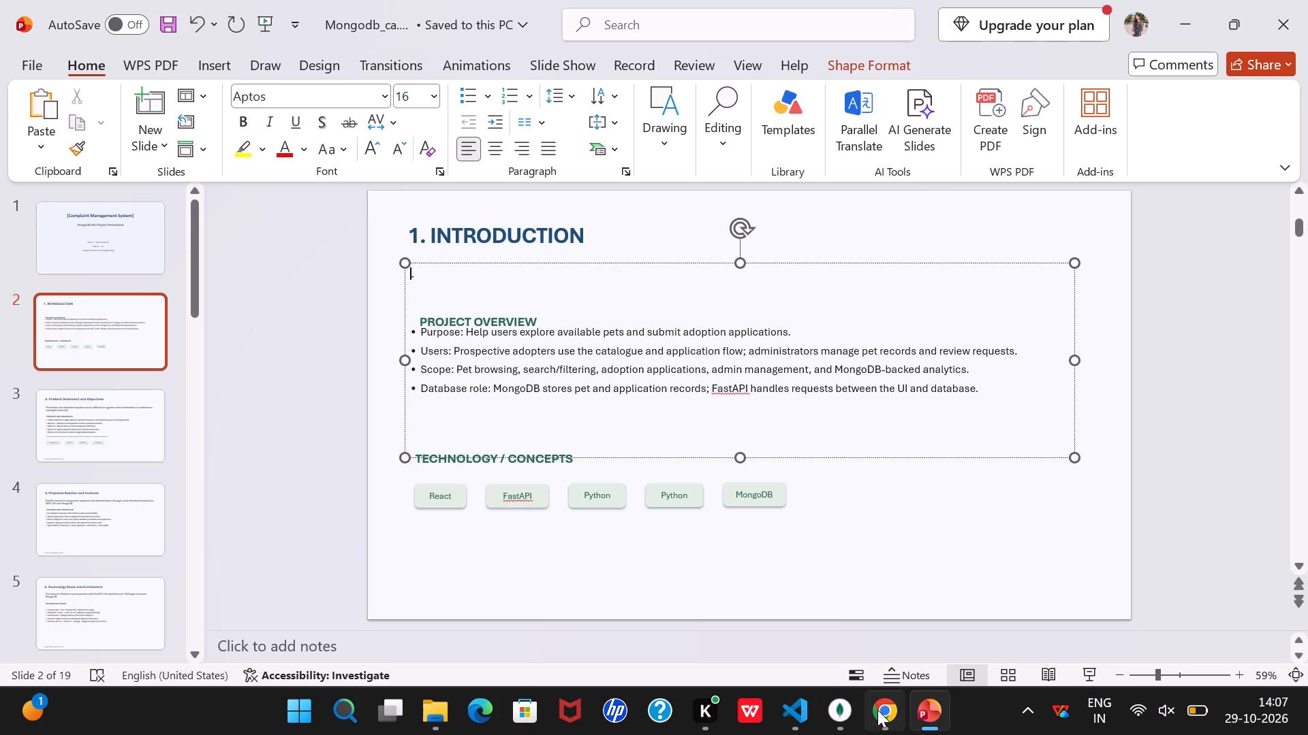
Copy the highlighted Complaint Management System introduction from ChatGPT in Chrome and paste it into PowerPoint before the remaining full stop.
left_click(877, 710)
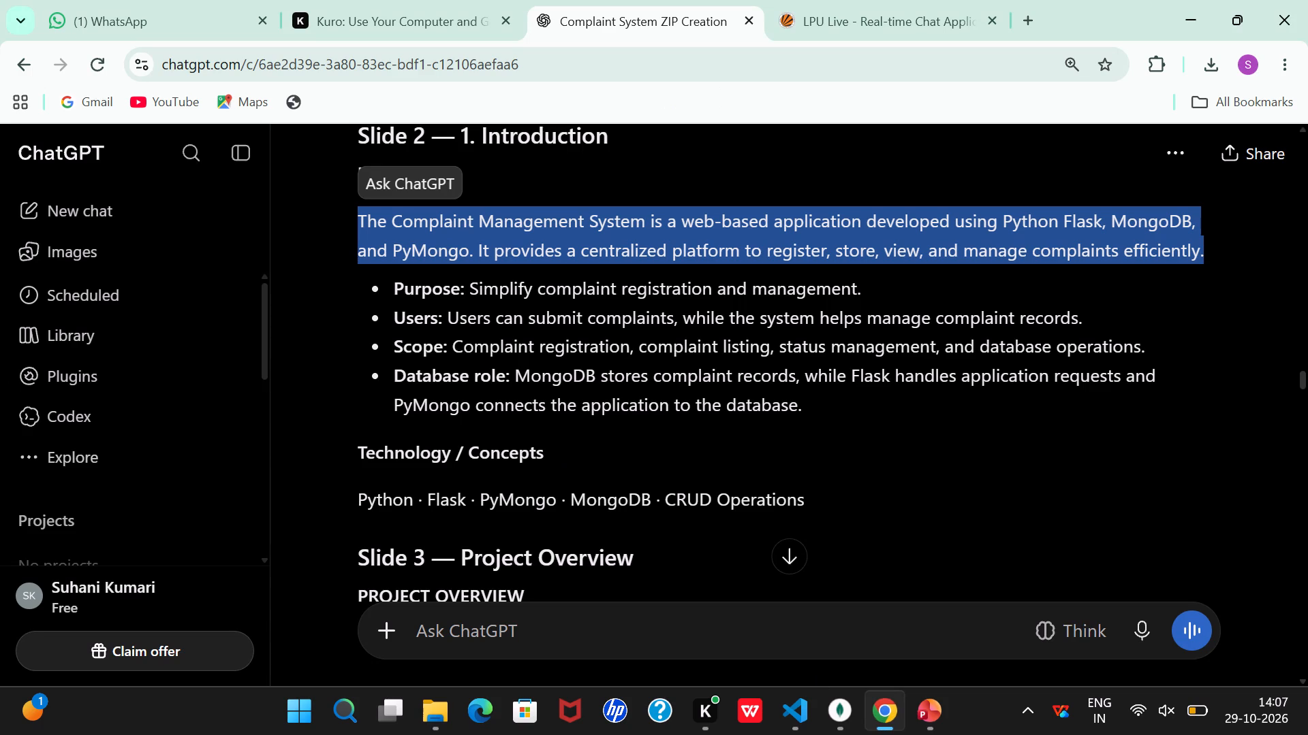
key("ctrl+c")
left_click(932, 704)
key("ctrl+v")
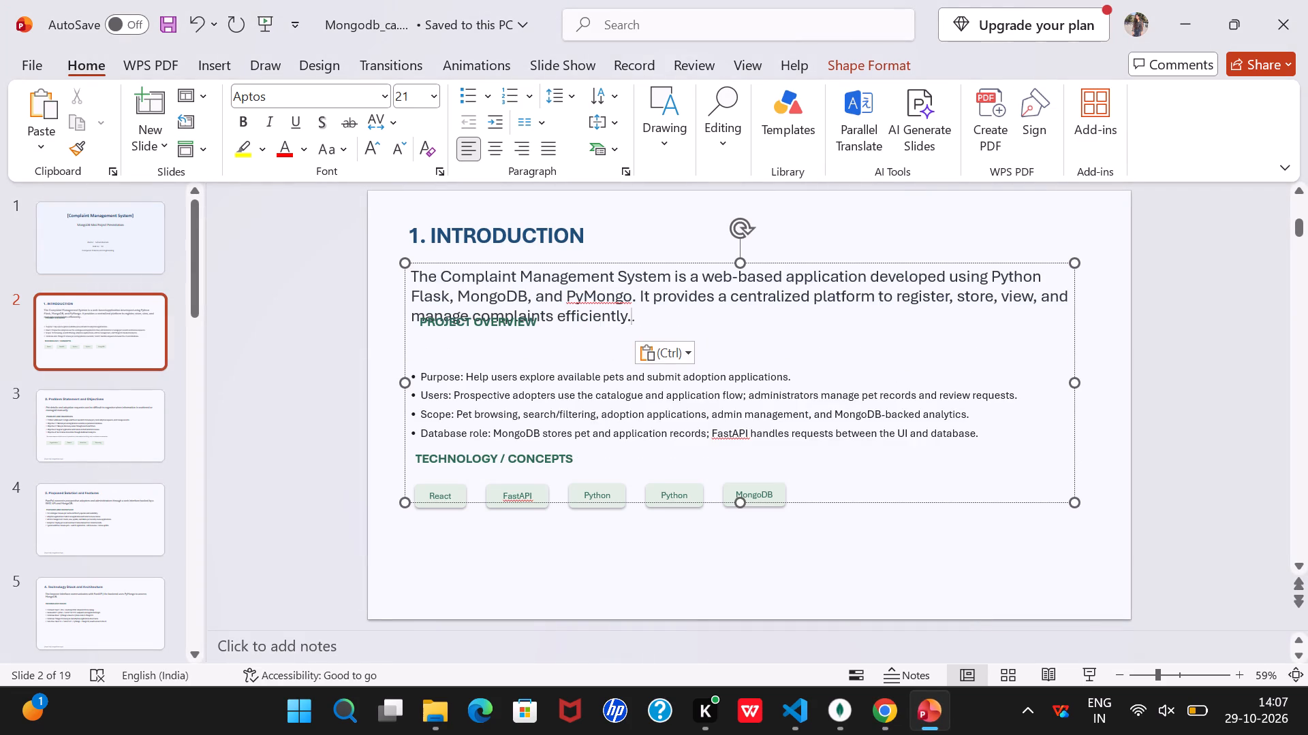
Set the font size of the pasted introduction paragraph to 16.
left_click_drag(416, 272, 627, 310)
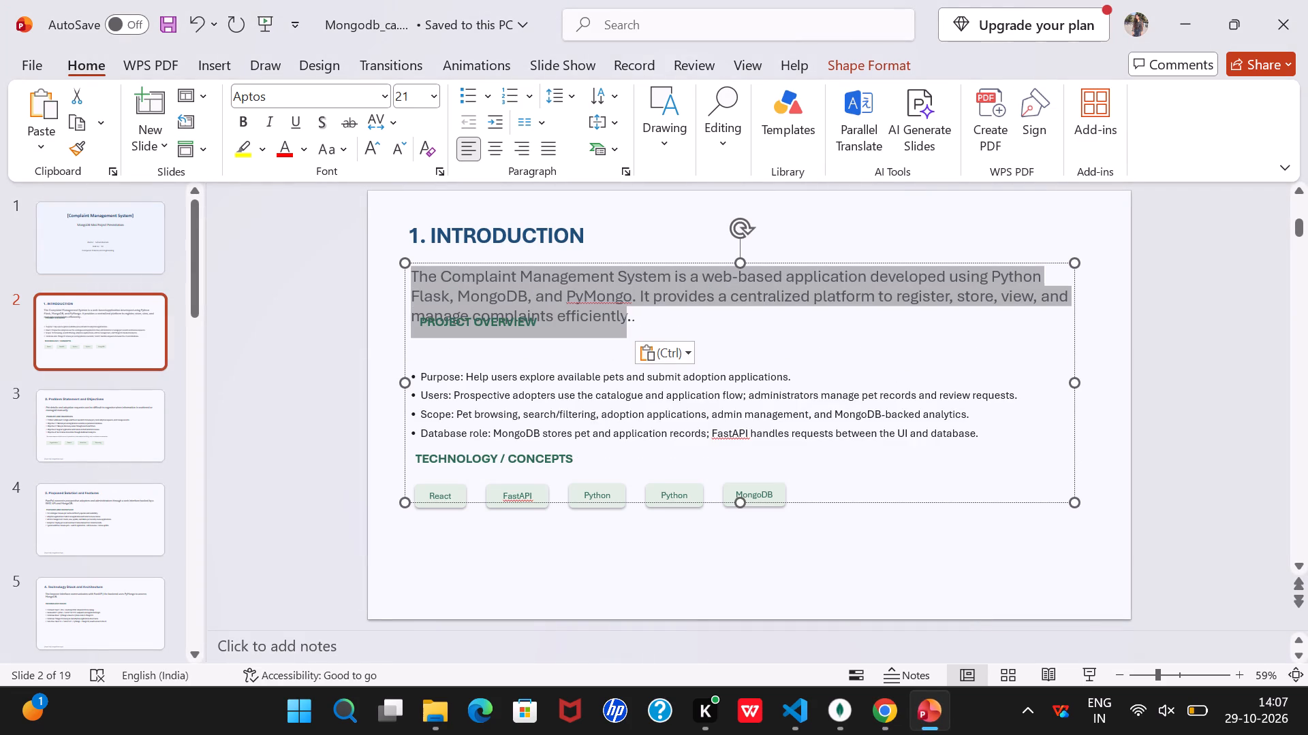
left_click_drag(627, 310, 627, 314)
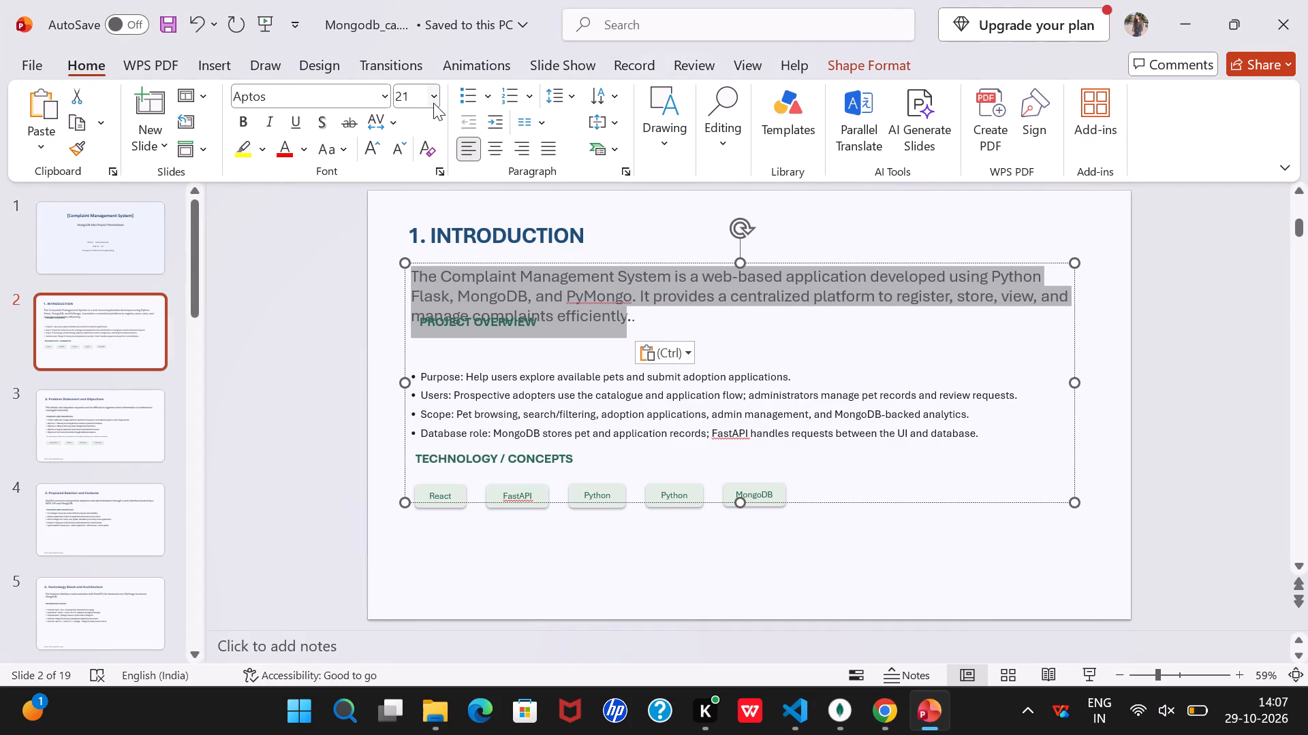
left_click(433, 103)
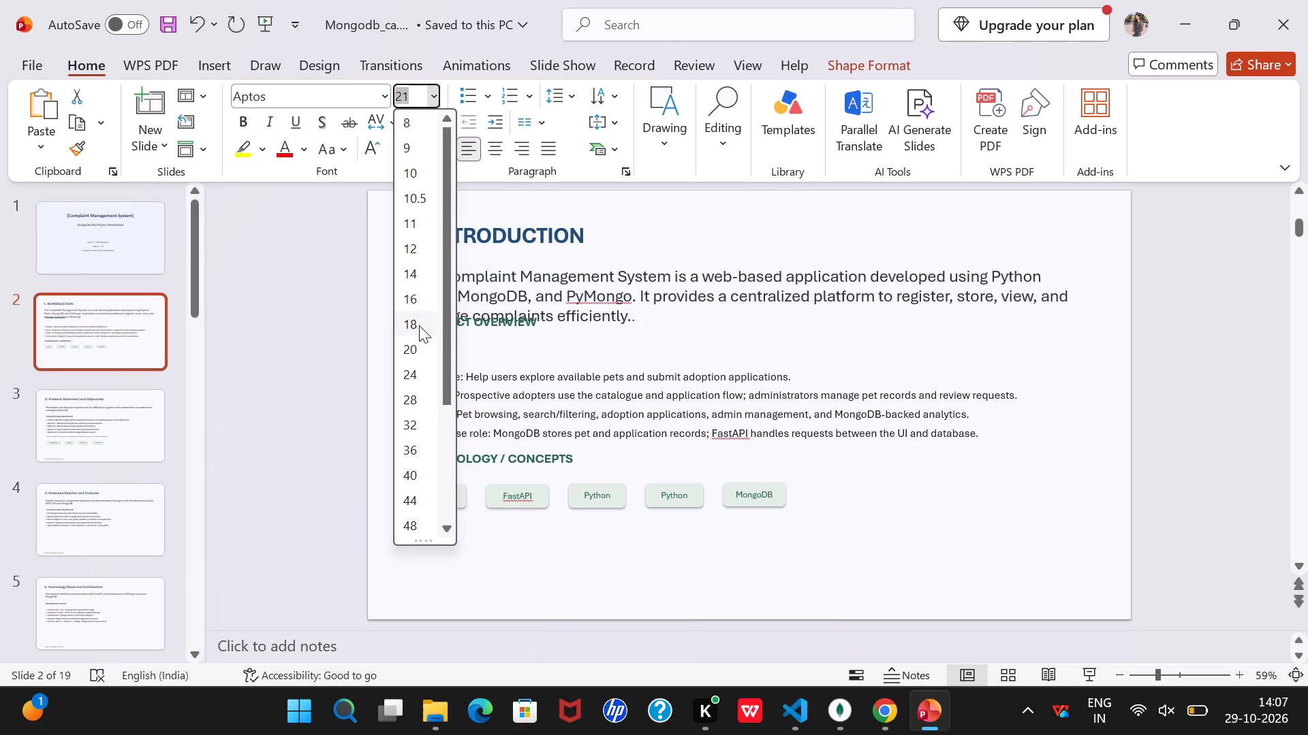
left_click(420, 291)
Remove the extra full stop at the end of the introduction paragraph.
left_click(662, 327)
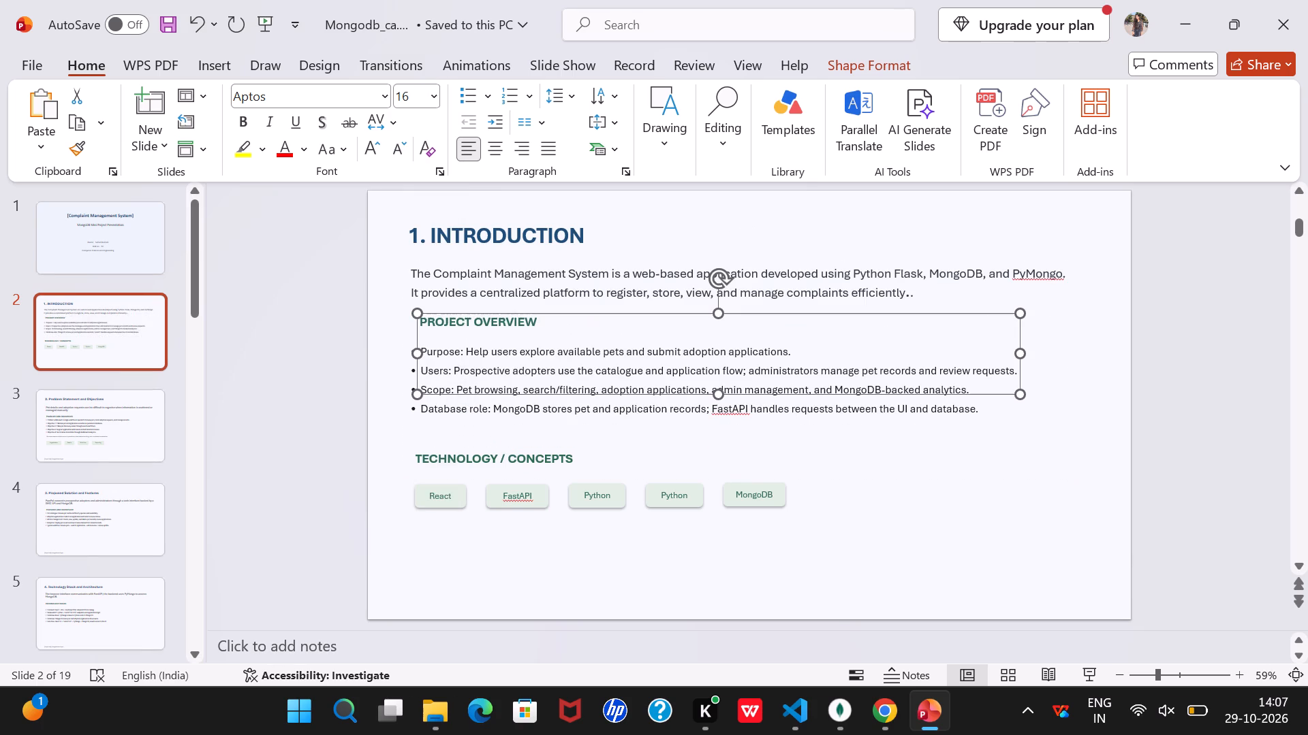
left_click(933, 295)
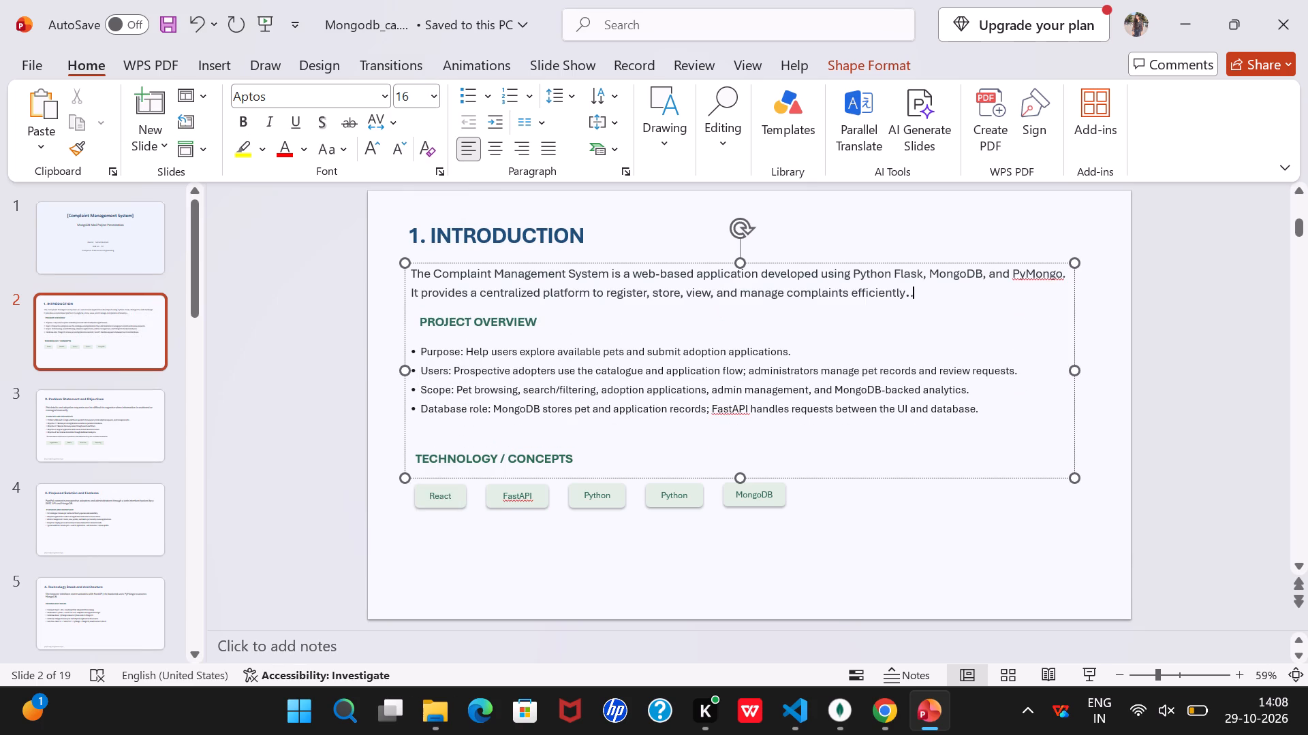
left_click(912, 295)
key("backslash")
key("BackSpace")
key("BackSpace")
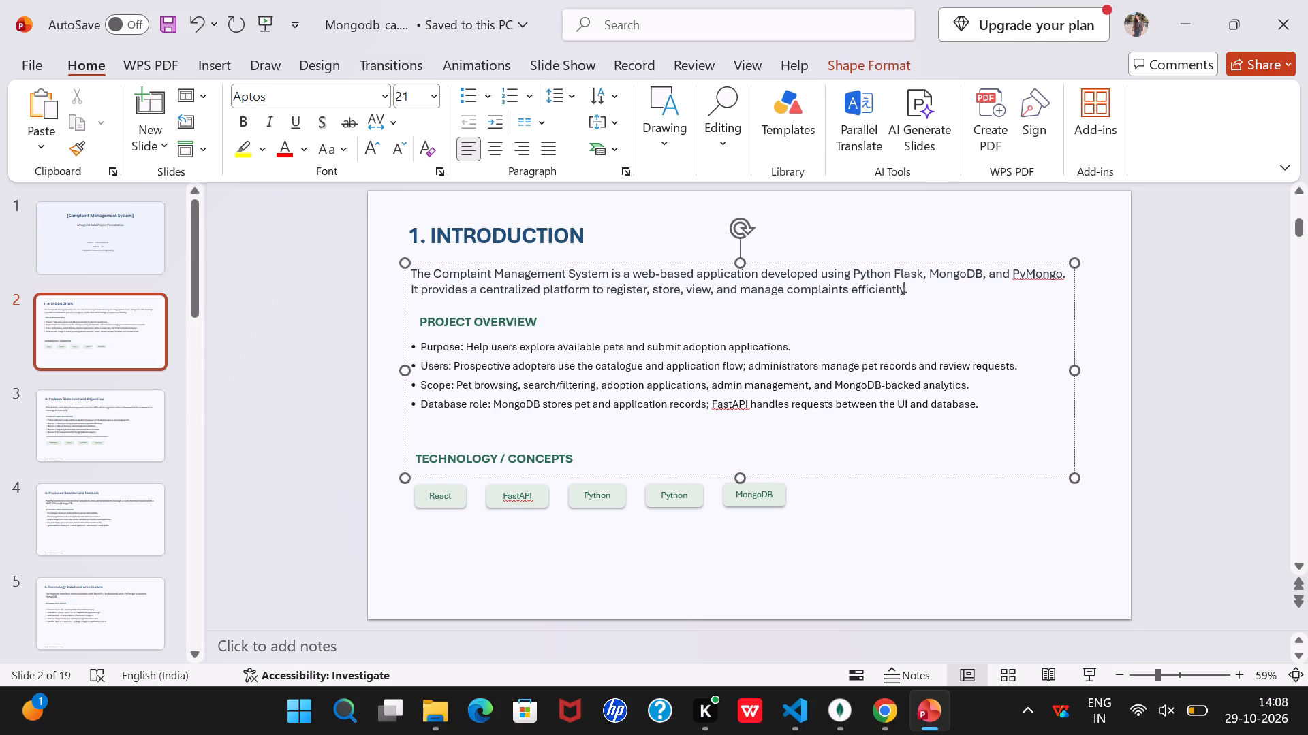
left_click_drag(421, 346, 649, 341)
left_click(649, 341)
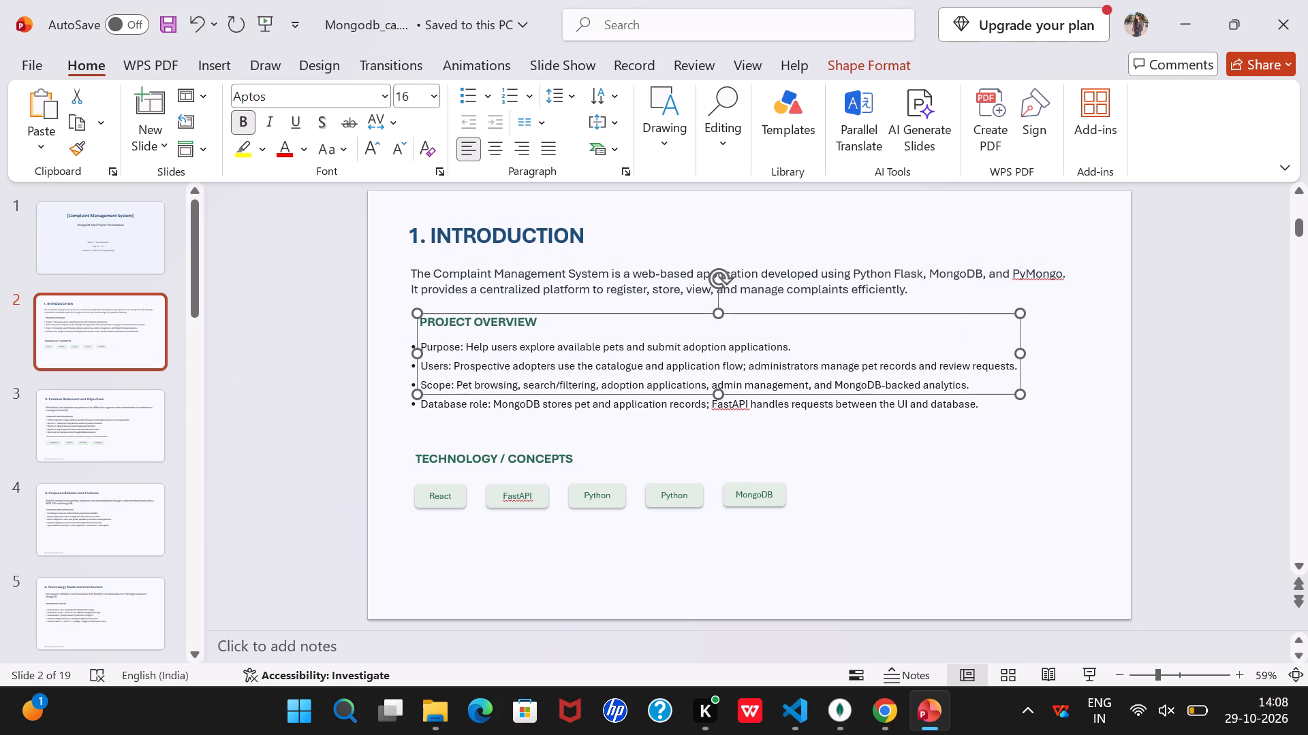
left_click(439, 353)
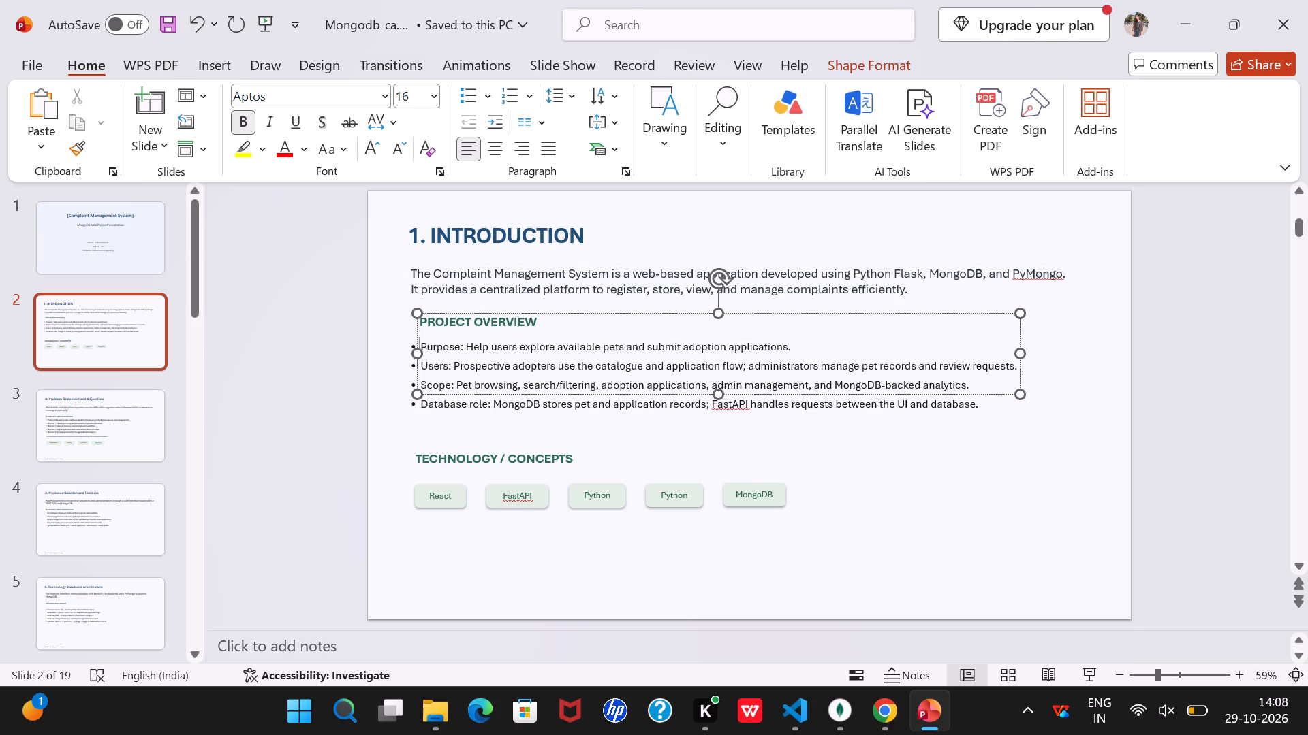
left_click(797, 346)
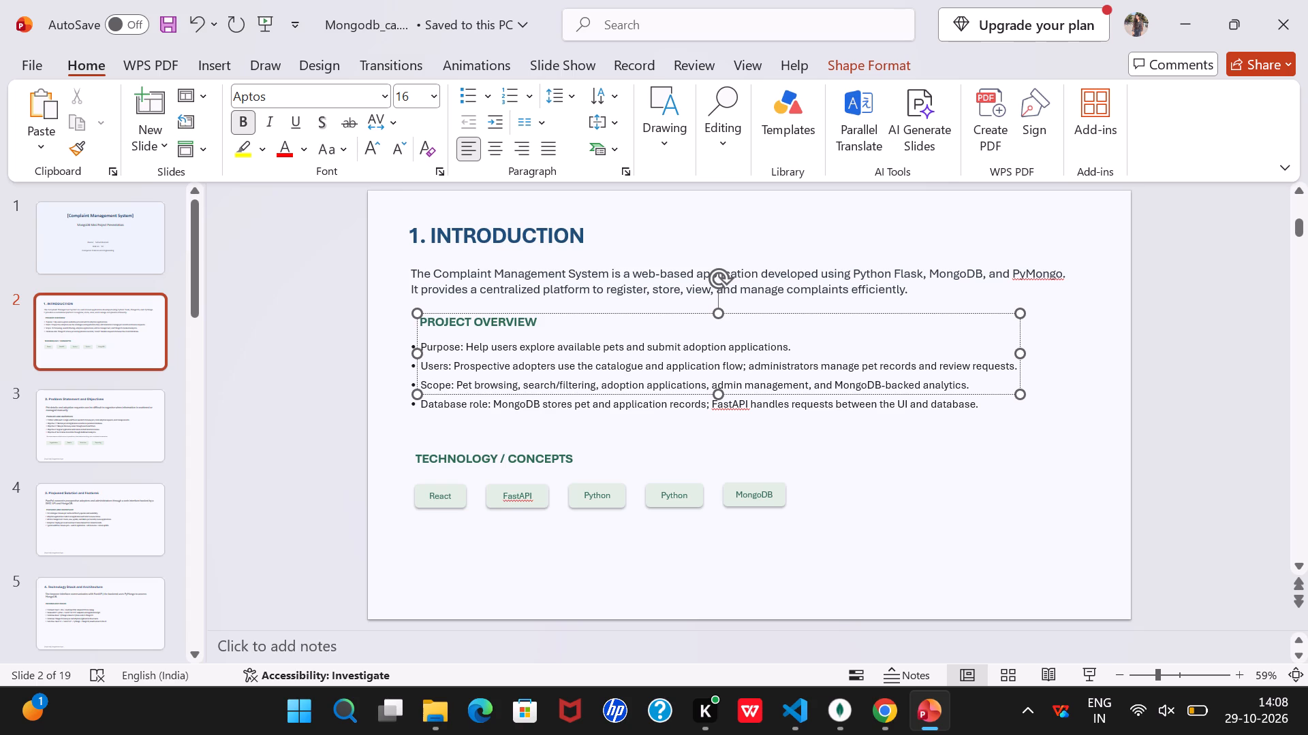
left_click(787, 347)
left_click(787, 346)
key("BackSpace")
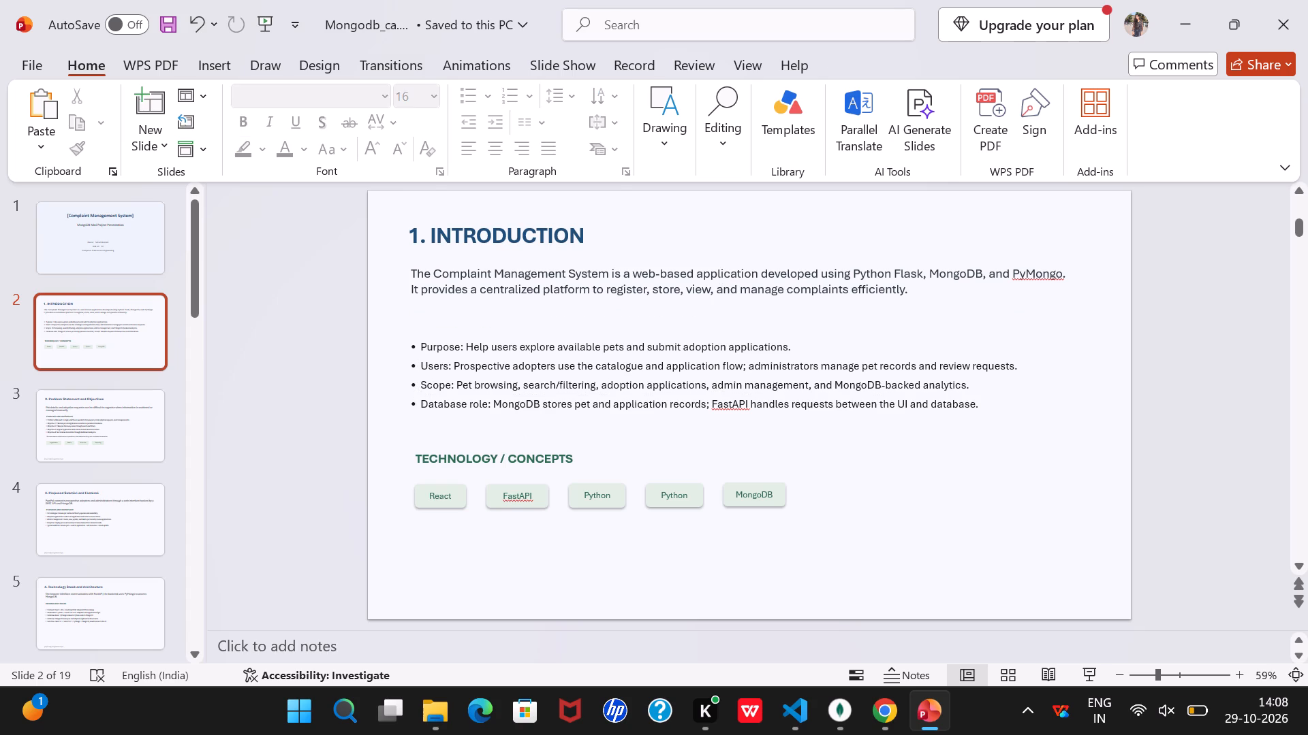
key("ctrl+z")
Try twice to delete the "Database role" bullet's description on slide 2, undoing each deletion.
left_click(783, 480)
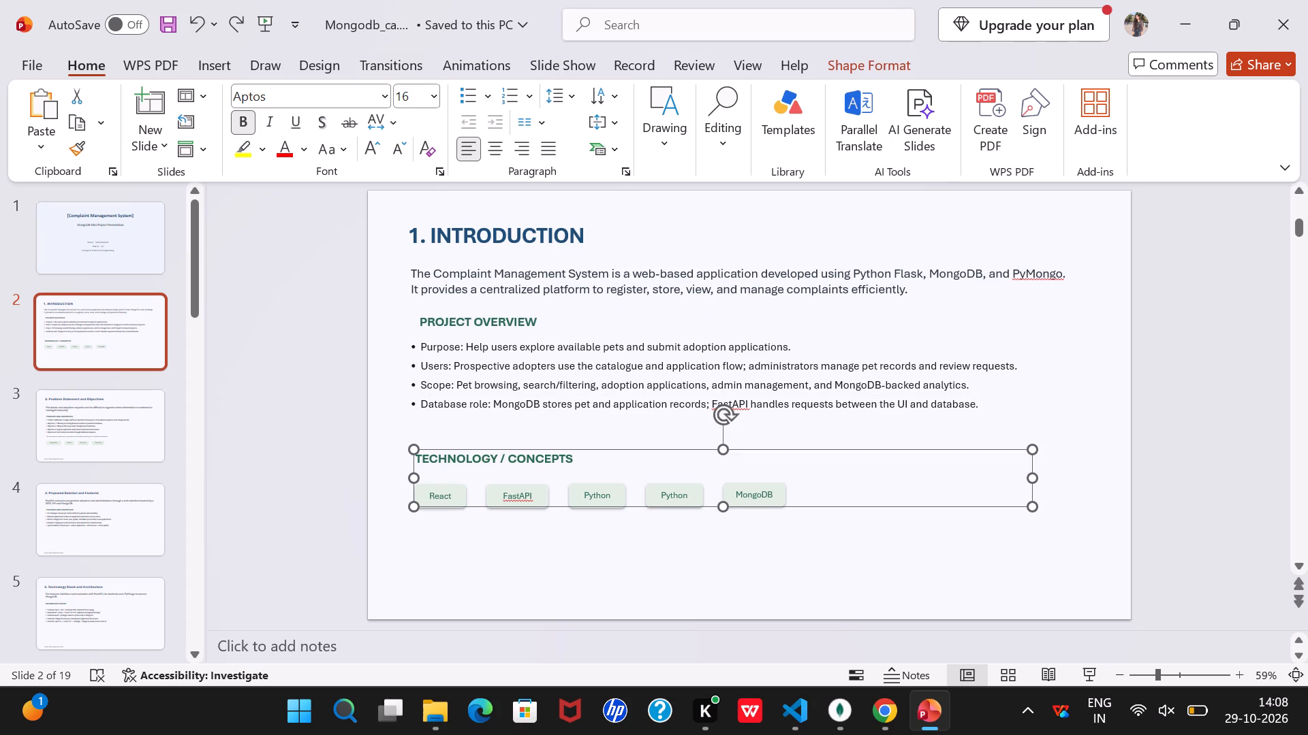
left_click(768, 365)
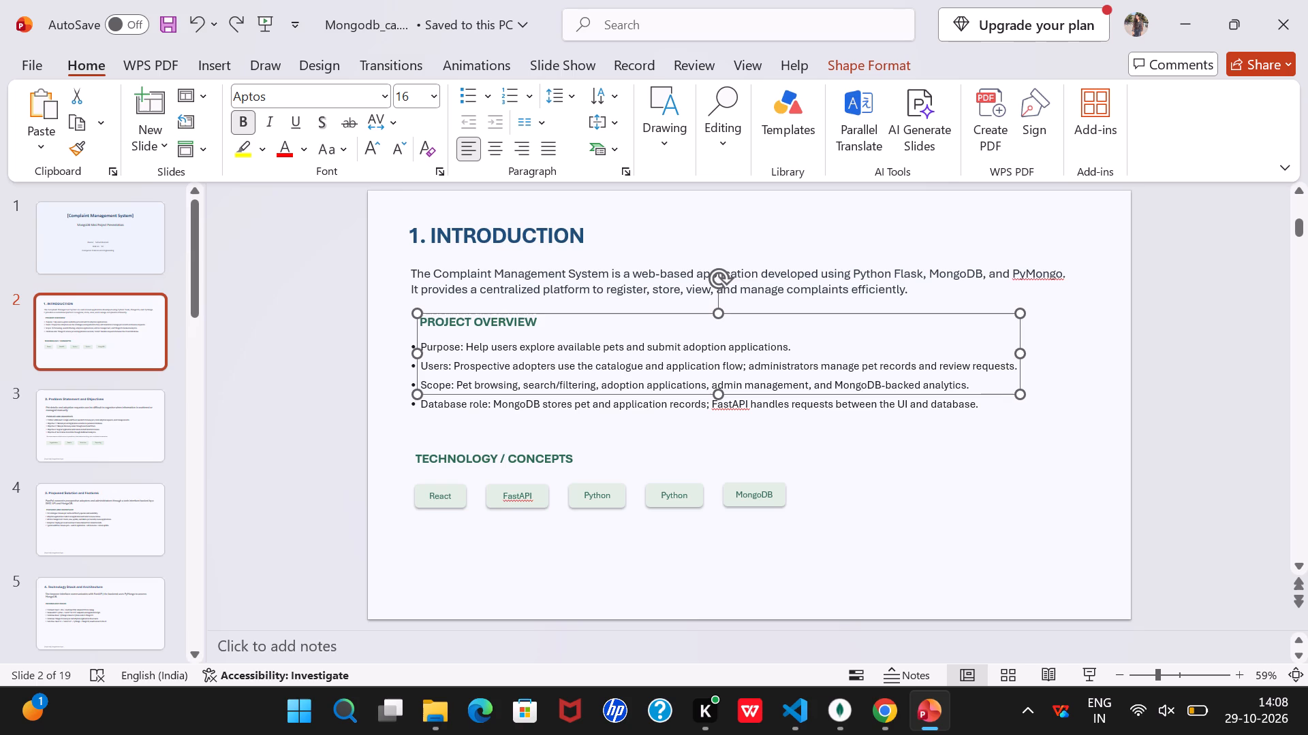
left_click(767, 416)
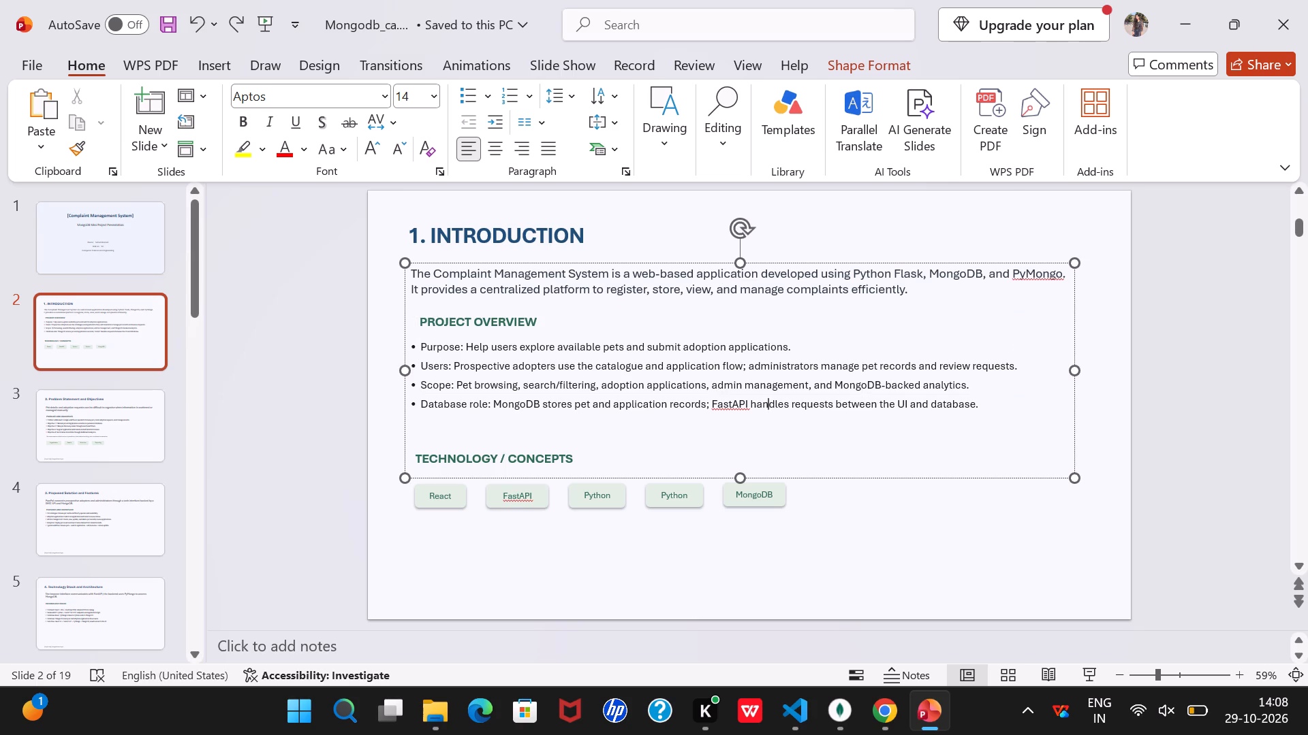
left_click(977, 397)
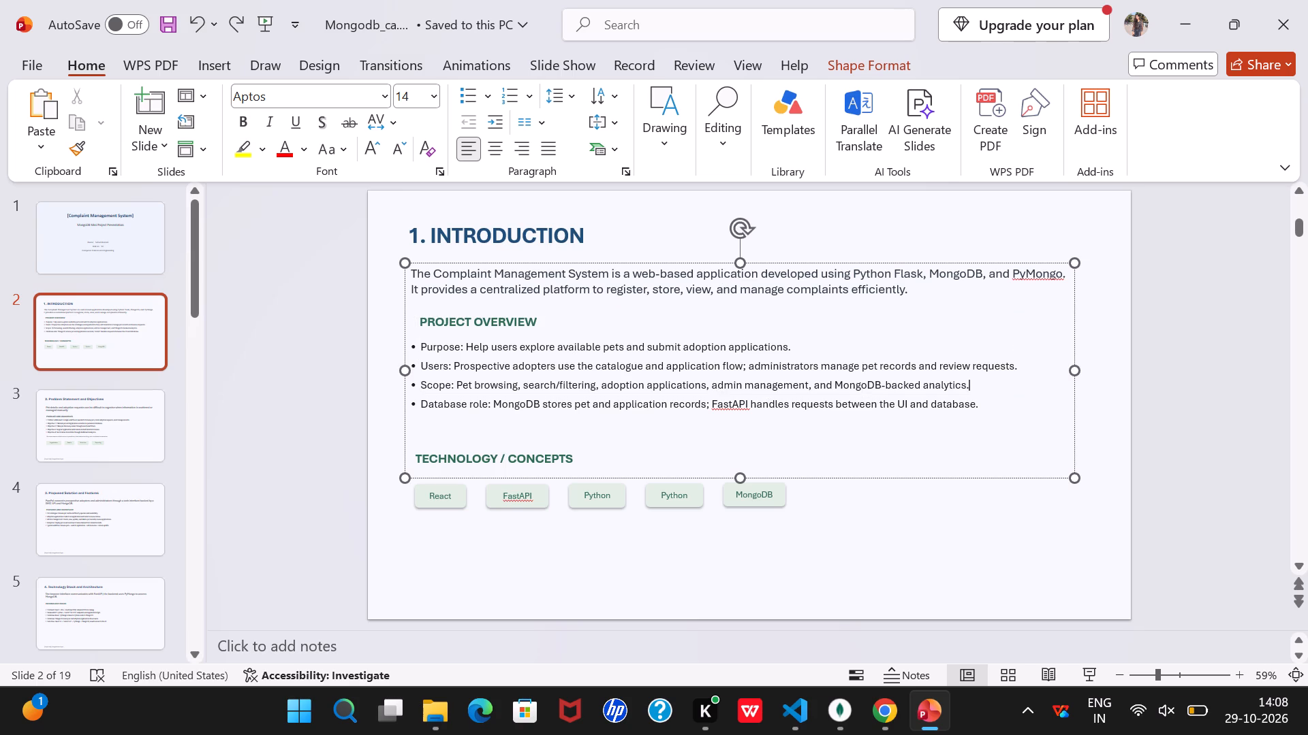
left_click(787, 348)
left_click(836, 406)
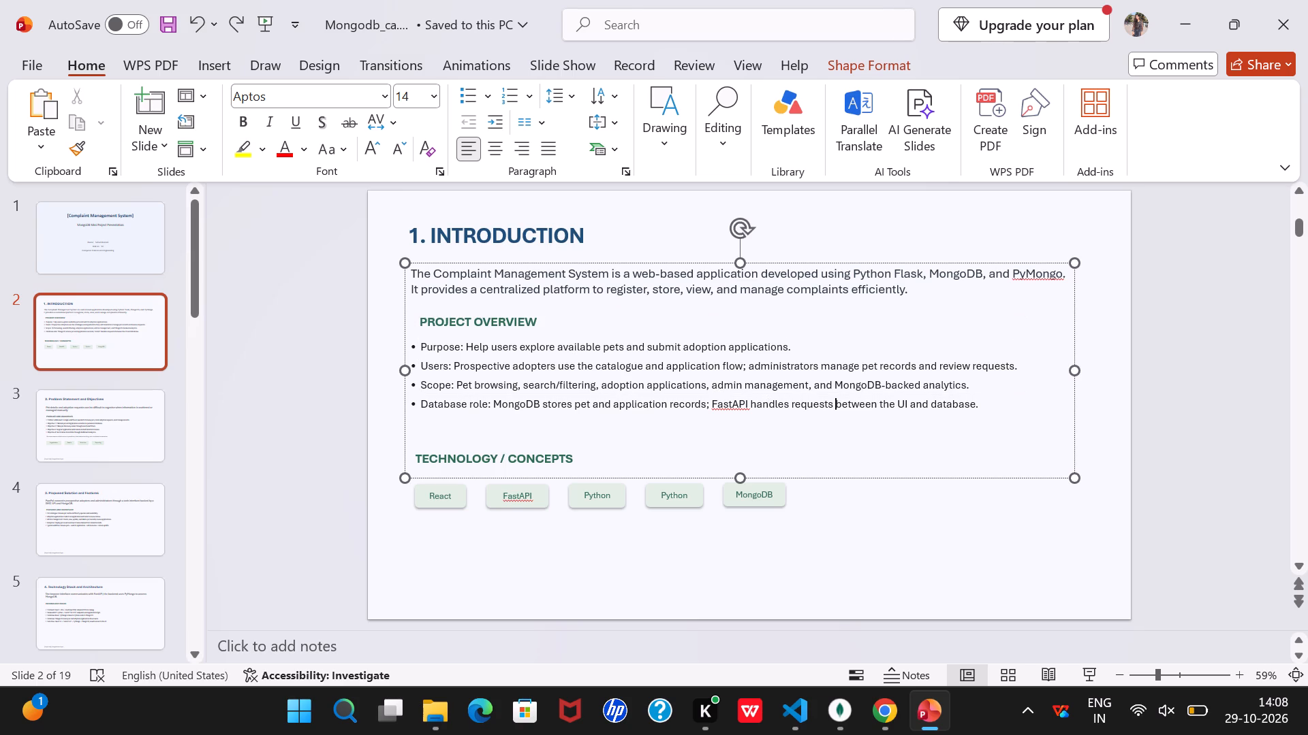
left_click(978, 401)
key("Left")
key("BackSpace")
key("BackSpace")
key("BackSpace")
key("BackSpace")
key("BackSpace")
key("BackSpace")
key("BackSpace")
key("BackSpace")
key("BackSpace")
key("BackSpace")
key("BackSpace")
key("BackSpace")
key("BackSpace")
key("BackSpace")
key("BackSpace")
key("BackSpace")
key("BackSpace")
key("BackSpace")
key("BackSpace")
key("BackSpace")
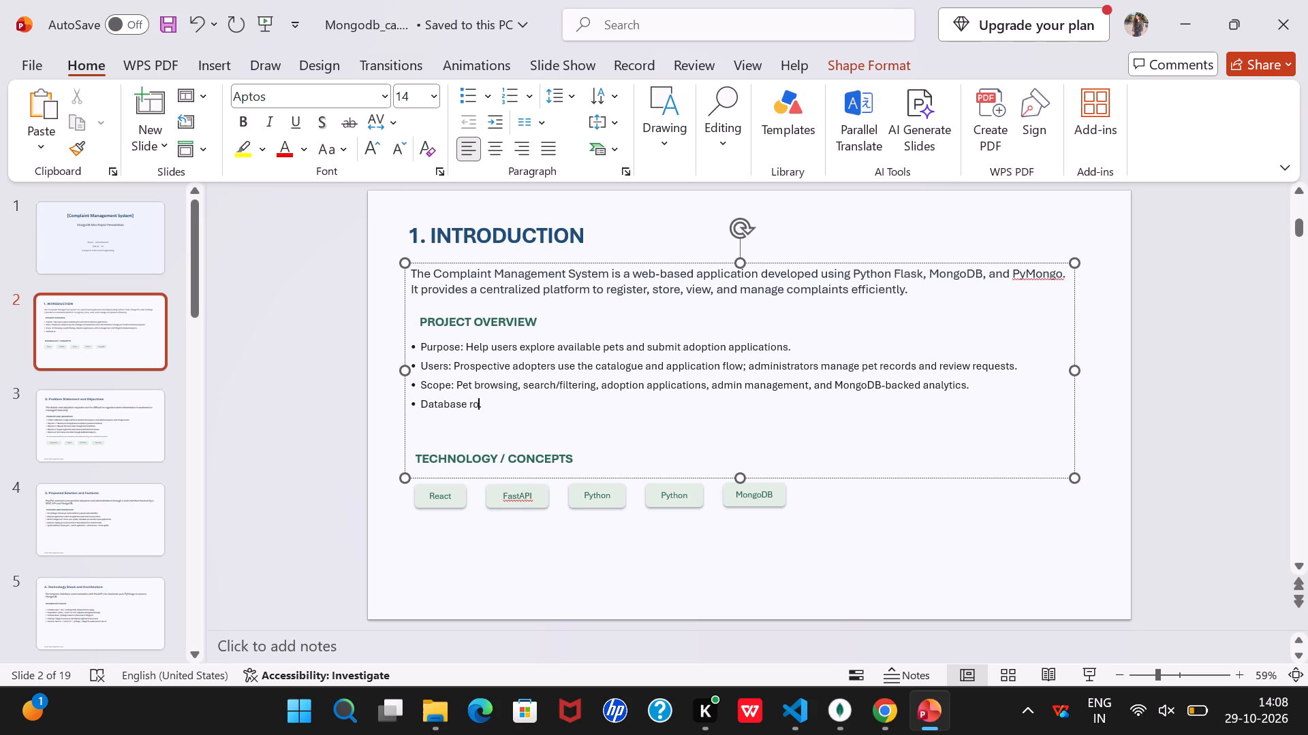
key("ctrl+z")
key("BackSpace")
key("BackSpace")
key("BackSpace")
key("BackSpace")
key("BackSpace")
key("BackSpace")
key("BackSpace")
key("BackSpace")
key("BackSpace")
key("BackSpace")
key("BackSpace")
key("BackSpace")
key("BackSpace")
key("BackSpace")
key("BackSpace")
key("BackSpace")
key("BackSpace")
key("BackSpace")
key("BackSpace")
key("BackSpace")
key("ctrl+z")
Delete the description in the "Database role:" bullet, keeping the label and closing full stop, and add a space after the colon.
key("BackSpace")
key("BackSpace")
key("BackSpace")
key("BackSpace")
key("BackSpace")
key("BackSpace")
key("BackSpace")
key("BackSpace")
key("BackSpace")
key("BackSpace")
key("BackSpace")
key("BackSpace")
key("BackSpace")
key("BackSpace")
key("BackSpace")
key("BackSpace")
key("BackSpace")
key("BackSpace")
key("BackSpace")
key("BackSpace")
key("BackSpace")
key("BackSpace")
key("BackSpace")
key("BackSpace")
key("BackSpace")
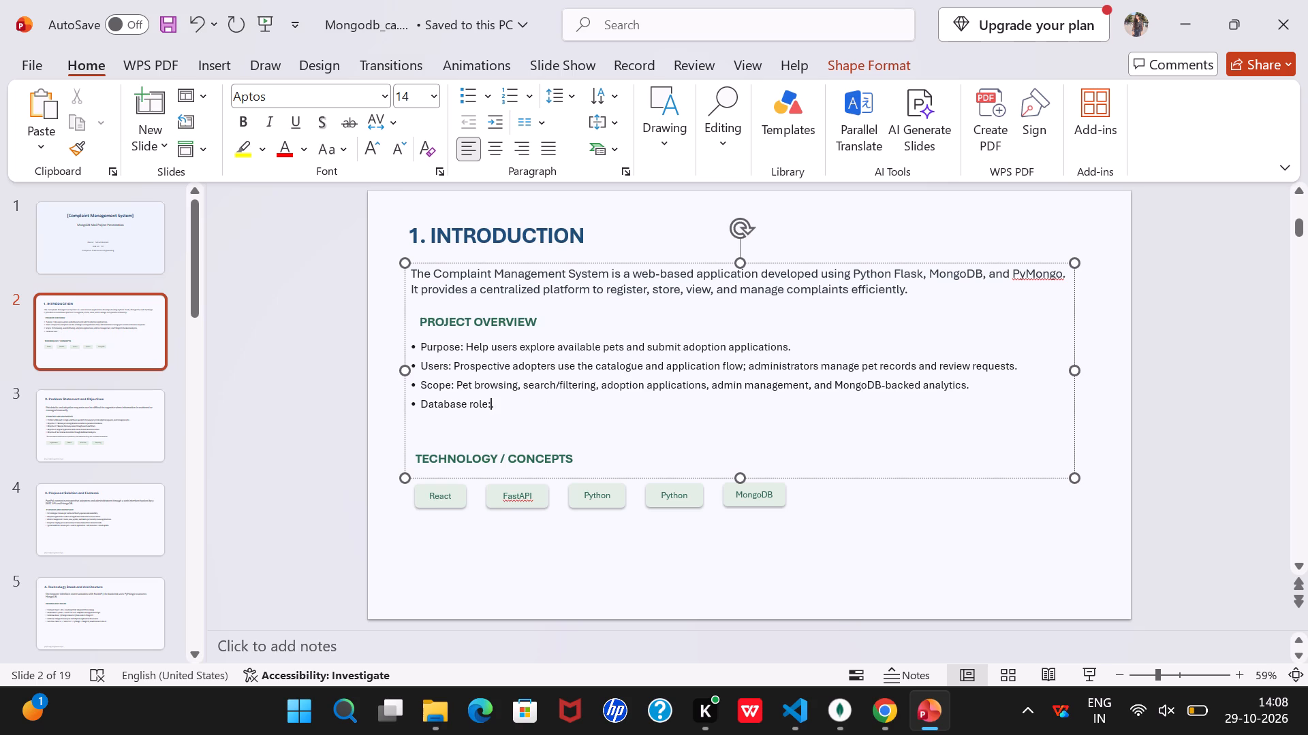
key("space")
Copy the "Database role" description under Slide 2 in ChatGPT and paste it after that label in the PowerPoint bullet.
left_click(875, 693)
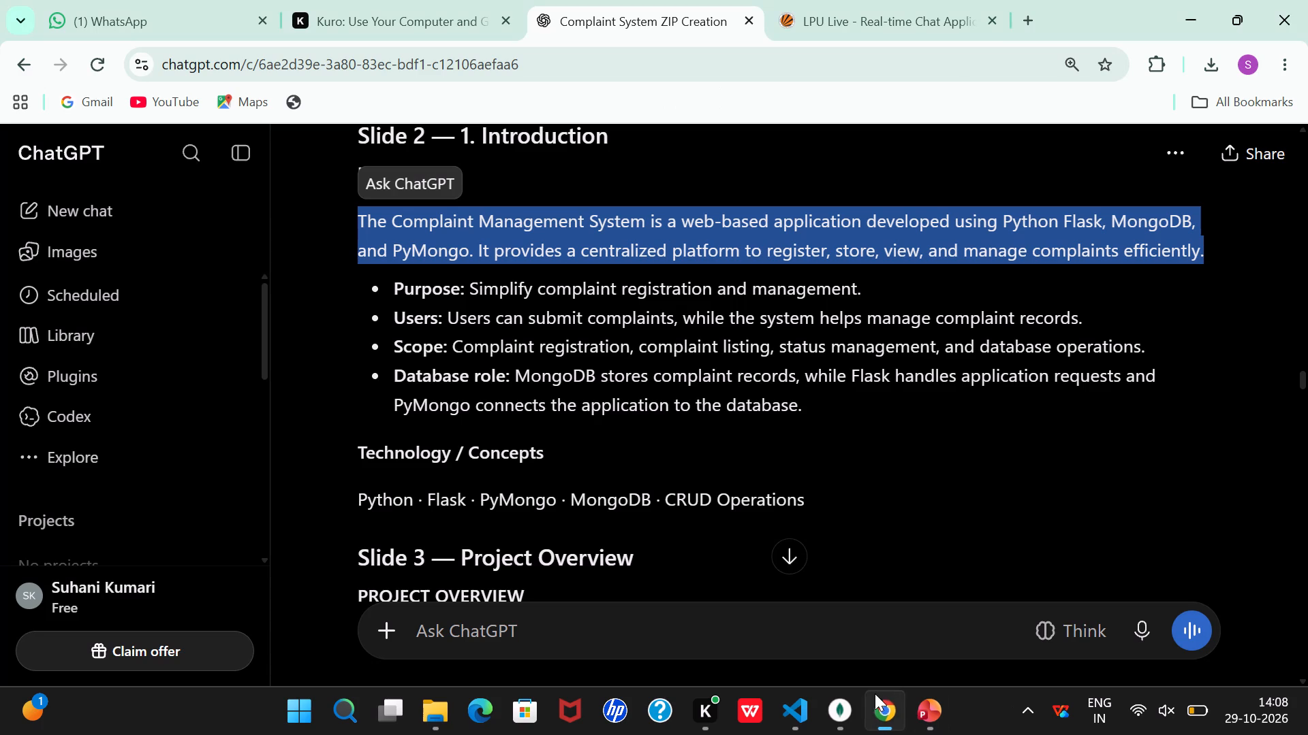
left_click_drag(517, 376, 794, 412)
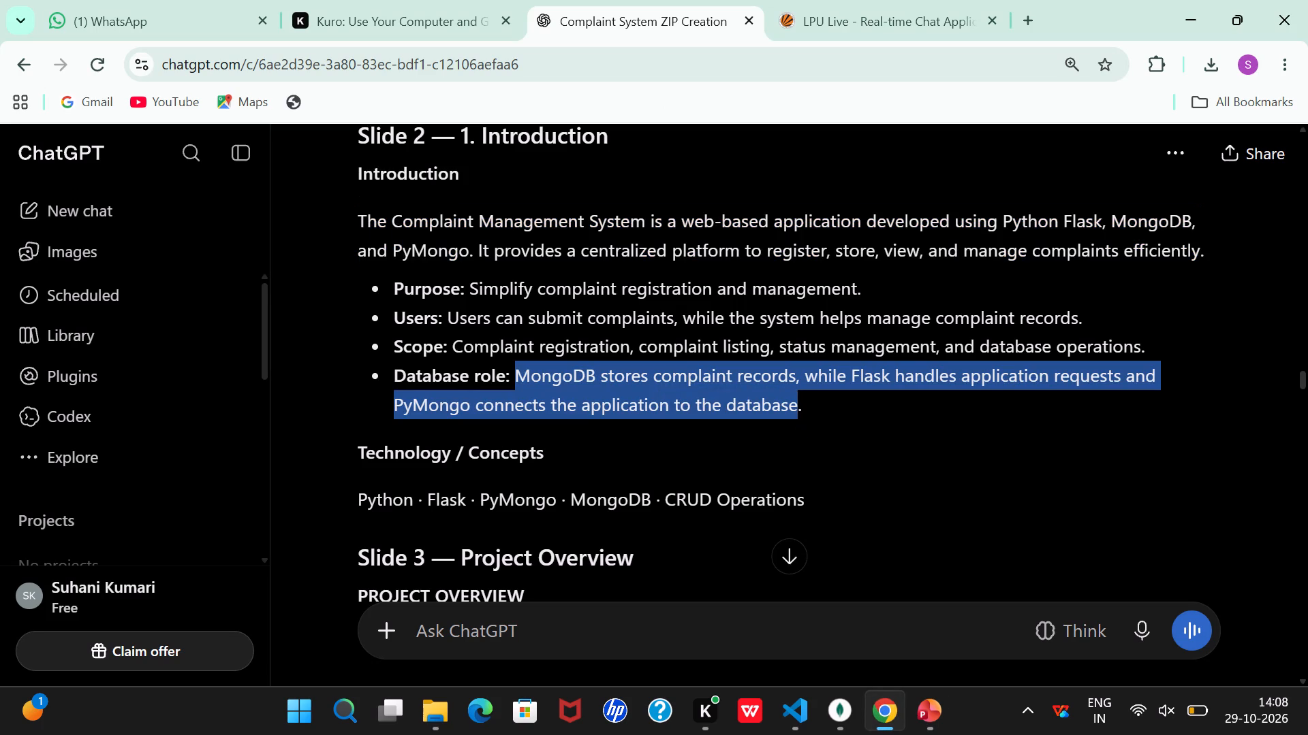
key("ctrl+c")
left_click(937, 715)
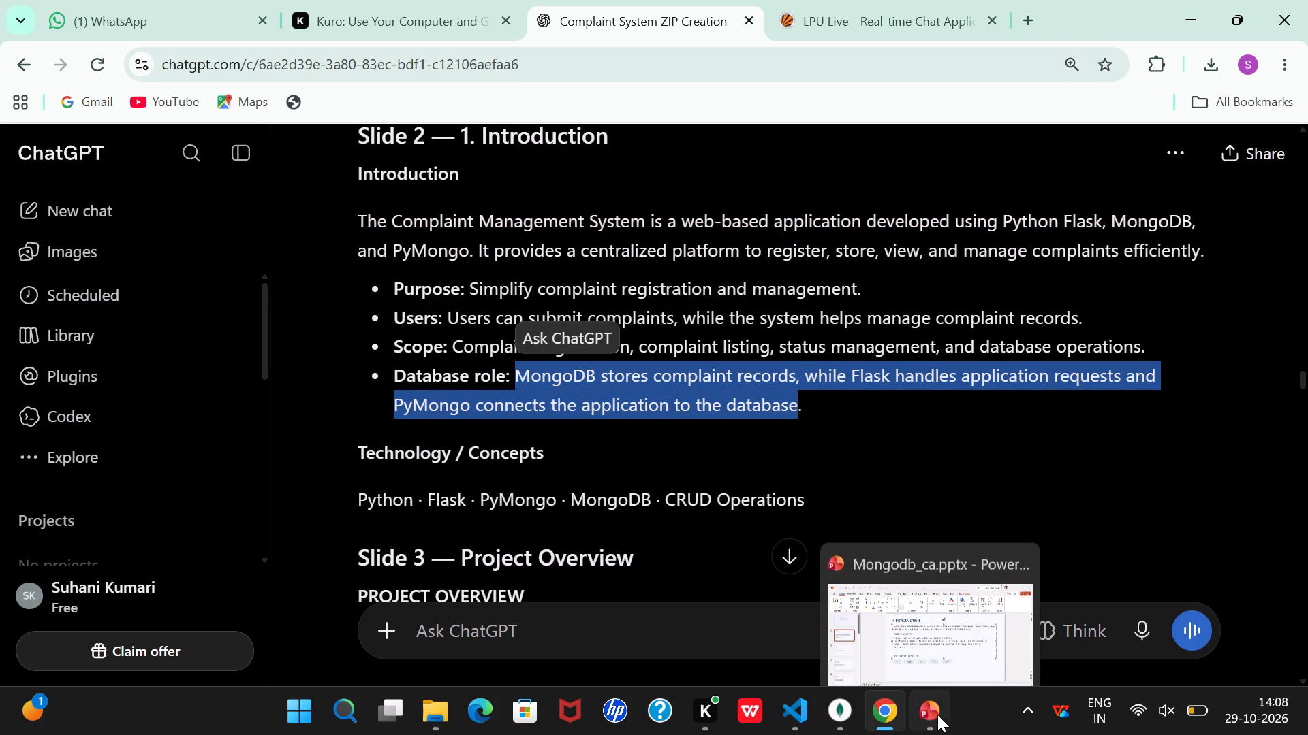
key("ctrl+v")
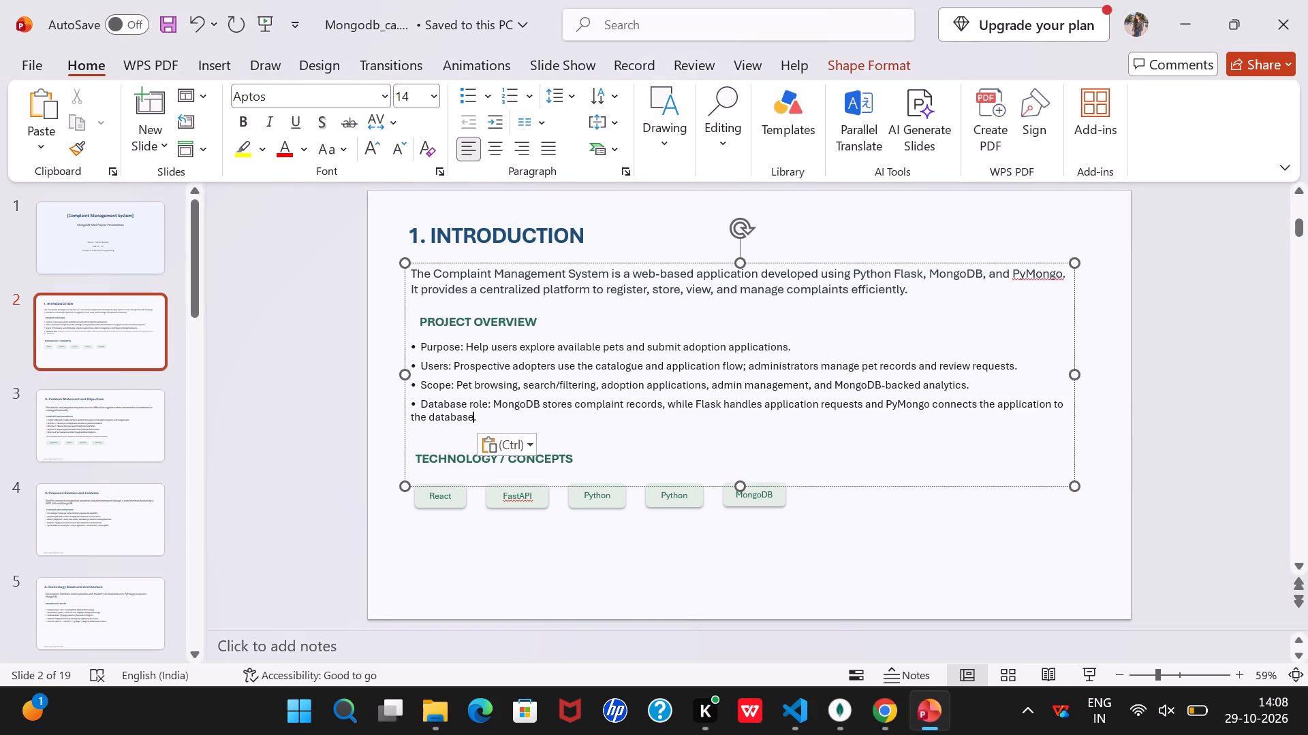
Try to indent the wrapped second line of the "Database role" bullet by inserting two spaces before "the database".
left_click(409, 416)
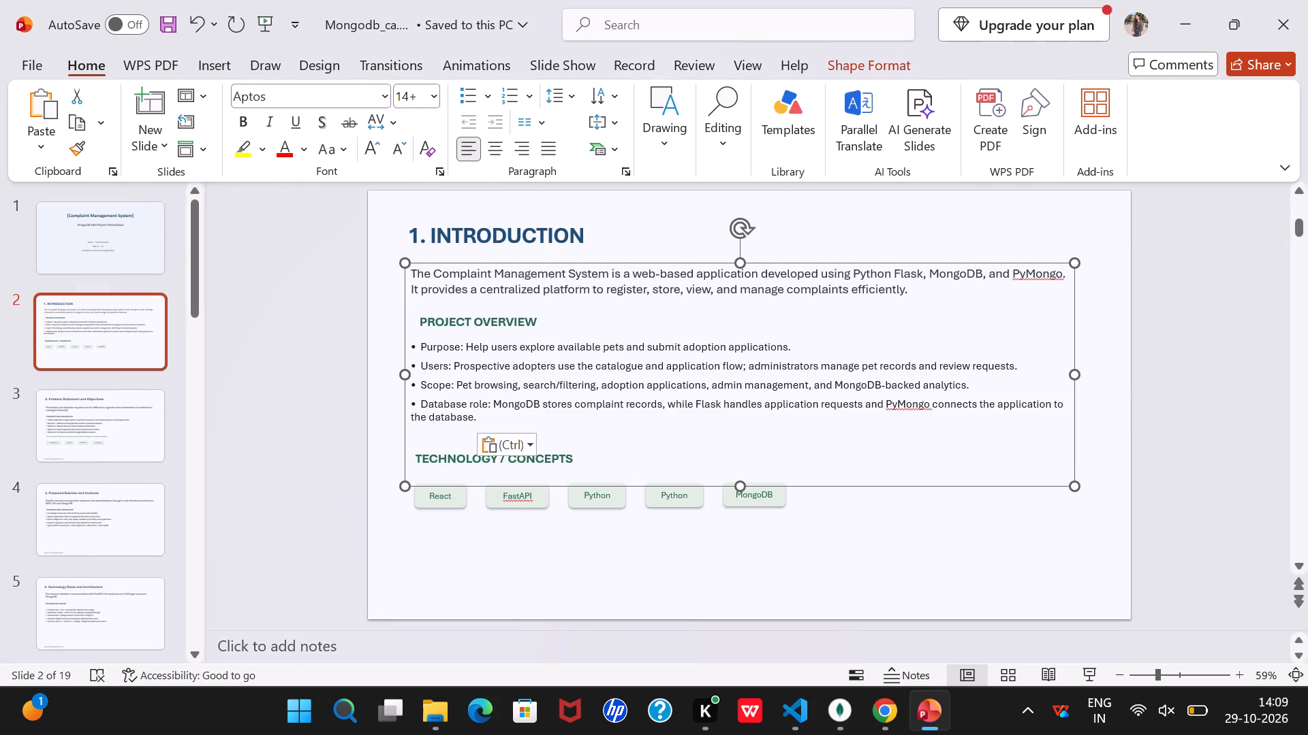
left_click(411, 417)
key("space")
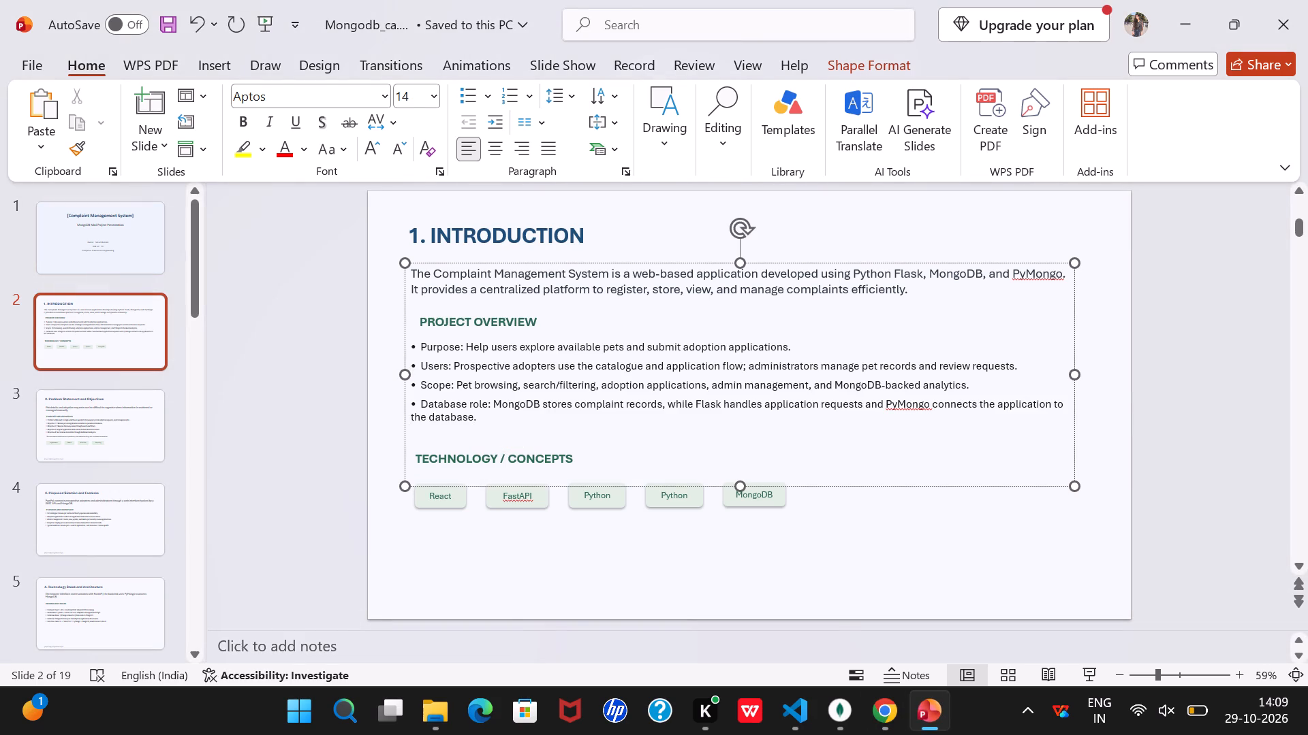
key("space")
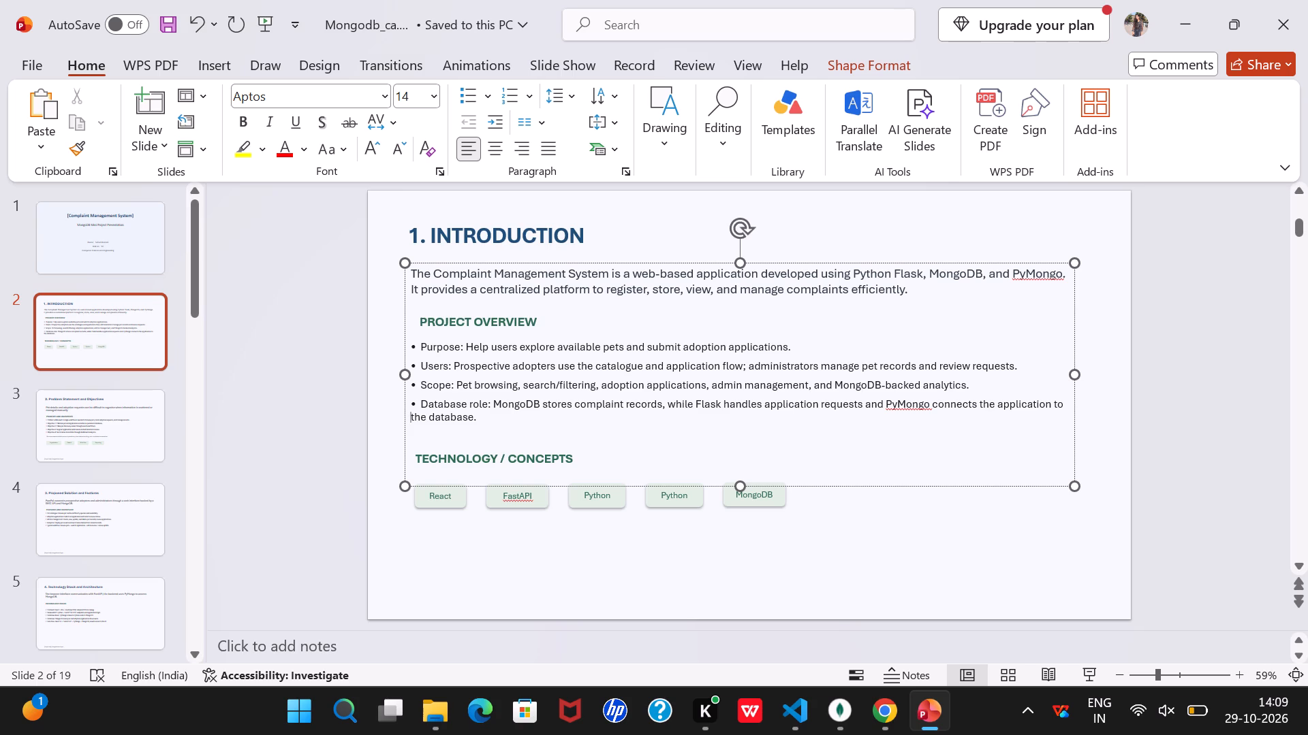
left_click(661, 401)
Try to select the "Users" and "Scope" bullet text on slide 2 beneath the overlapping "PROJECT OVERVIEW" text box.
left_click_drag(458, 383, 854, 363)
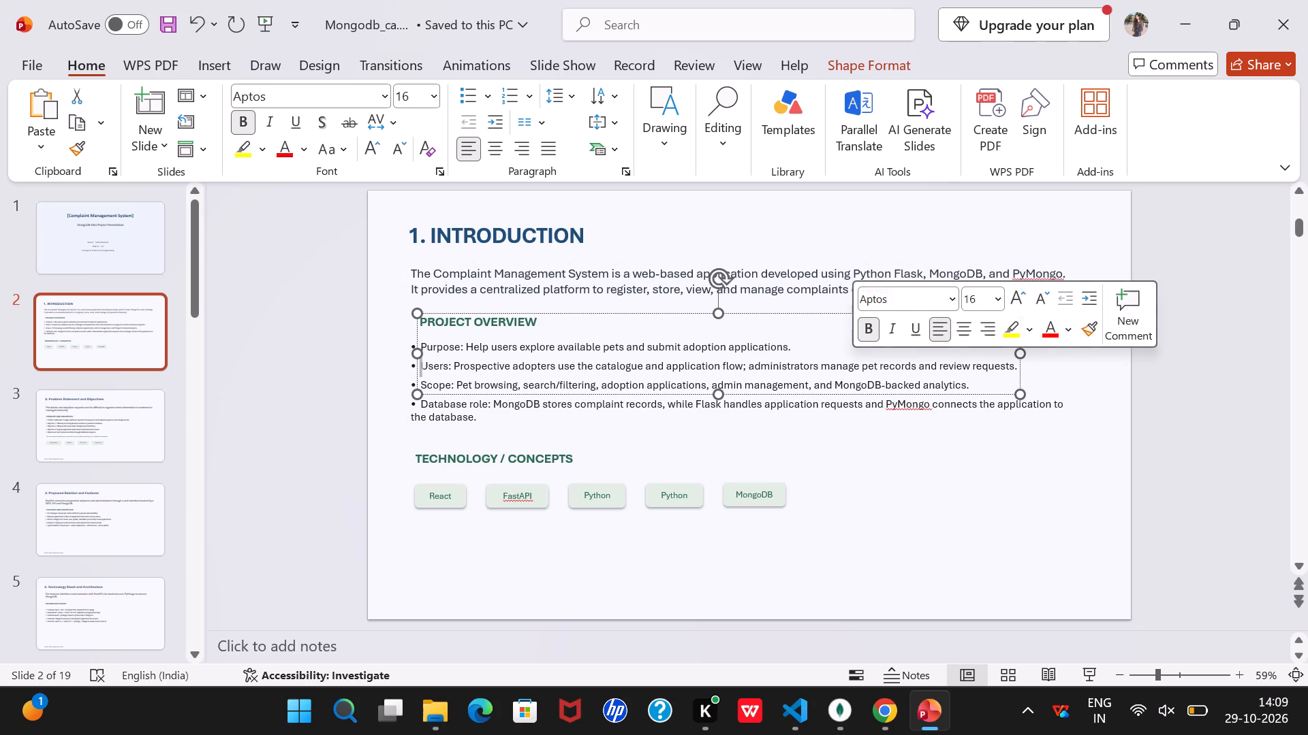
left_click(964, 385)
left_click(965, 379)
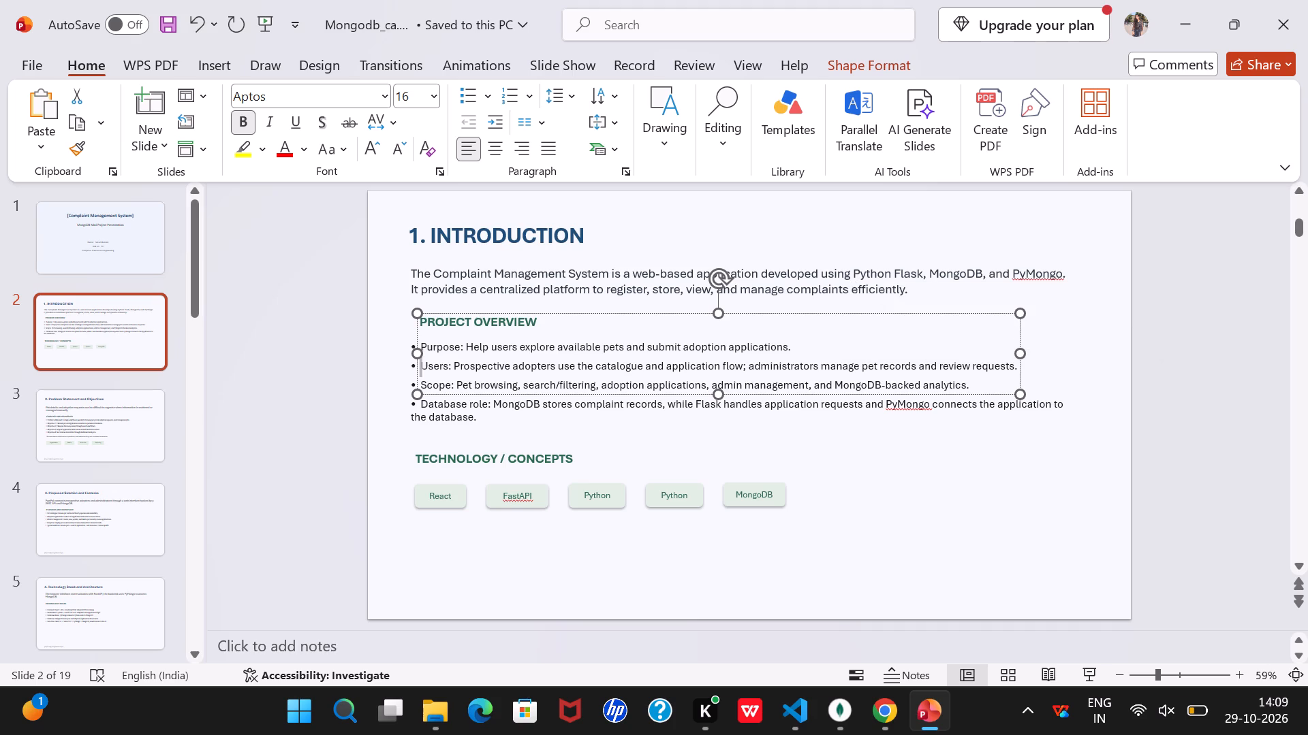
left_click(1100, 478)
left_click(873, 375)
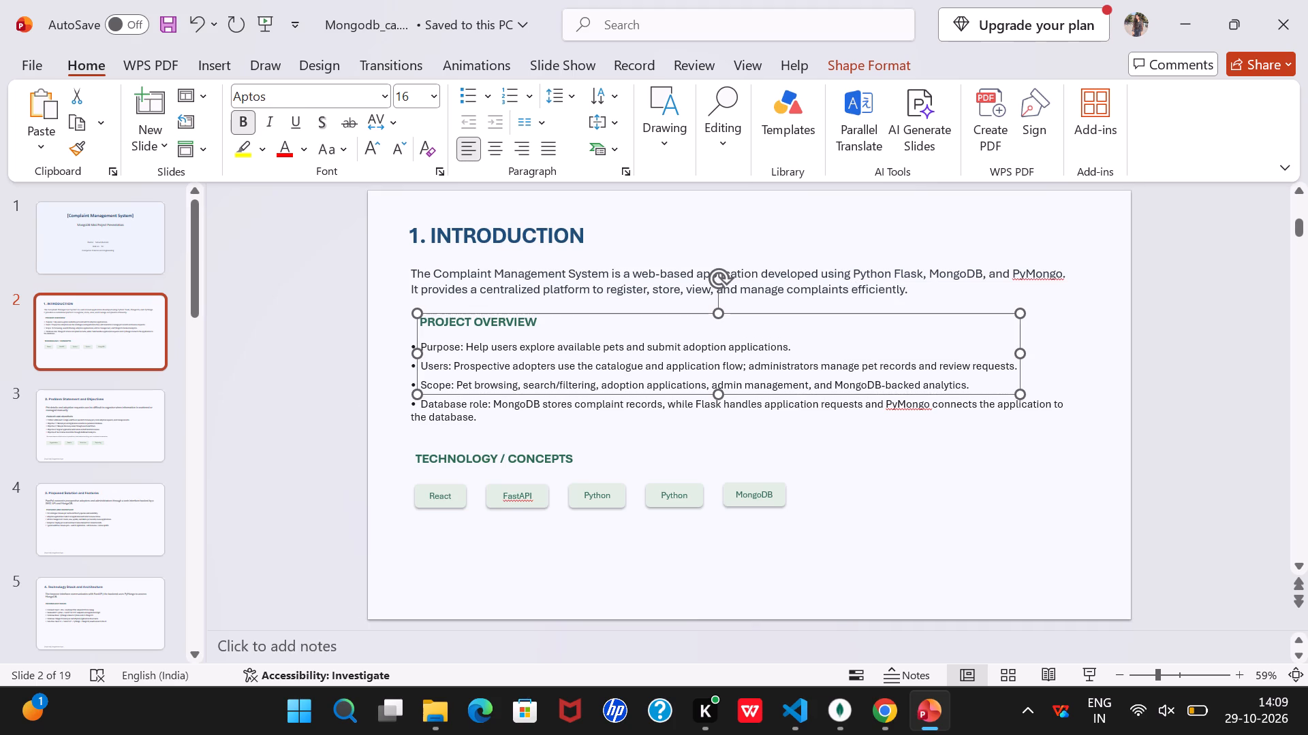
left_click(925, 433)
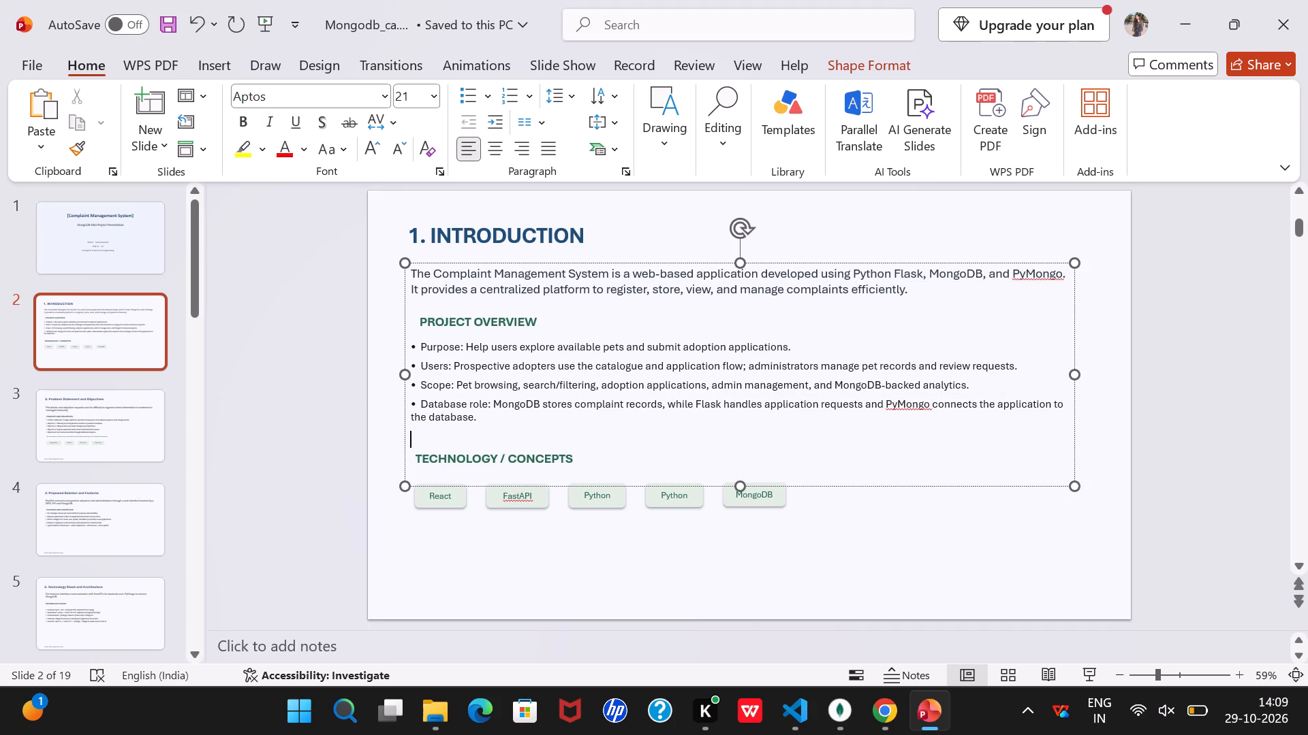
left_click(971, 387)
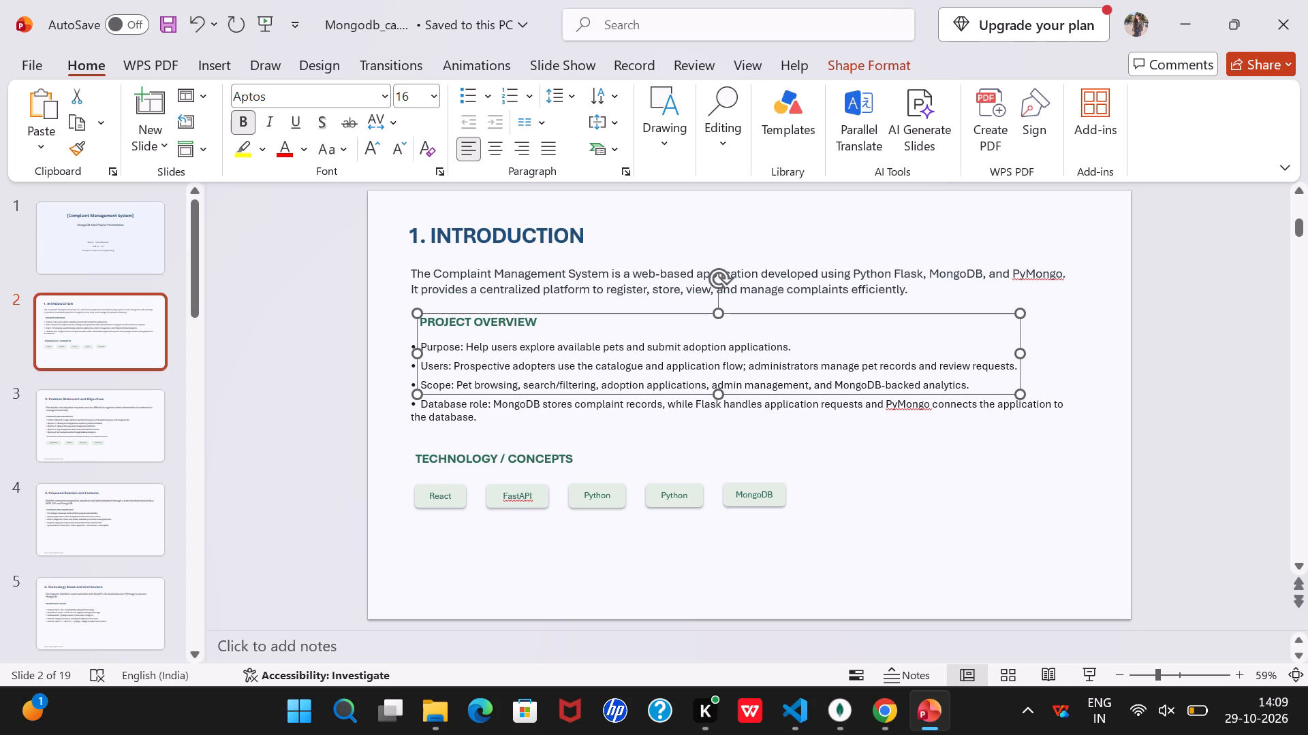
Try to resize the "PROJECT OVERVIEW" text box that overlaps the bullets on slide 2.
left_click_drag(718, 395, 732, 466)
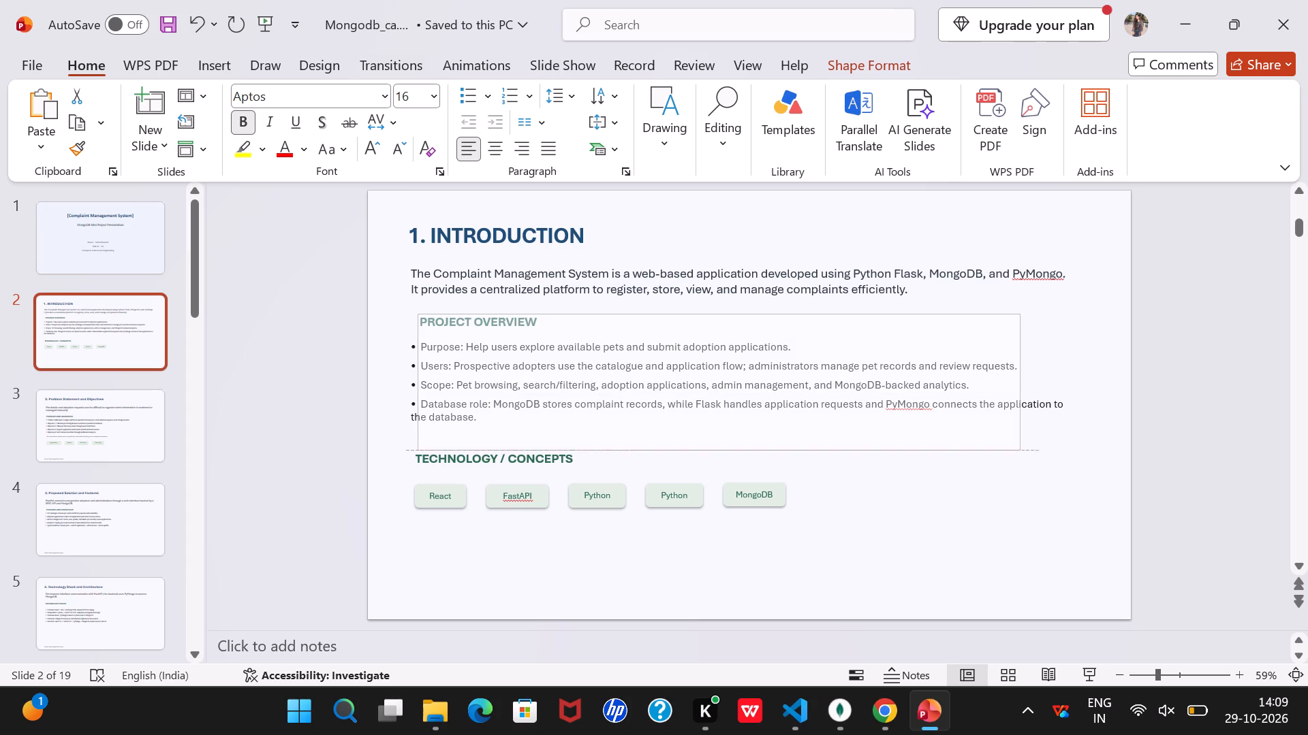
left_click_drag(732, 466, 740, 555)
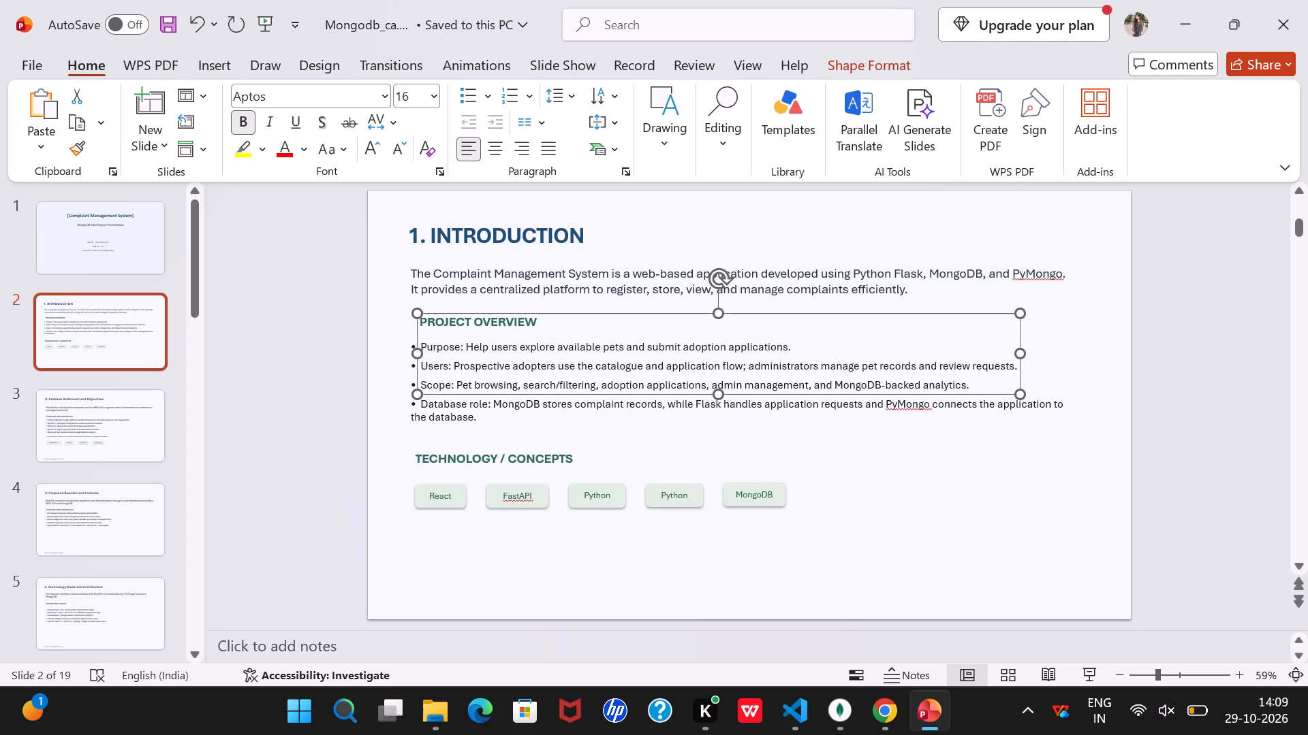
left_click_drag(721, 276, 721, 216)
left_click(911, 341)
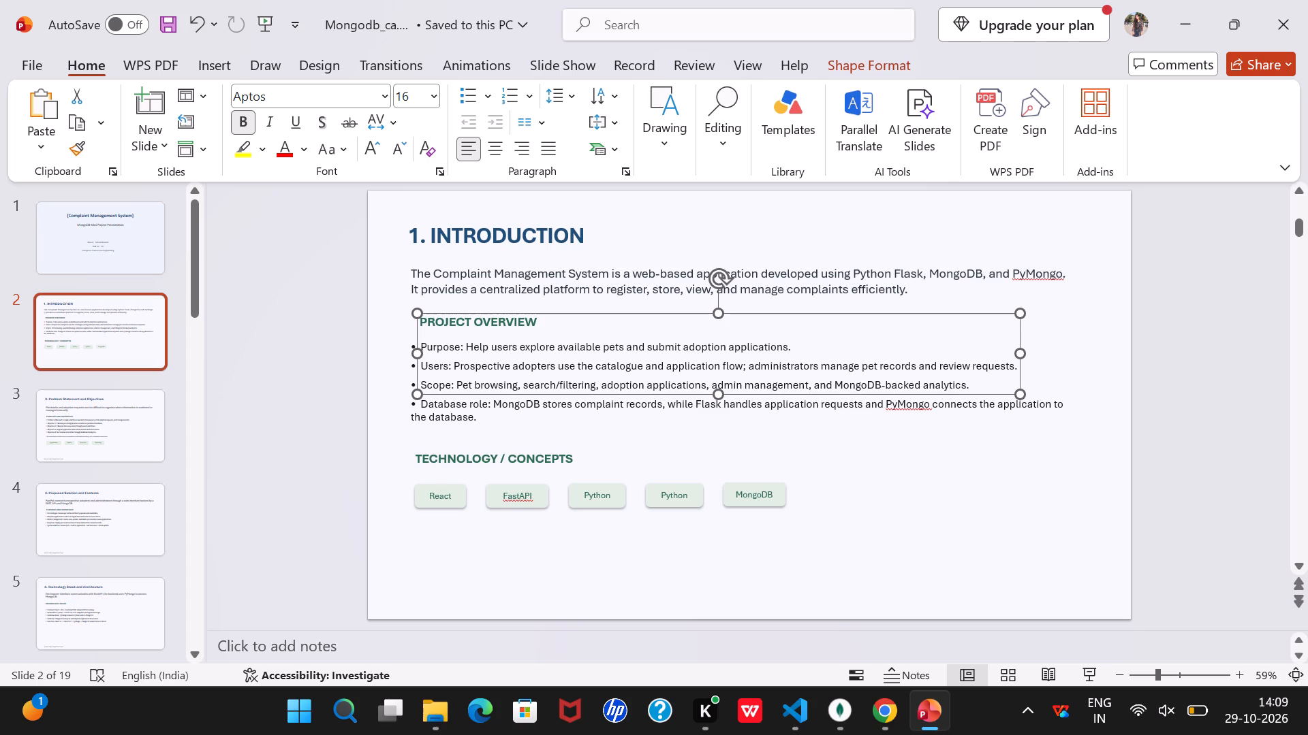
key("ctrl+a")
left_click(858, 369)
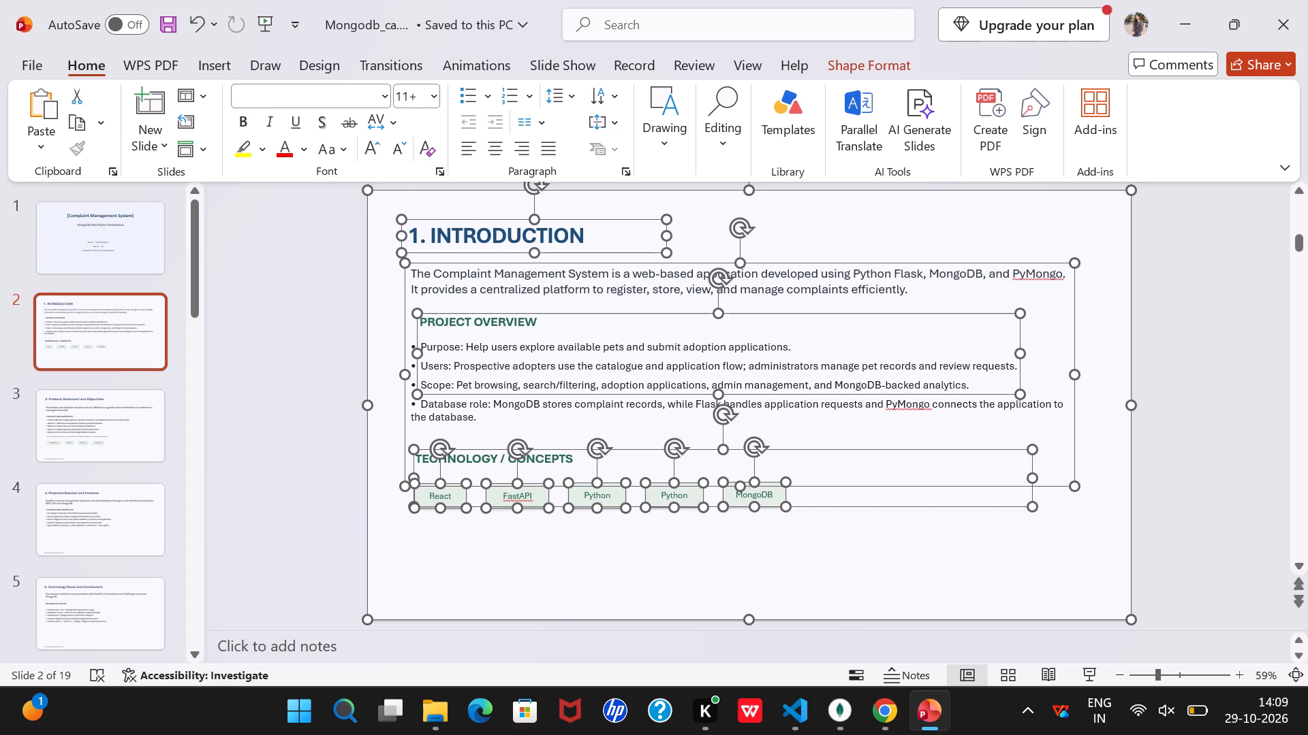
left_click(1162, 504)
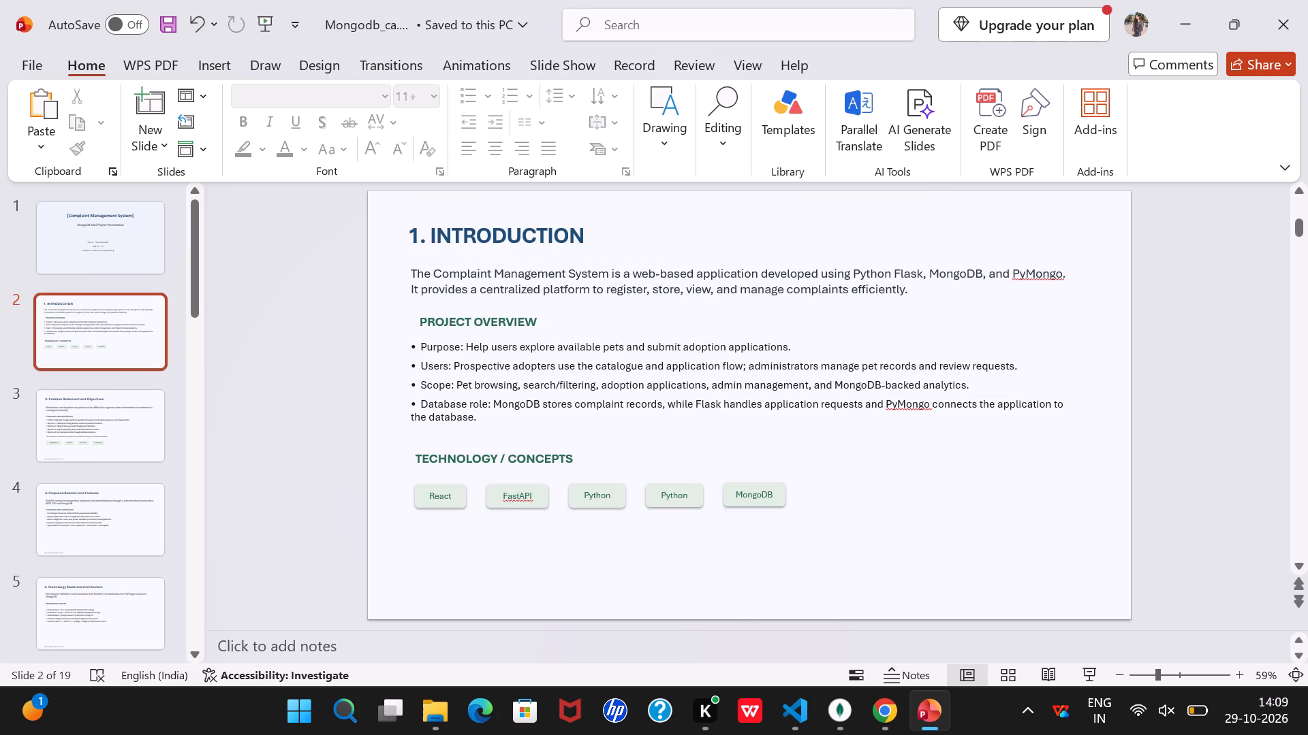
Delete the "PROJECT OVERVIEW" heading text box from slide 2.
left_click(959, 382)
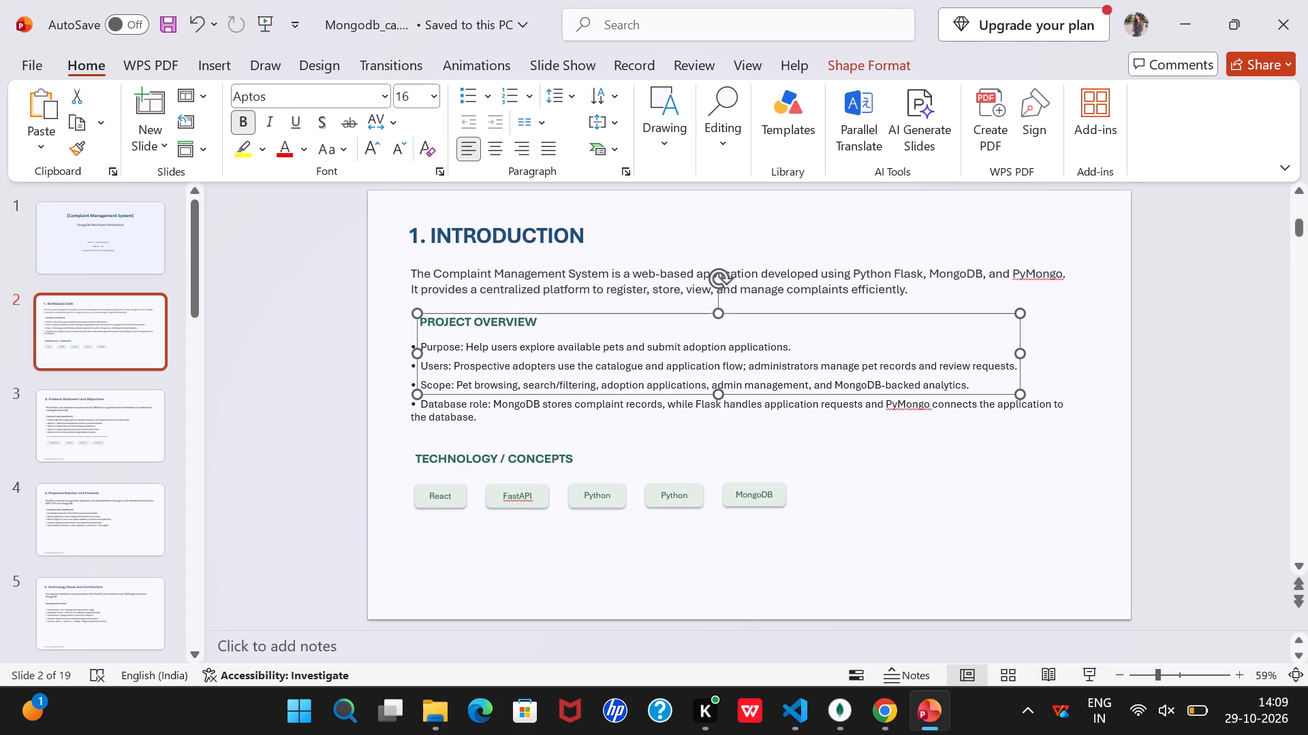
left_click(939, 385)
left_click(959, 385)
key("BackSpace")
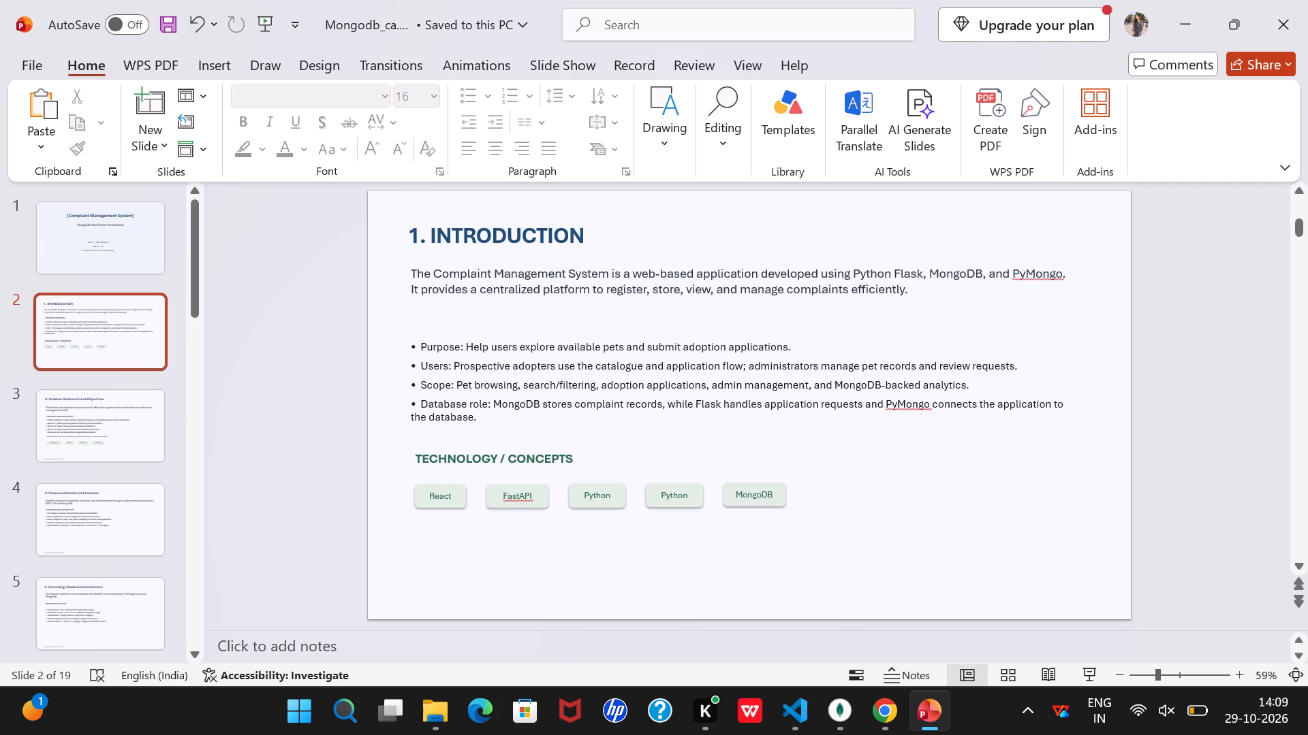
Delete the description in slide 2's "Scope:" bullet, keeping the label and the closing full stop.
left_click(966, 388)
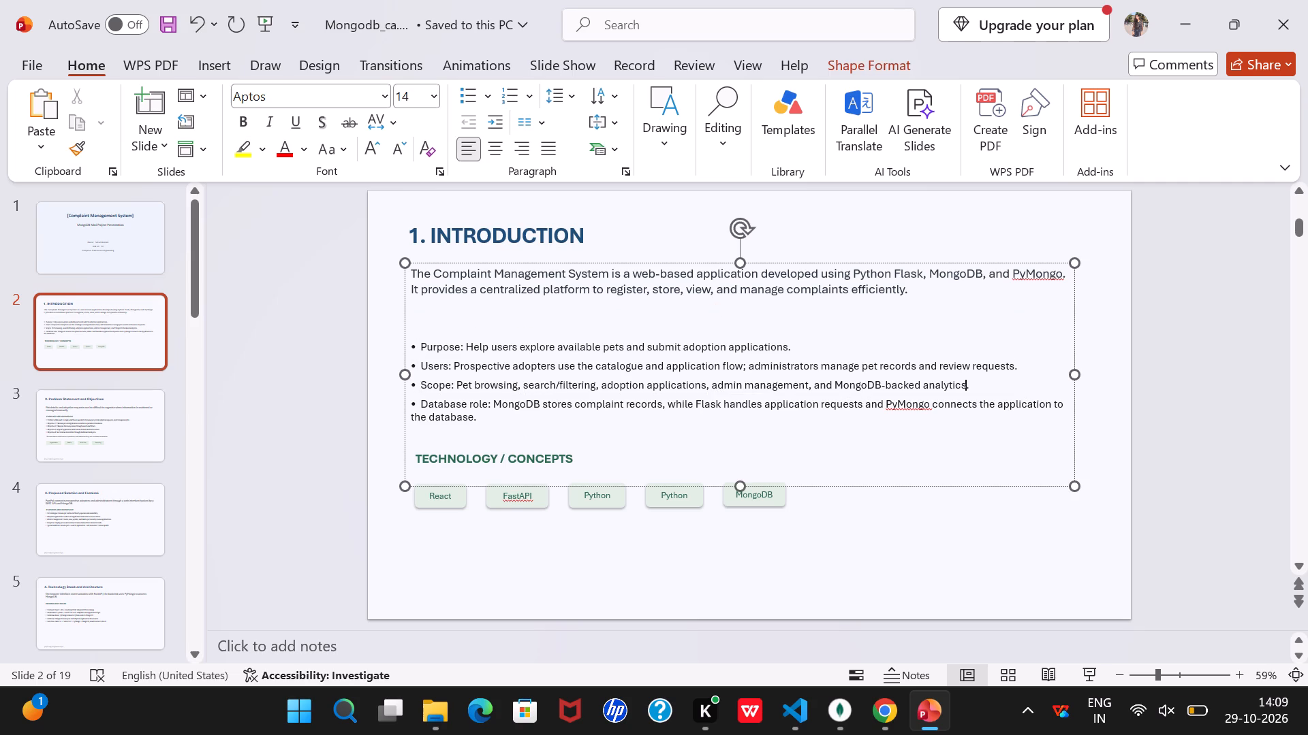
key("BackSpace")
key("BackSpace")
key("BackSpace")
key("BackSpace")
key("BackSpace")
key("BackSpace")
key("BackSpace")
key("BackSpace")
key("BackSpace")
key("BackSpace")
key("BackSpace")
key("BackSpace")
key("BackSpace")
key("BackSpace")
key("BackSpace")
key("BackSpace")
key("BackSpace")
key("BackSpace")
key("BackSpace")
key("BackSpace")
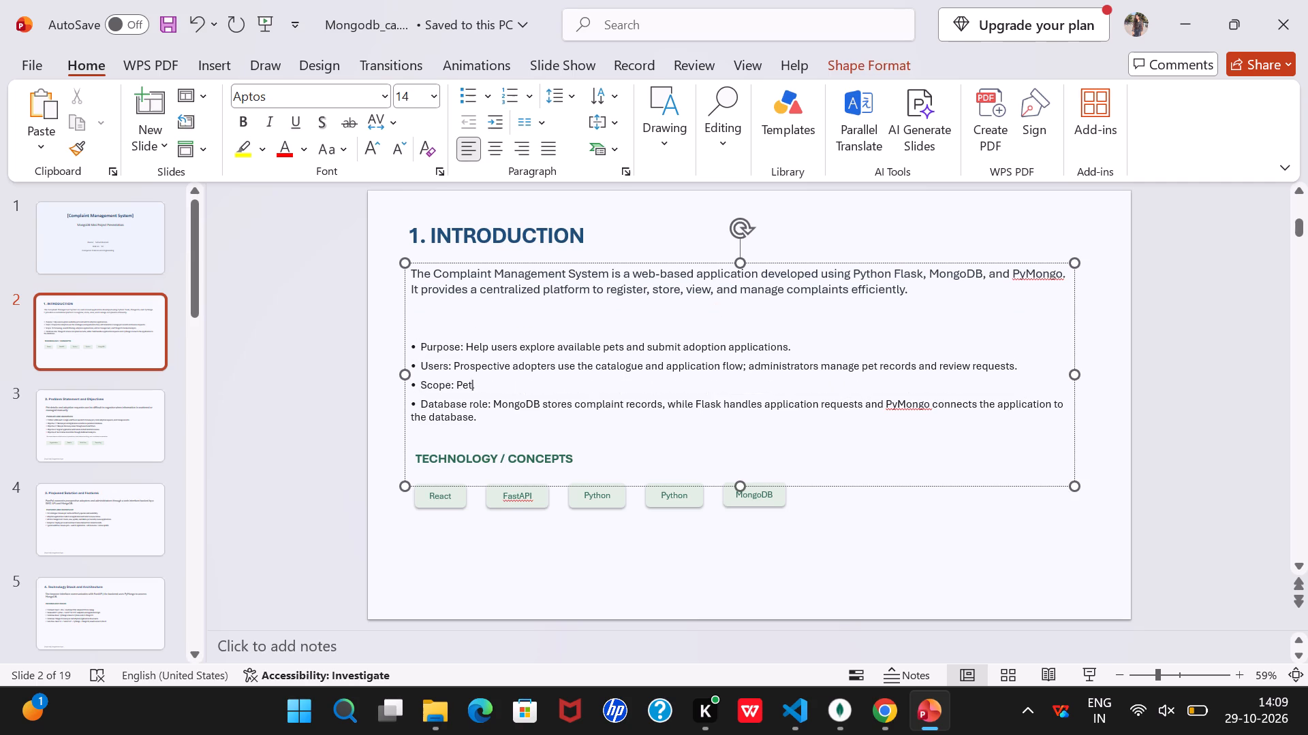
key("BackSpace")
key("BackSpace")
key("BackSpace")
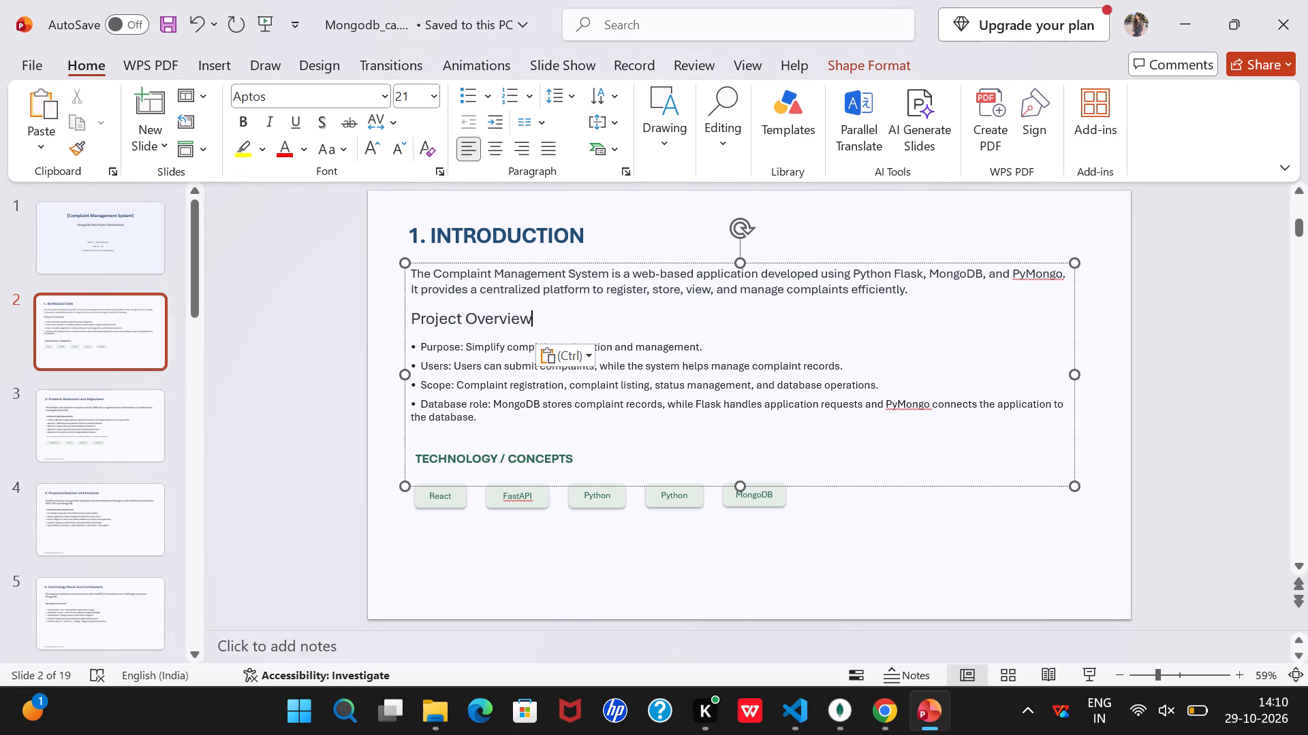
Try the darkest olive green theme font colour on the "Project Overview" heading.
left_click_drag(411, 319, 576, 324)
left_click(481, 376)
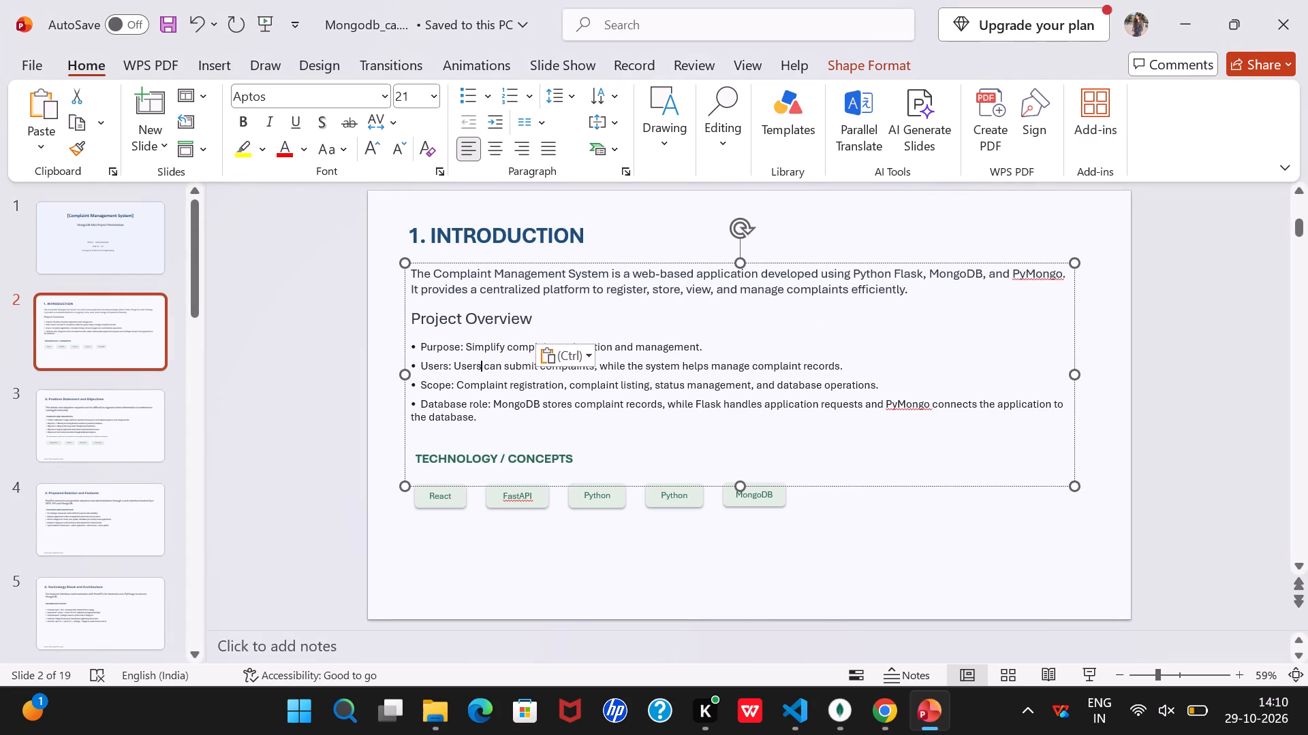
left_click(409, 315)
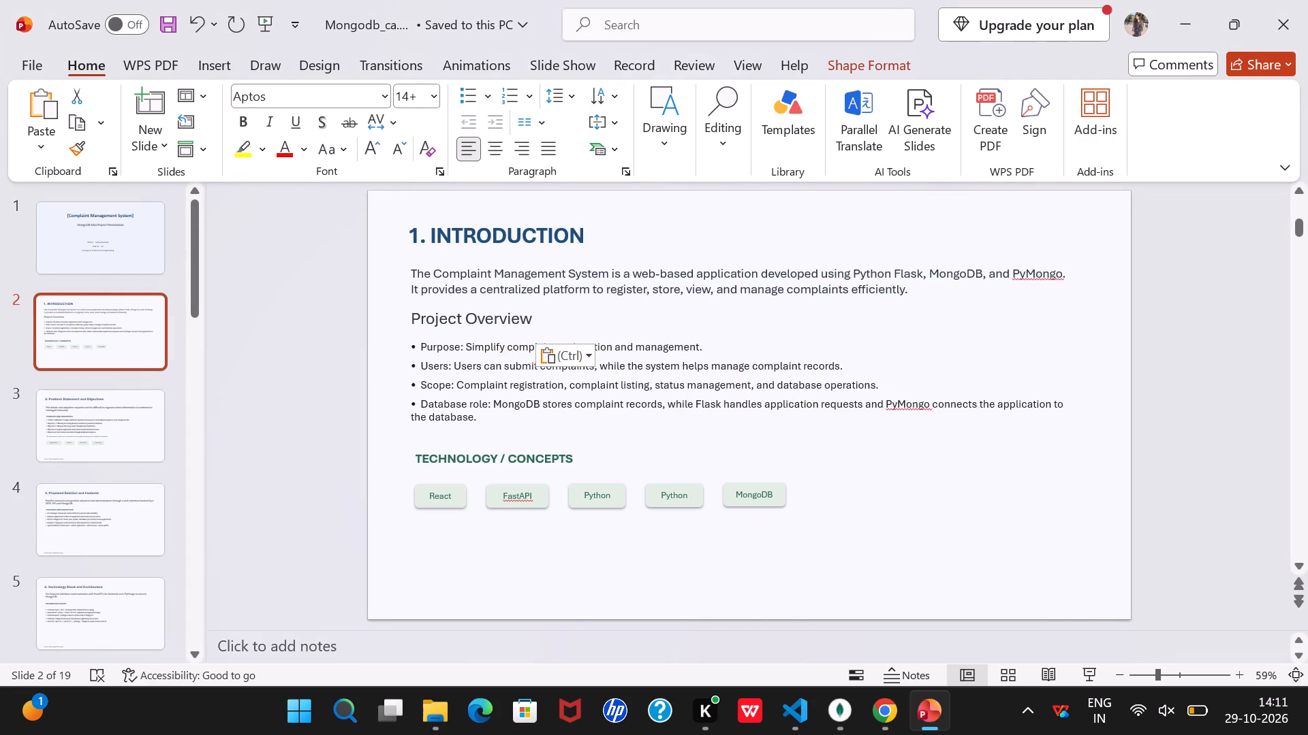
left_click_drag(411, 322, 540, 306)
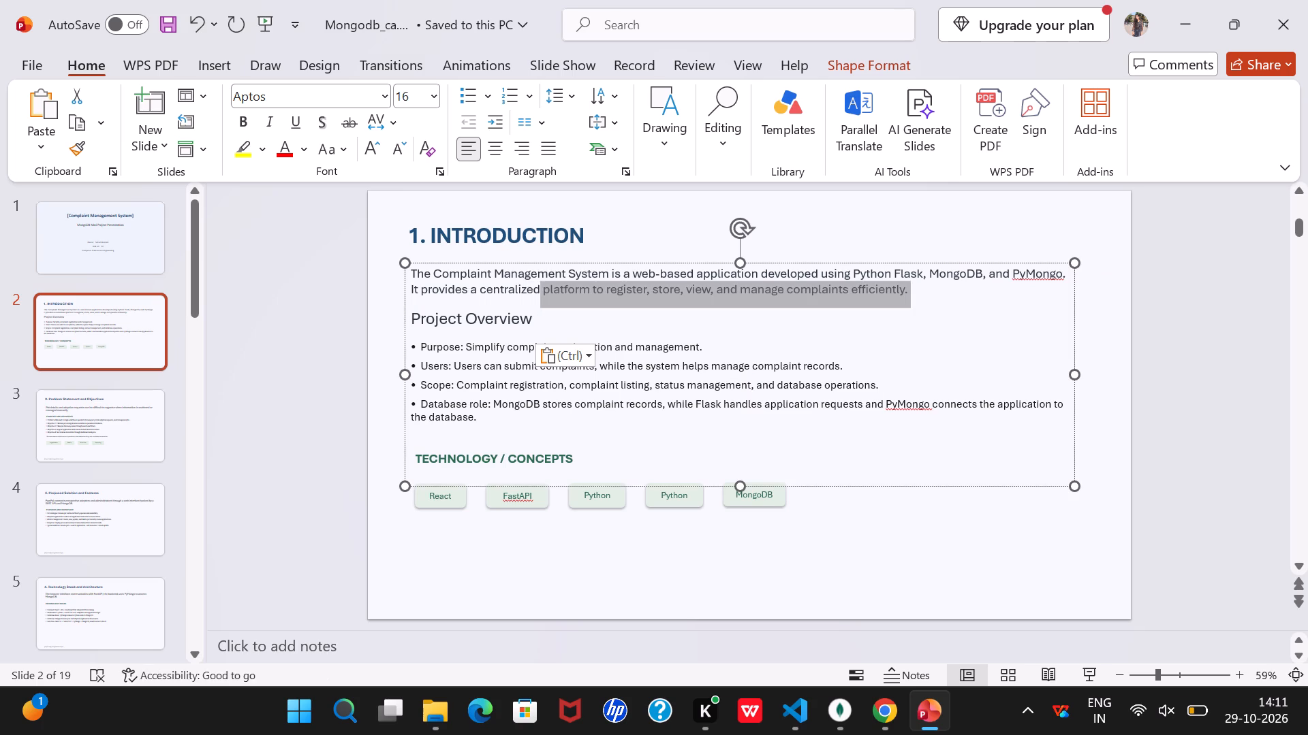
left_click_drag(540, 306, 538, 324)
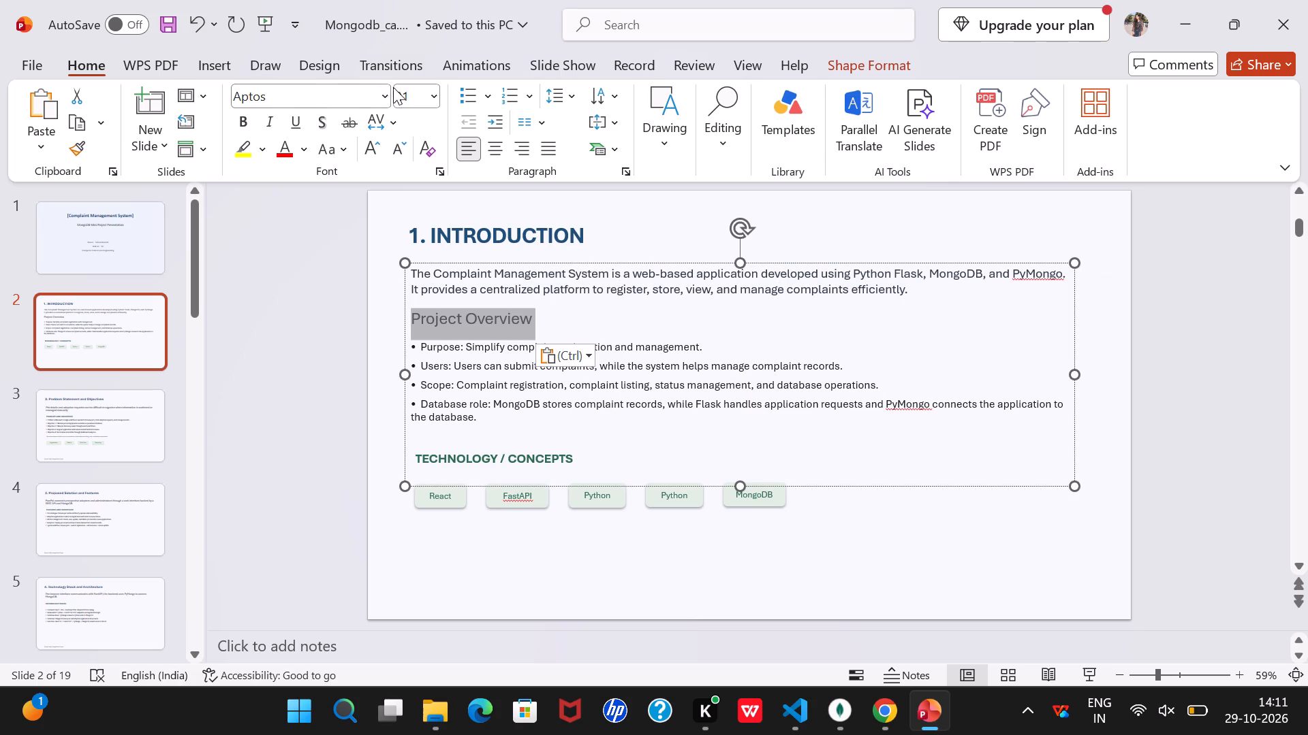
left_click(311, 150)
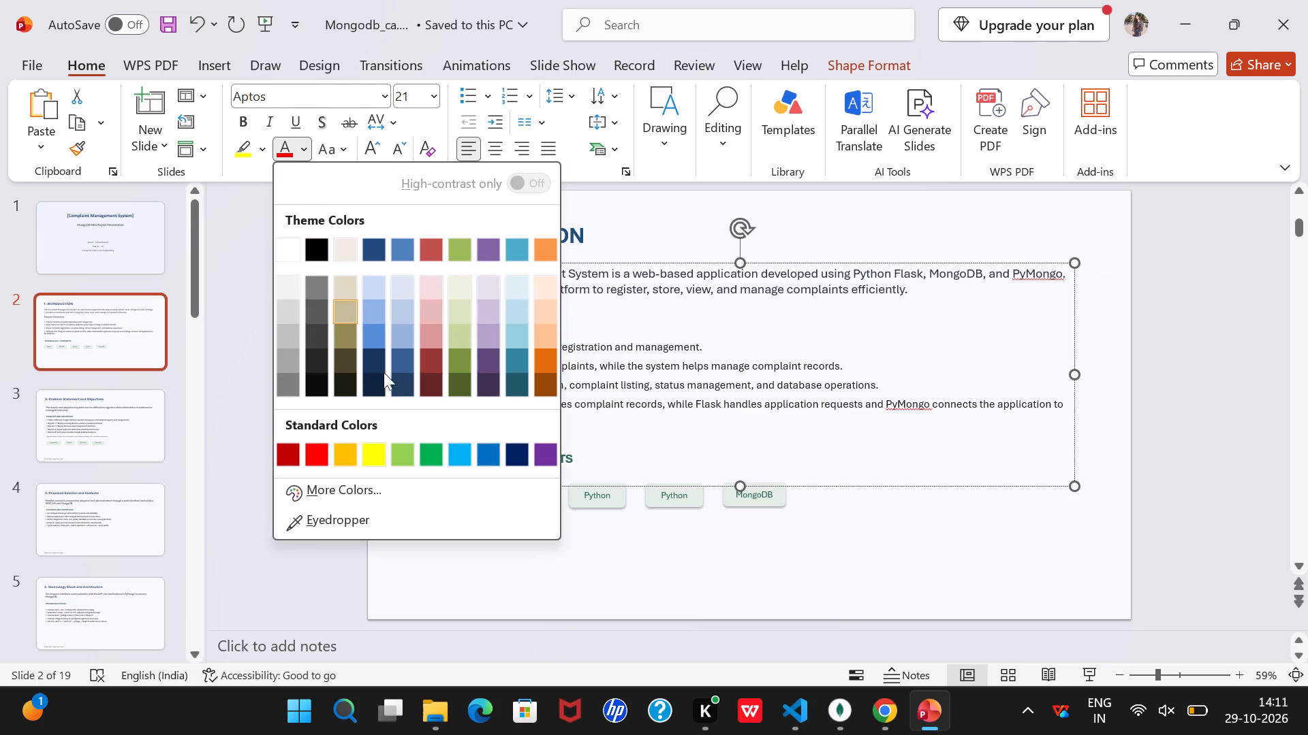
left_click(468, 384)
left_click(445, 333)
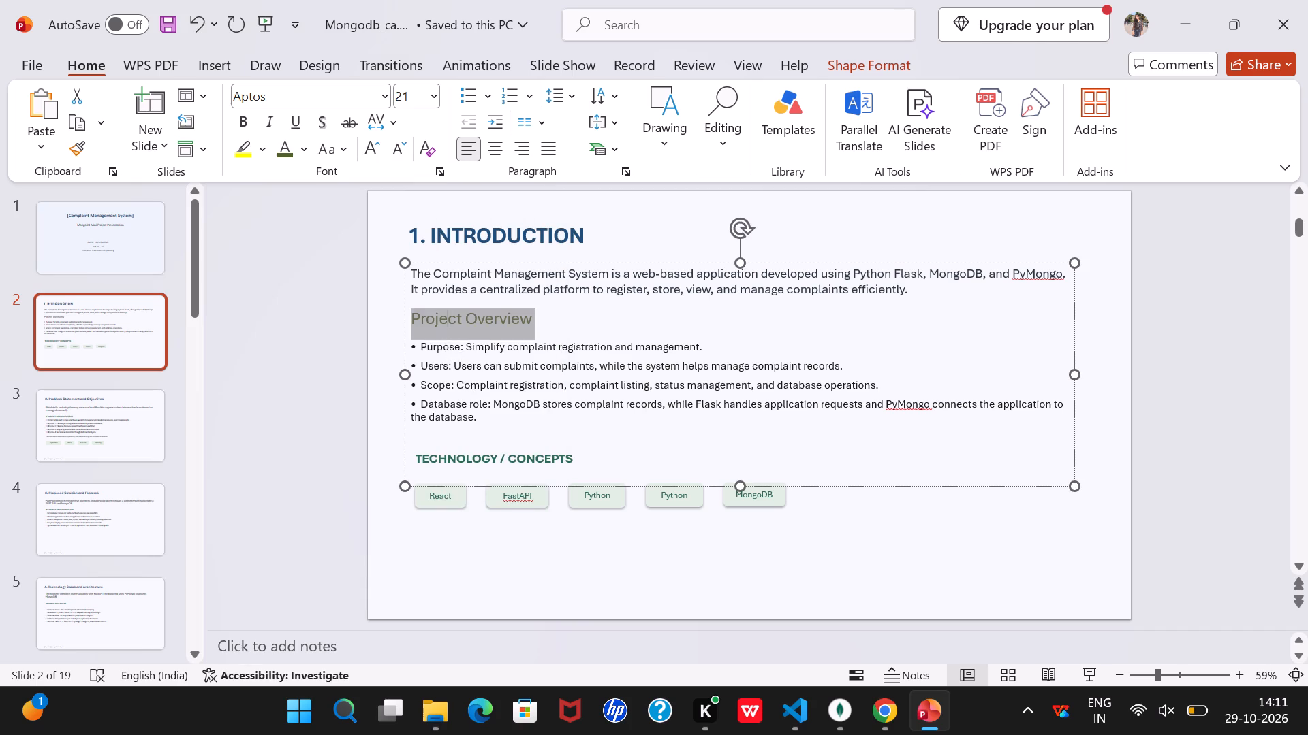
Make the "Project Overview" heading on slide 2 bold.
left_click_drag(413, 324, 545, 318)
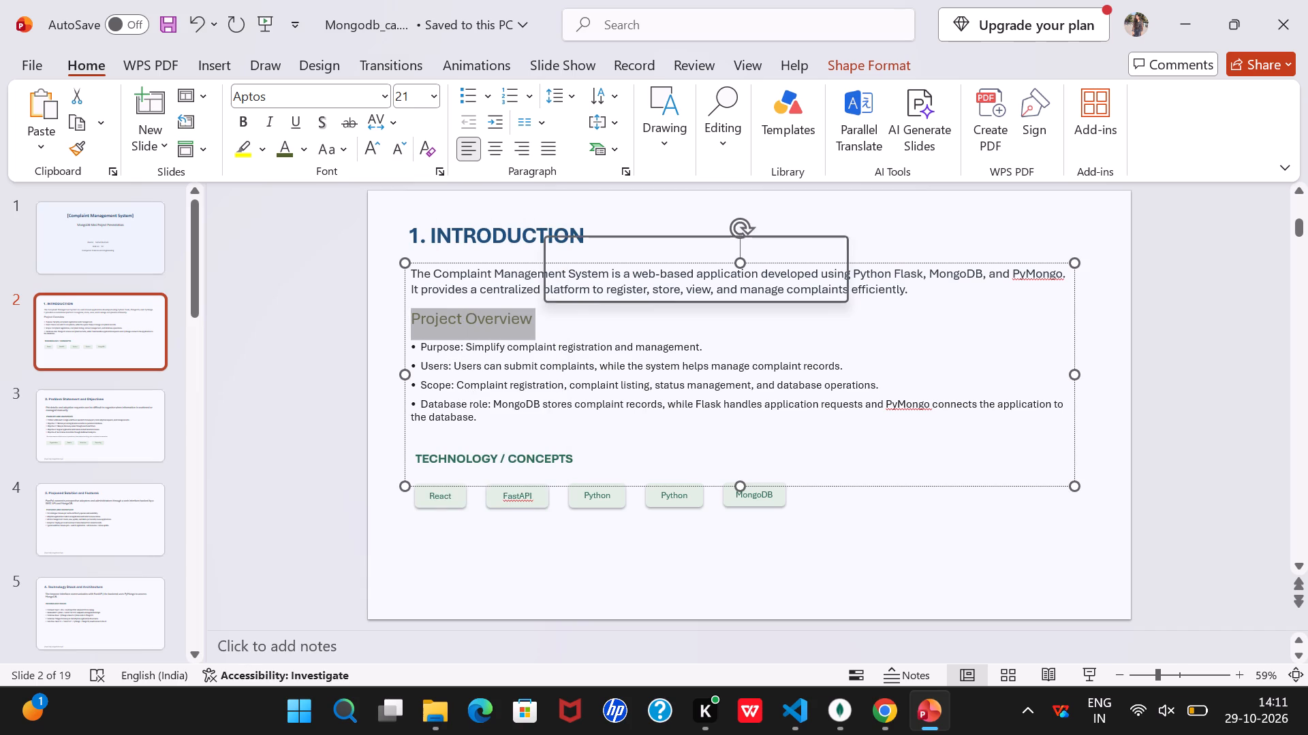
left_click(247, 114)
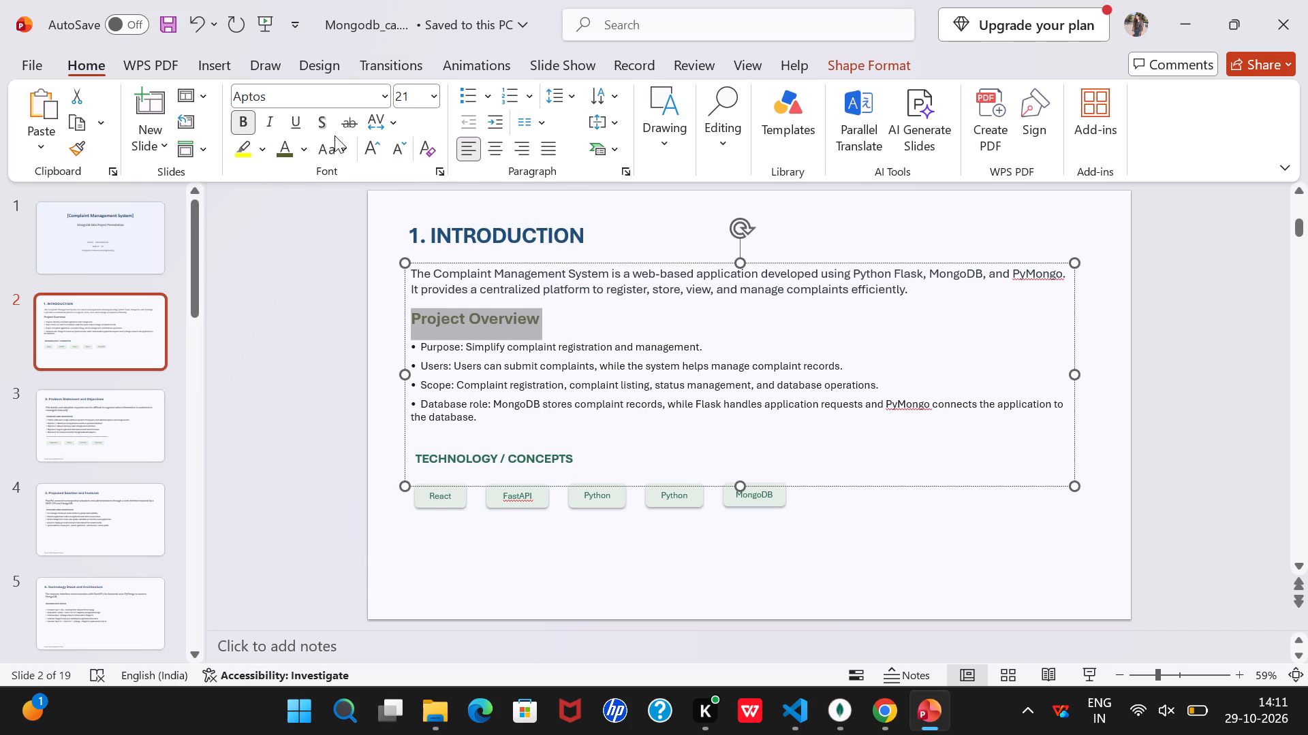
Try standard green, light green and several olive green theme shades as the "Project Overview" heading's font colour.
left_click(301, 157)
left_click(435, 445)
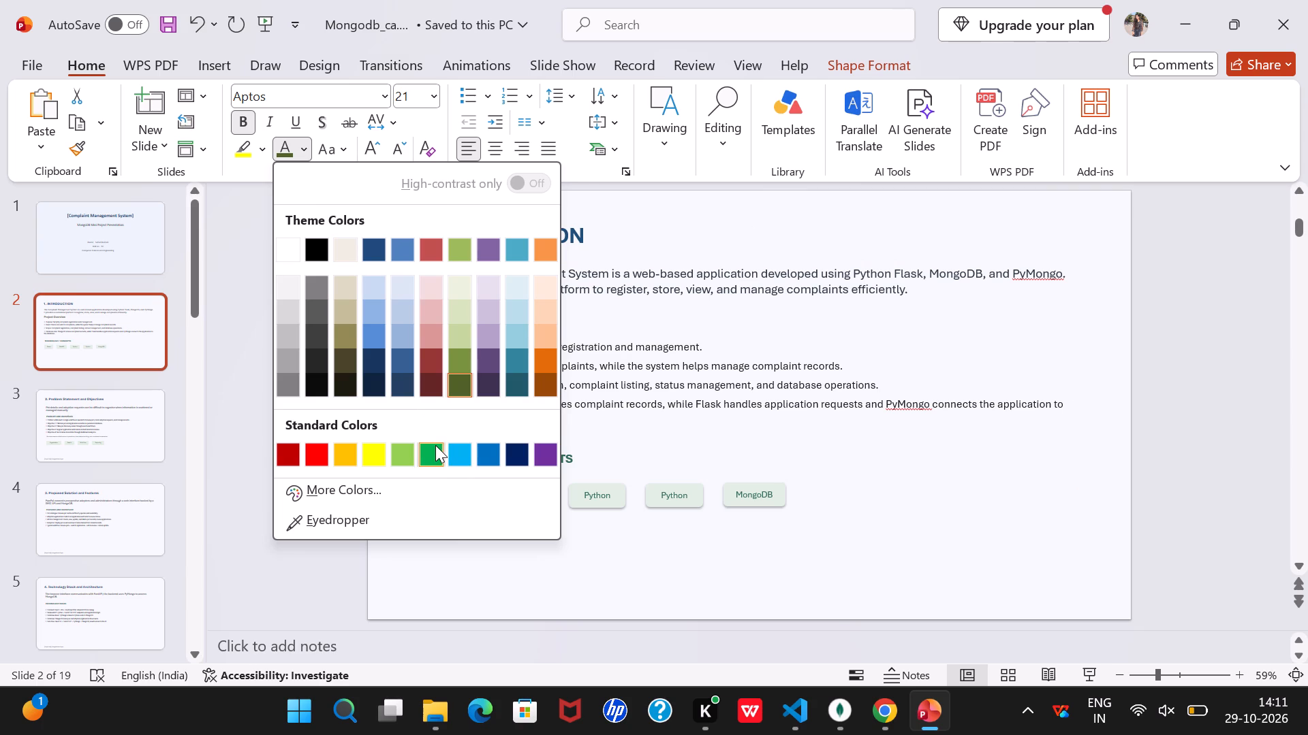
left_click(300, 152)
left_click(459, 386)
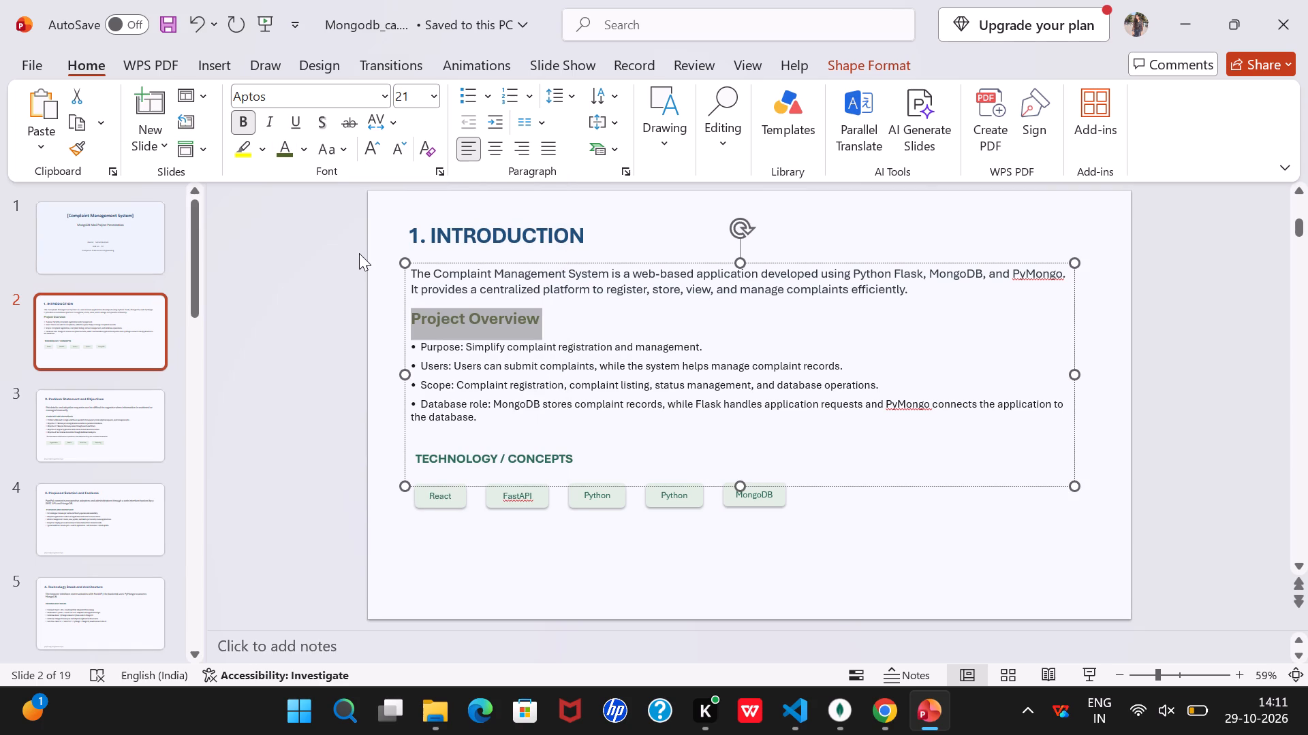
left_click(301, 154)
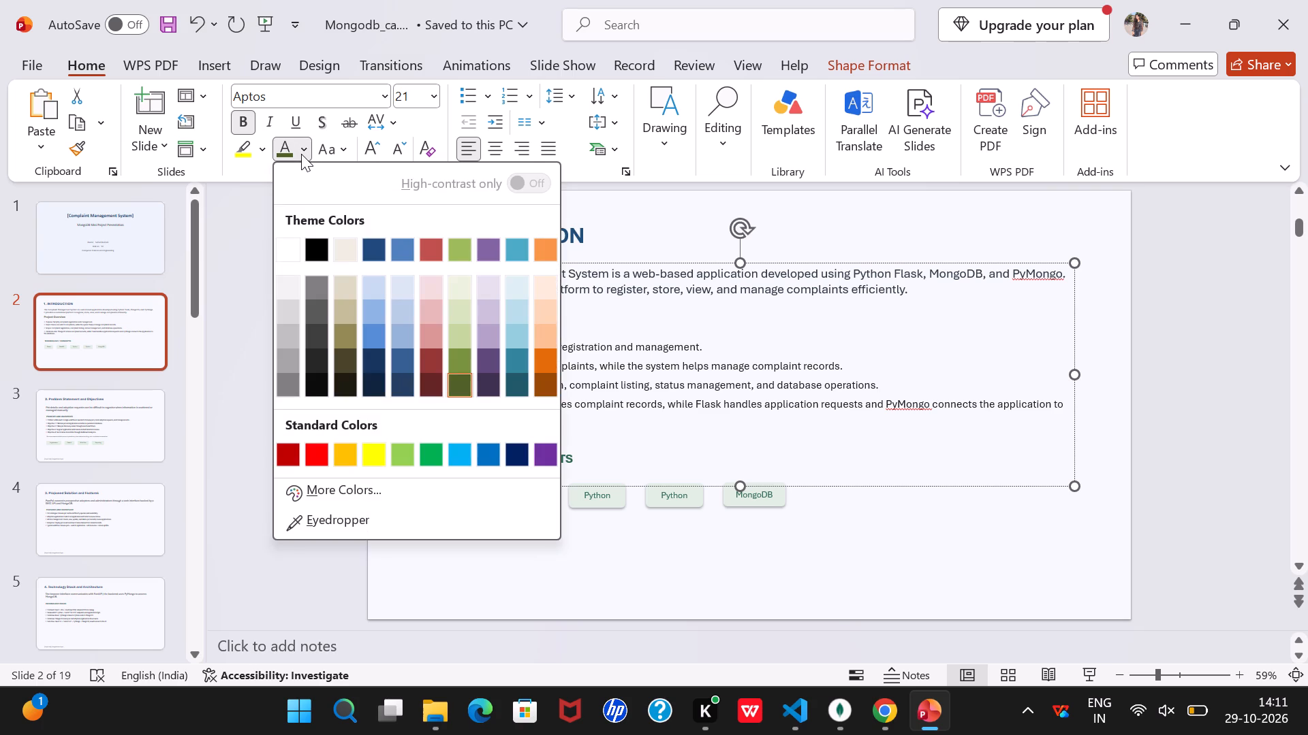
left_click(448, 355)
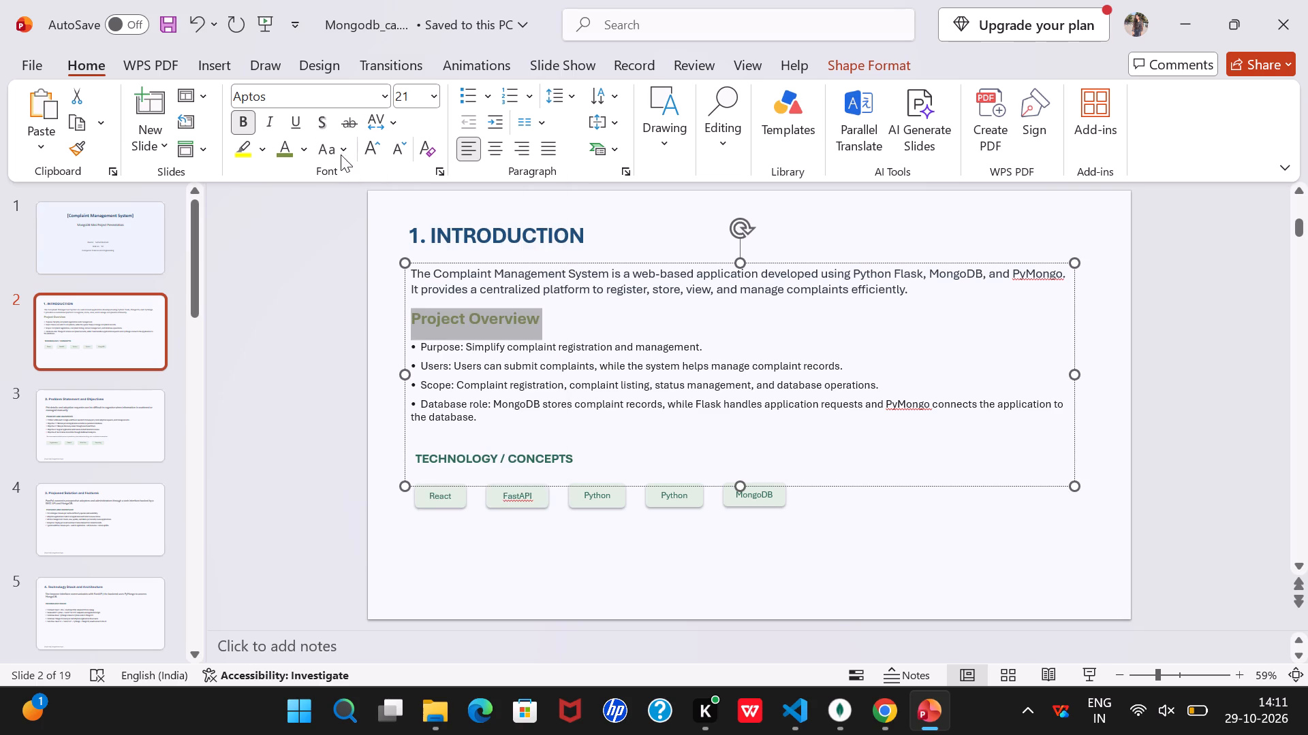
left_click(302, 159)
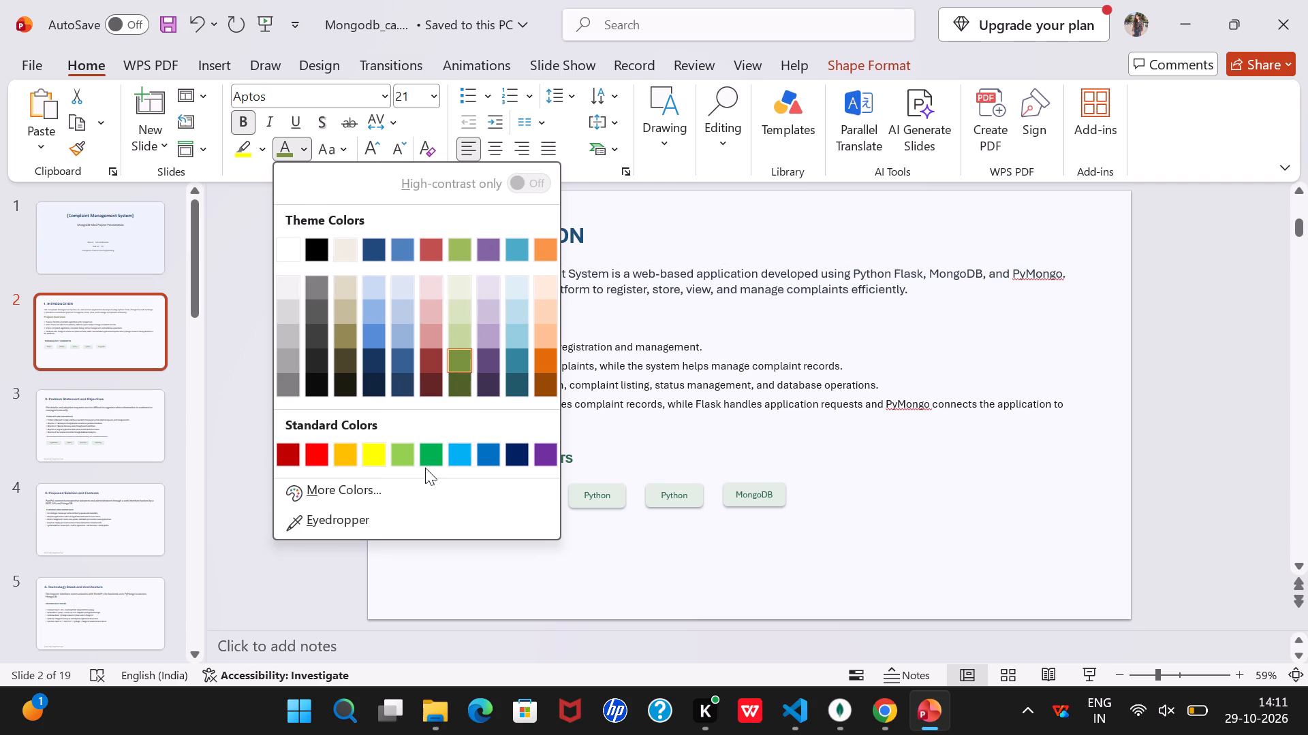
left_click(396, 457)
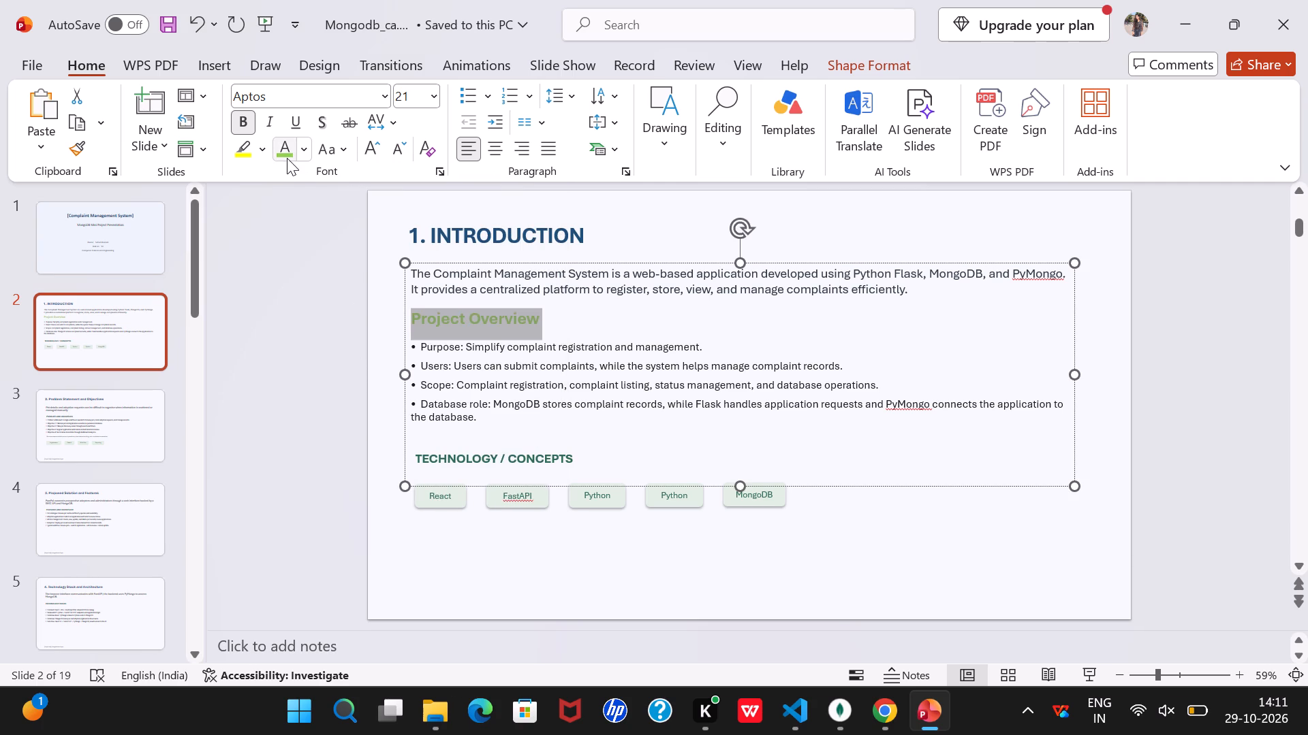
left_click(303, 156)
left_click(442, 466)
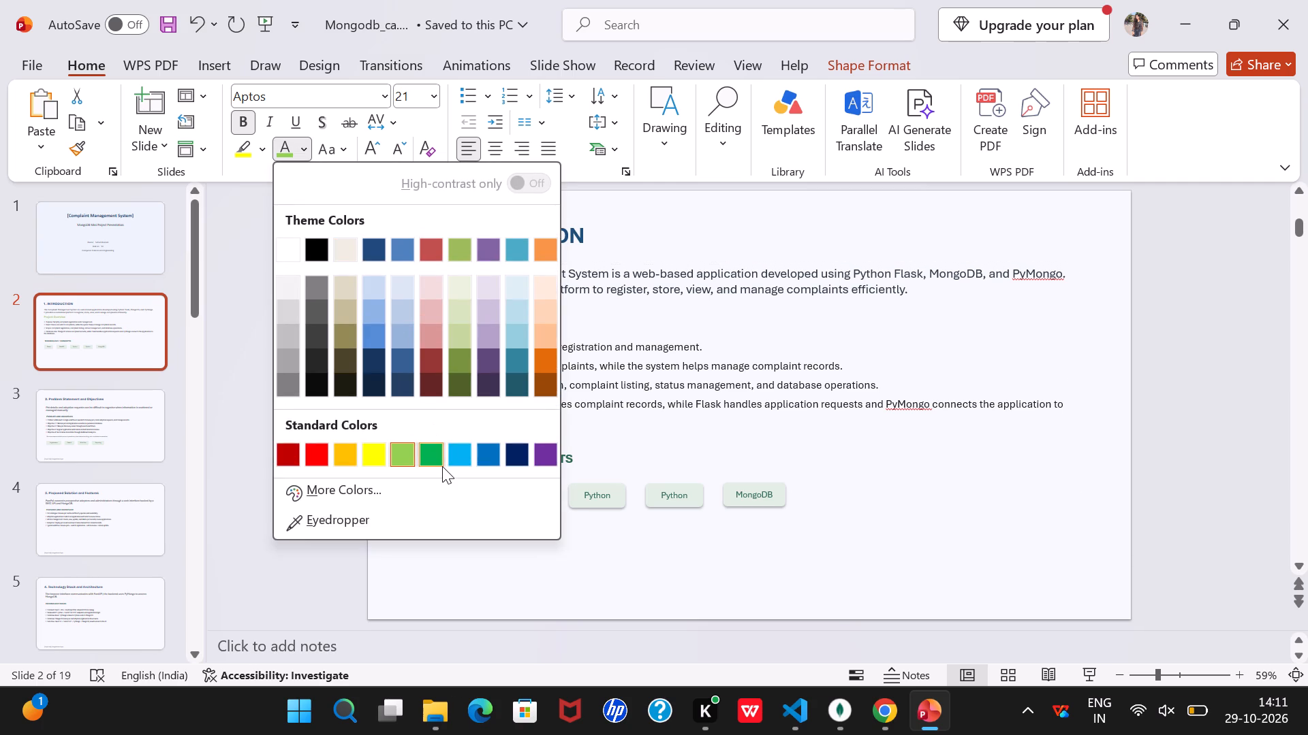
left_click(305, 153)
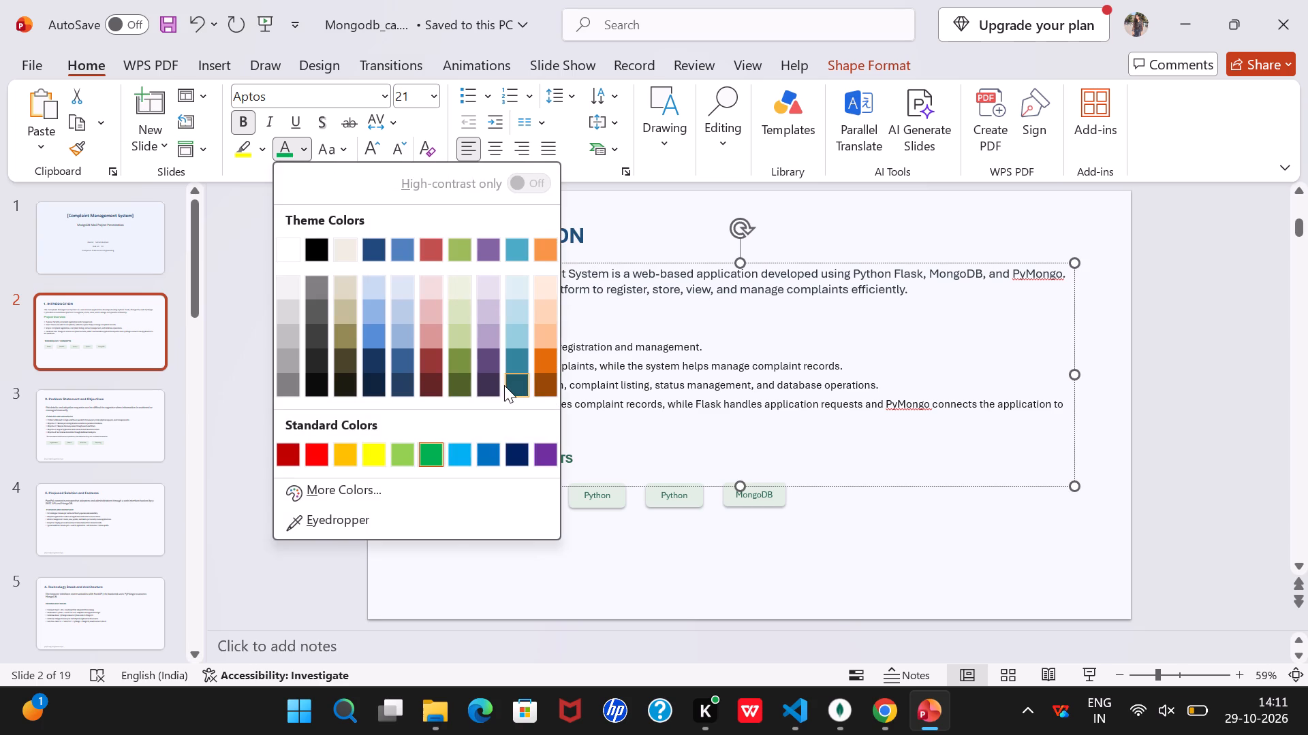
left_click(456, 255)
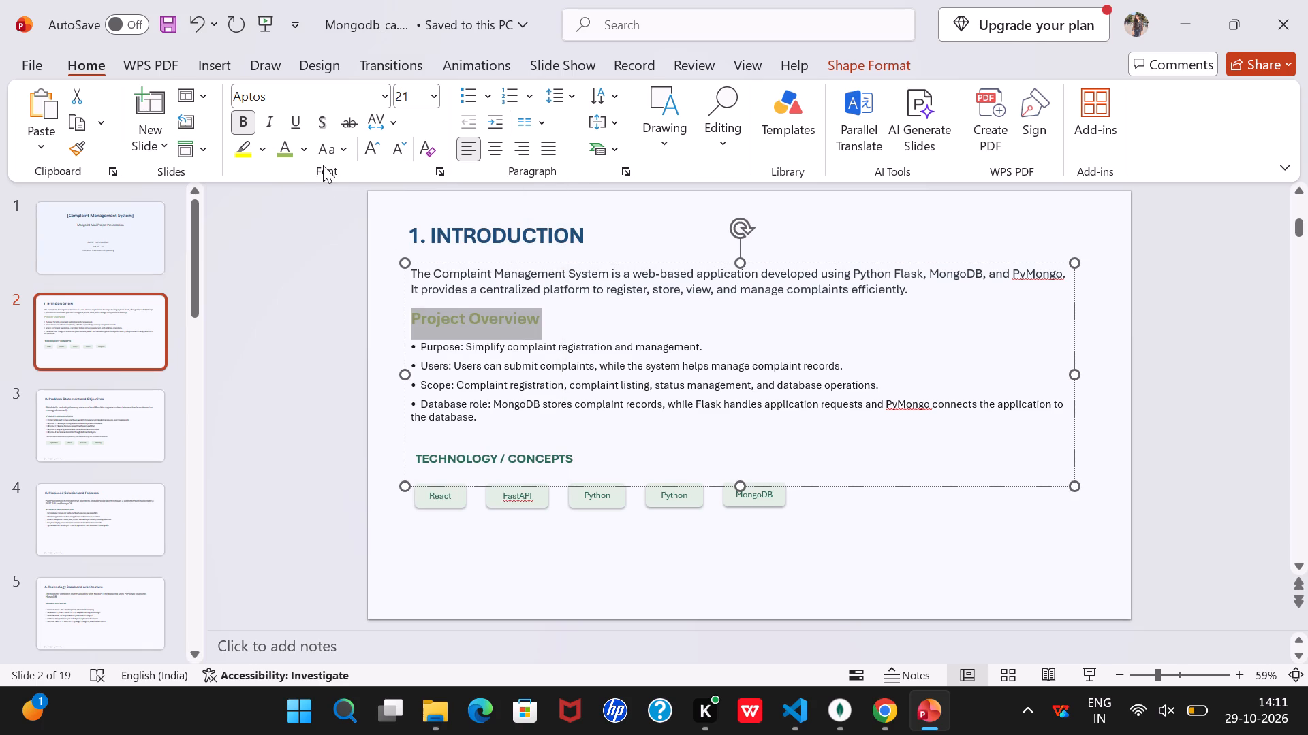
Set the "Project Overview" heading's font colour to the standard green and deselect the text box.
left_click(300, 148)
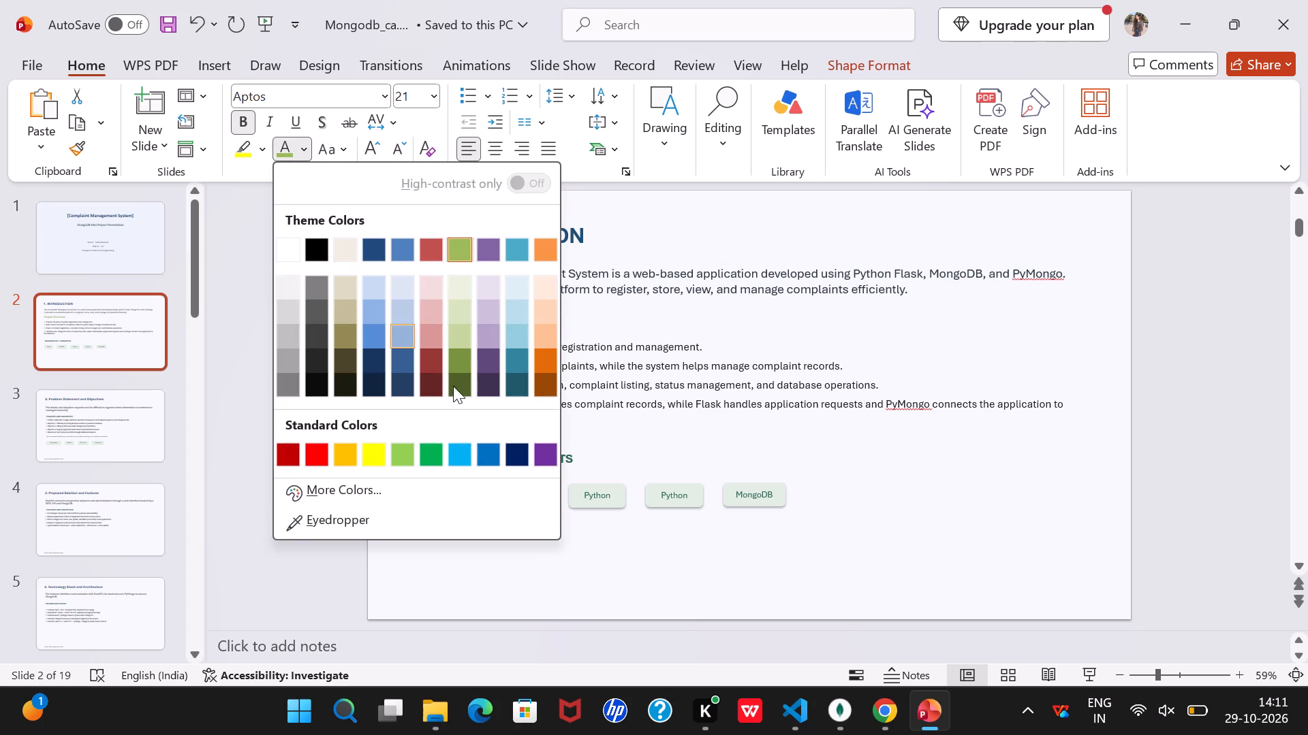
left_click(440, 448)
left_click(346, 435)
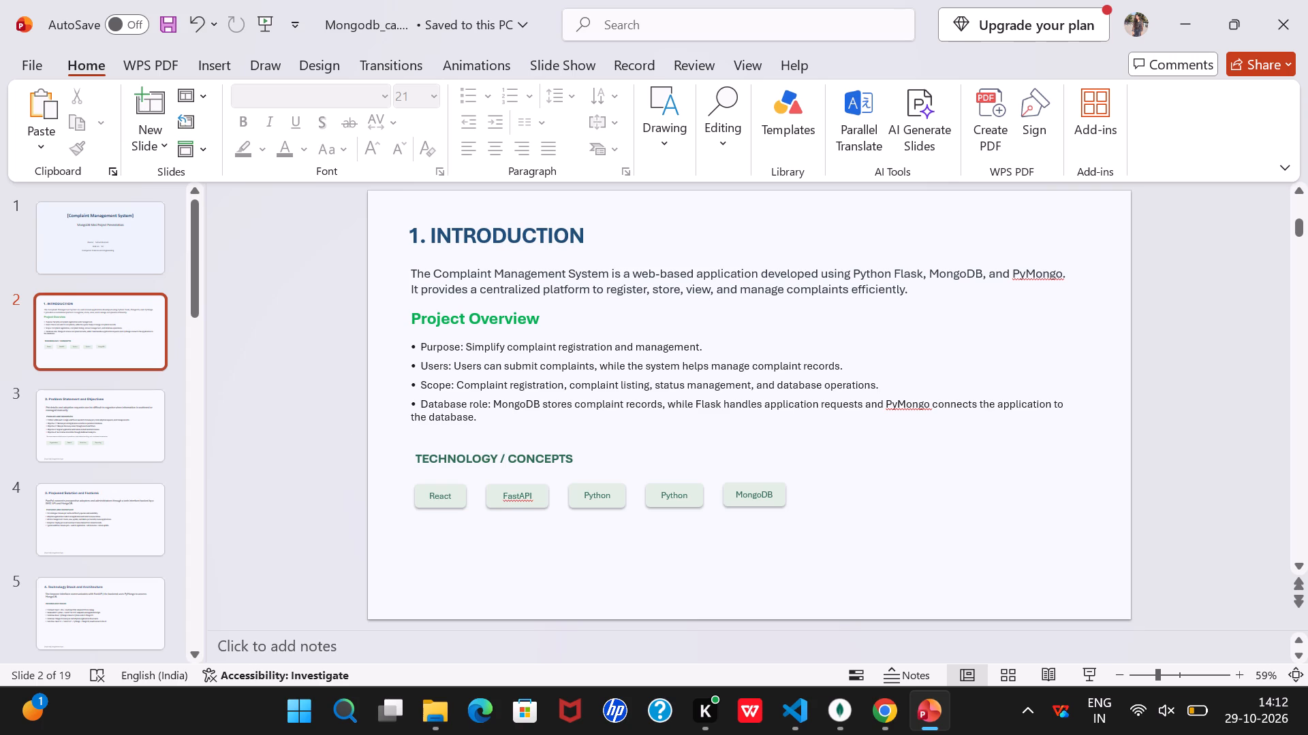
Change the "Project Overview" heading's font colour on slide 2 to the darkest olive green theme shade.
left_click(409, 321)
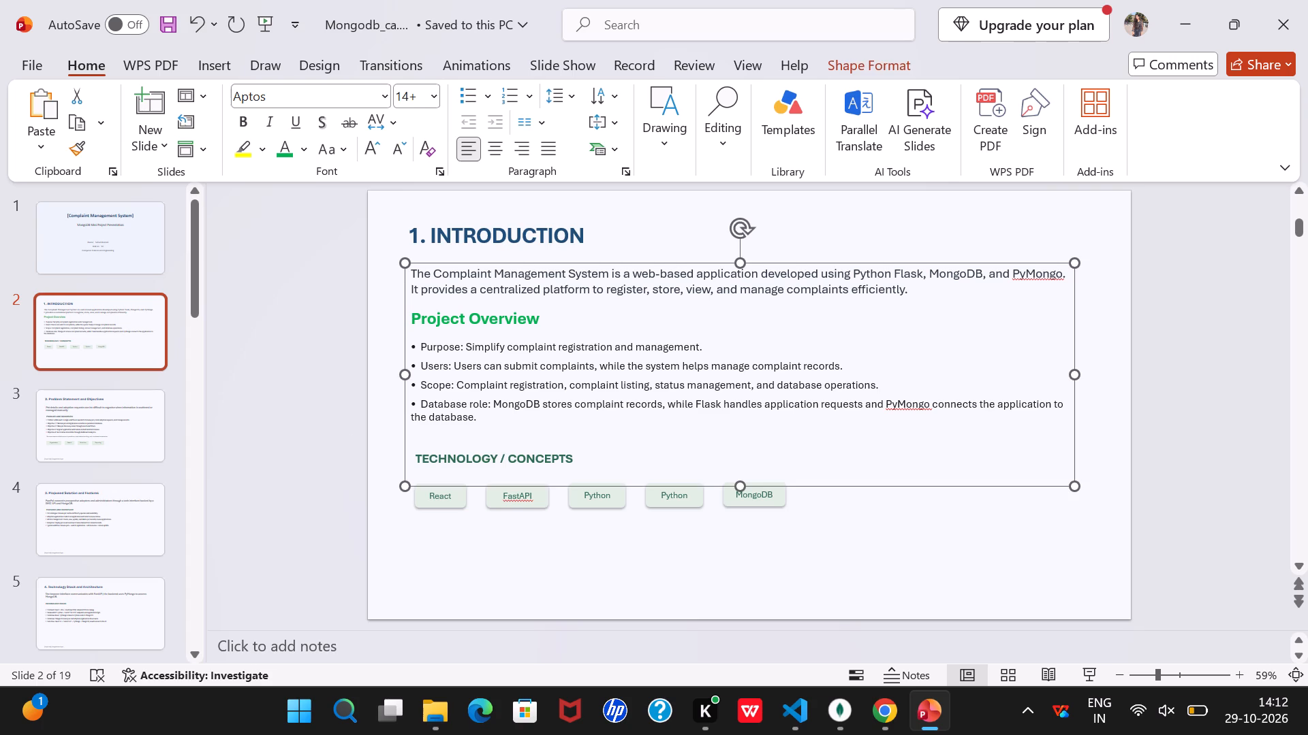
left_click_drag(542, 318, 419, 325)
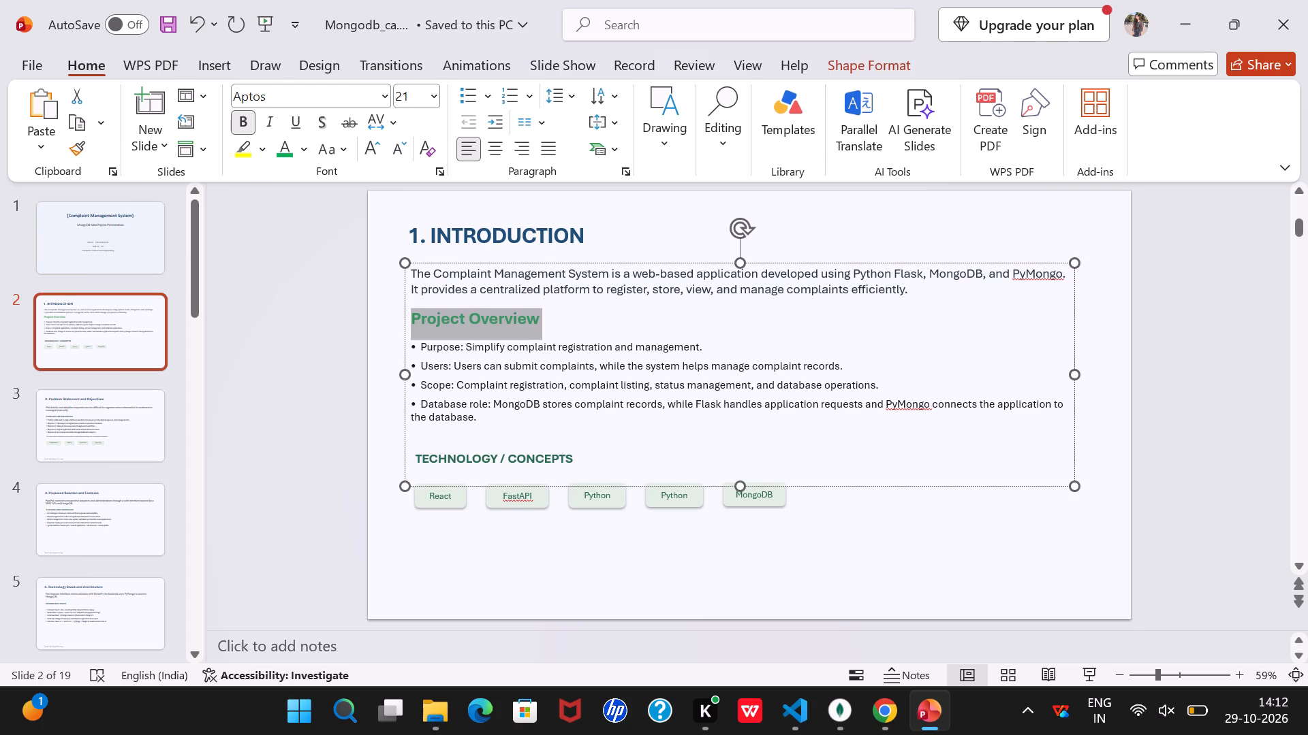
left_click_drag(419, 325, 409, 322)
left_click(297, 152)
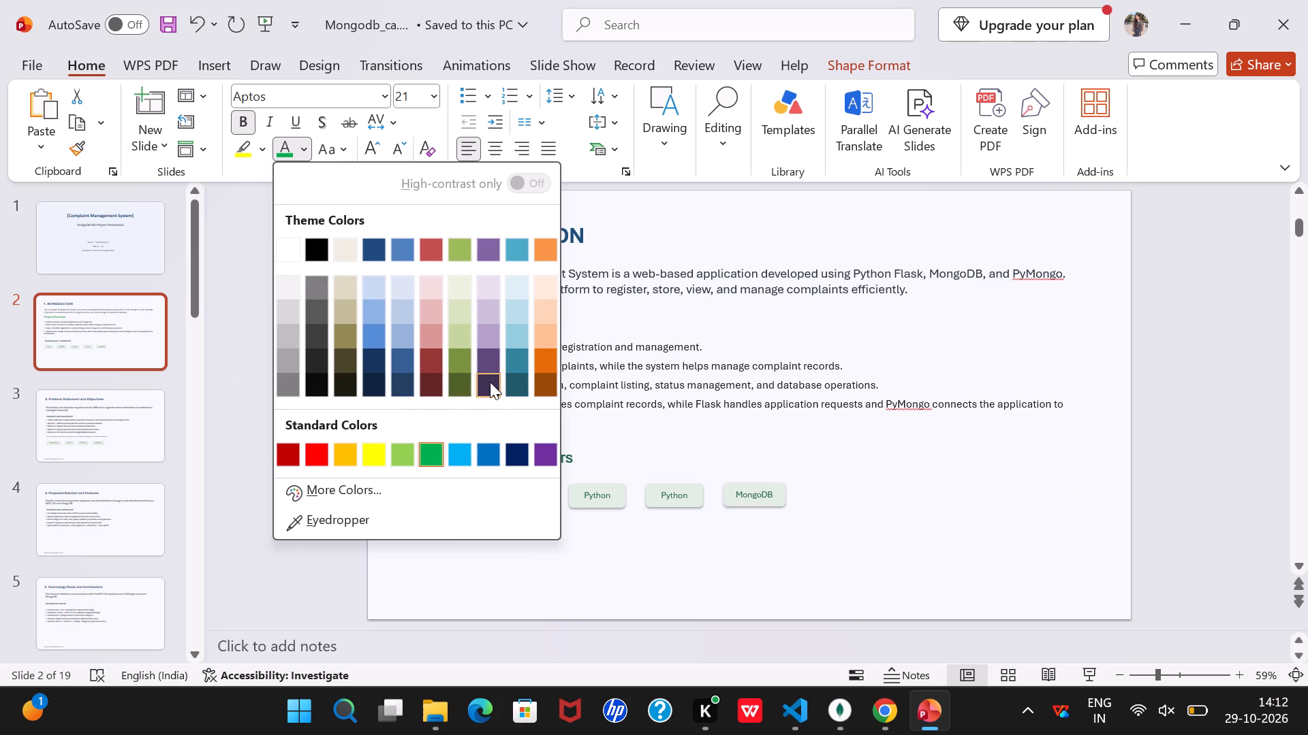
left_click(462, 390)
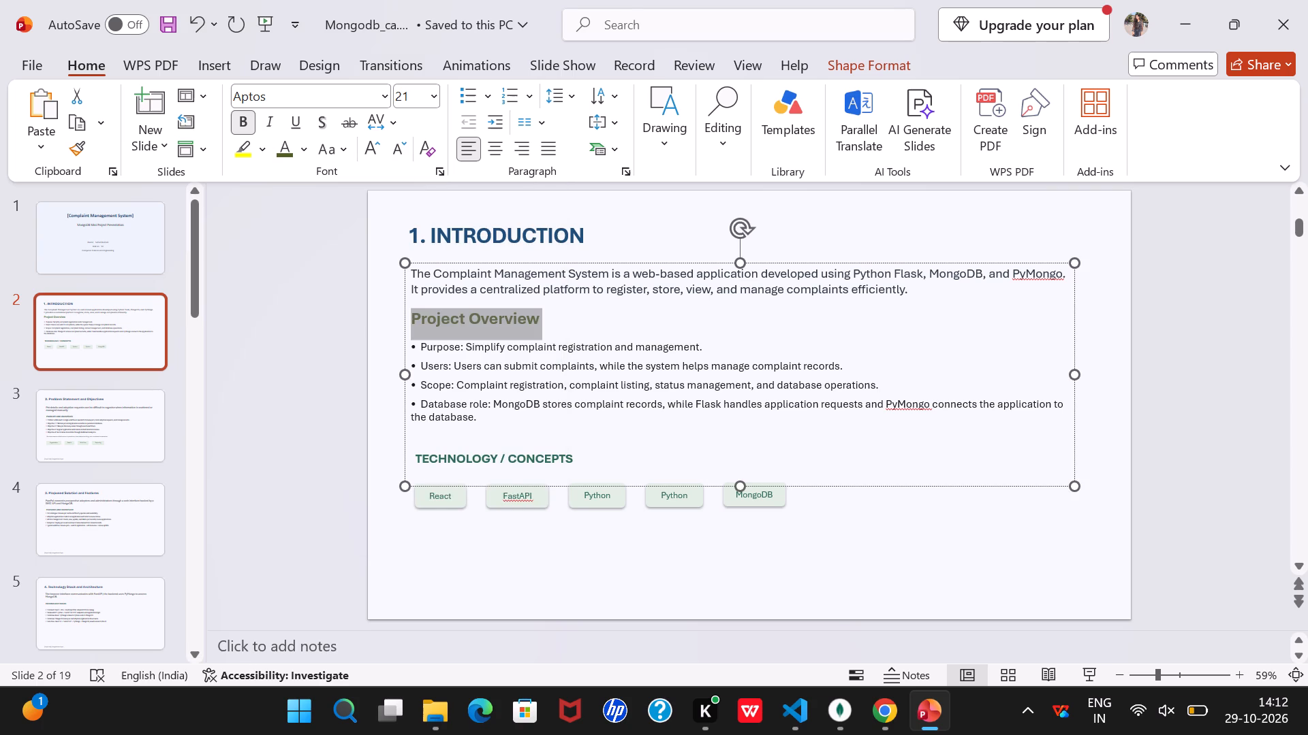
left_click(328, 419)
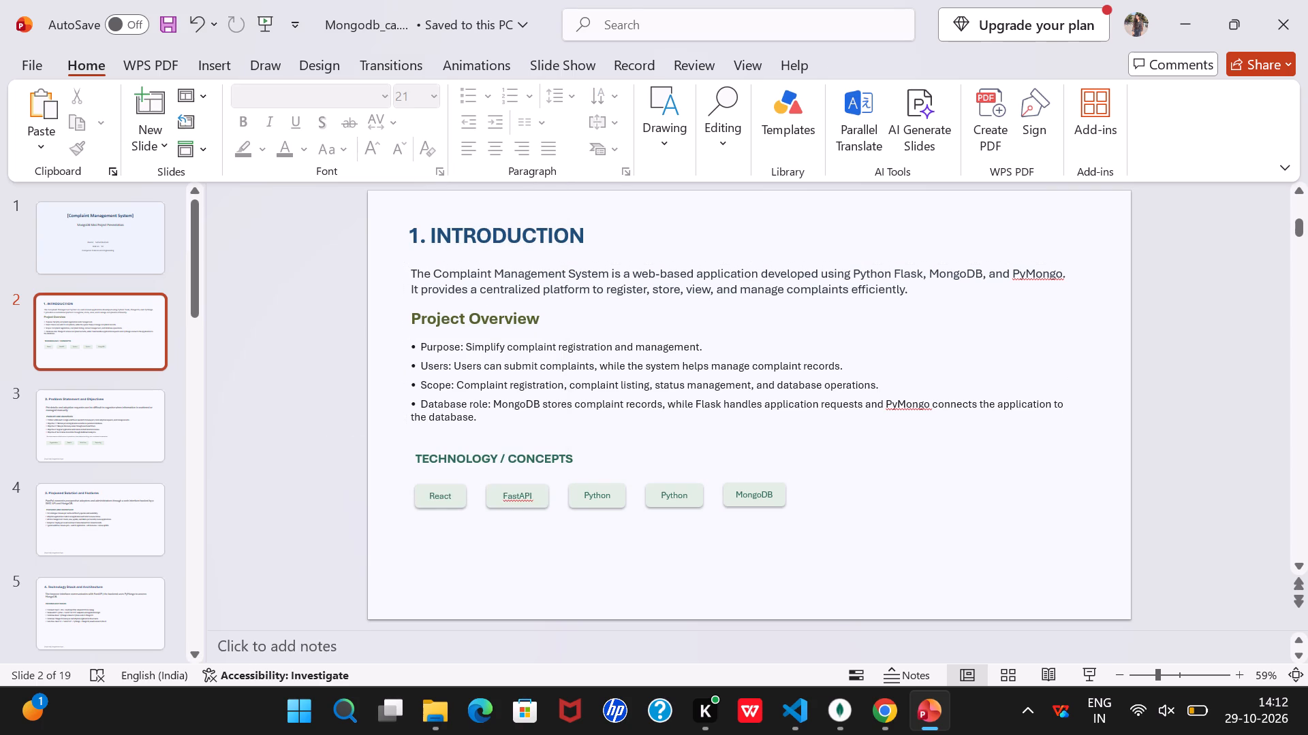
Apply the same dark olive green font colour to the "TECHNOLOGY / CONCEPTS" heading.
left_click_drag(420, 464, 576, 455)
left_click(277, 154)
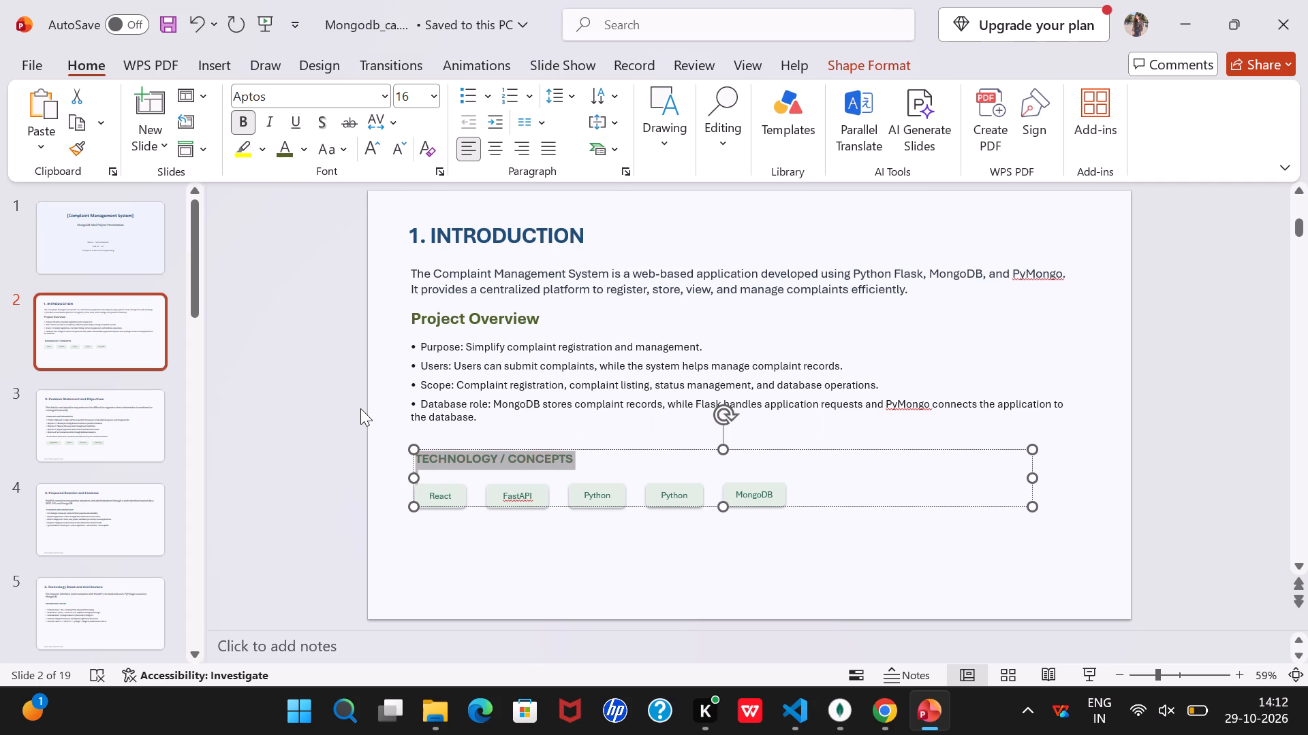
left_click(360, 408)
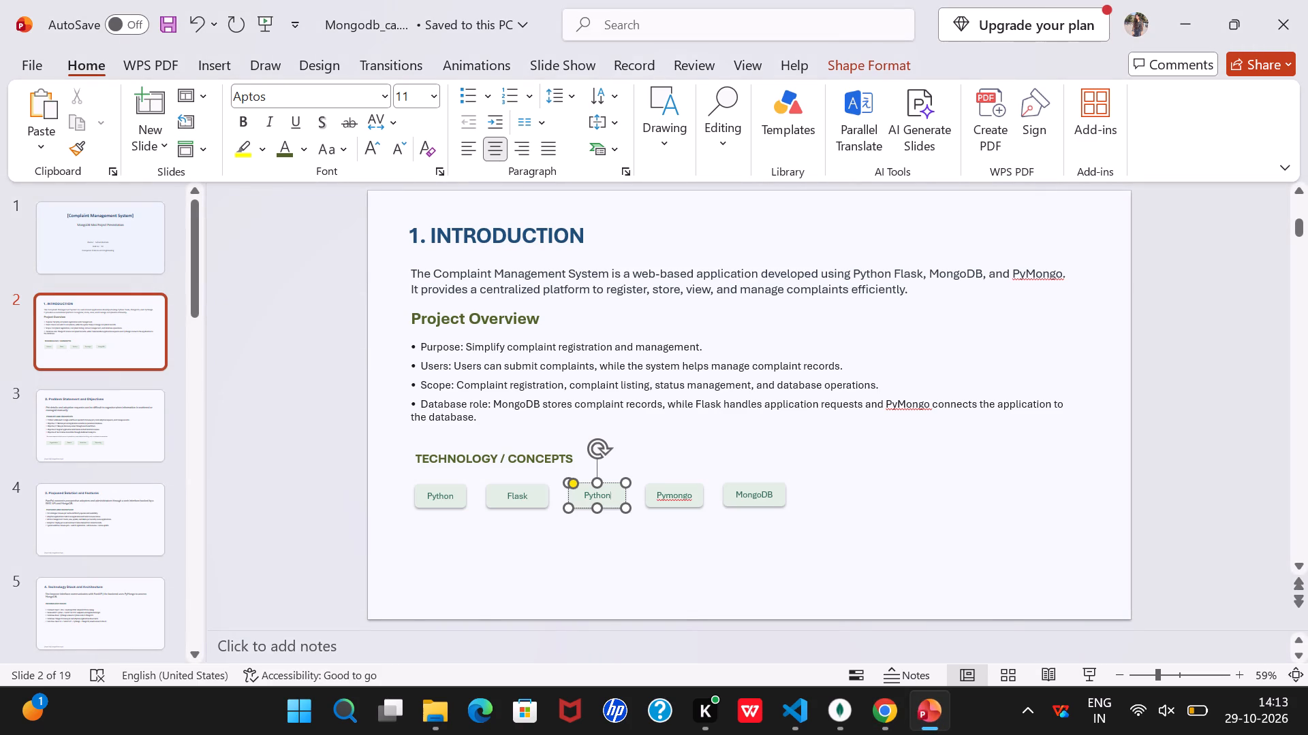
key("BackSpace")
key("BackSpace")
key("BackSpace")
key("BackSpace")
key("BackSpace")
key("BackSpace")
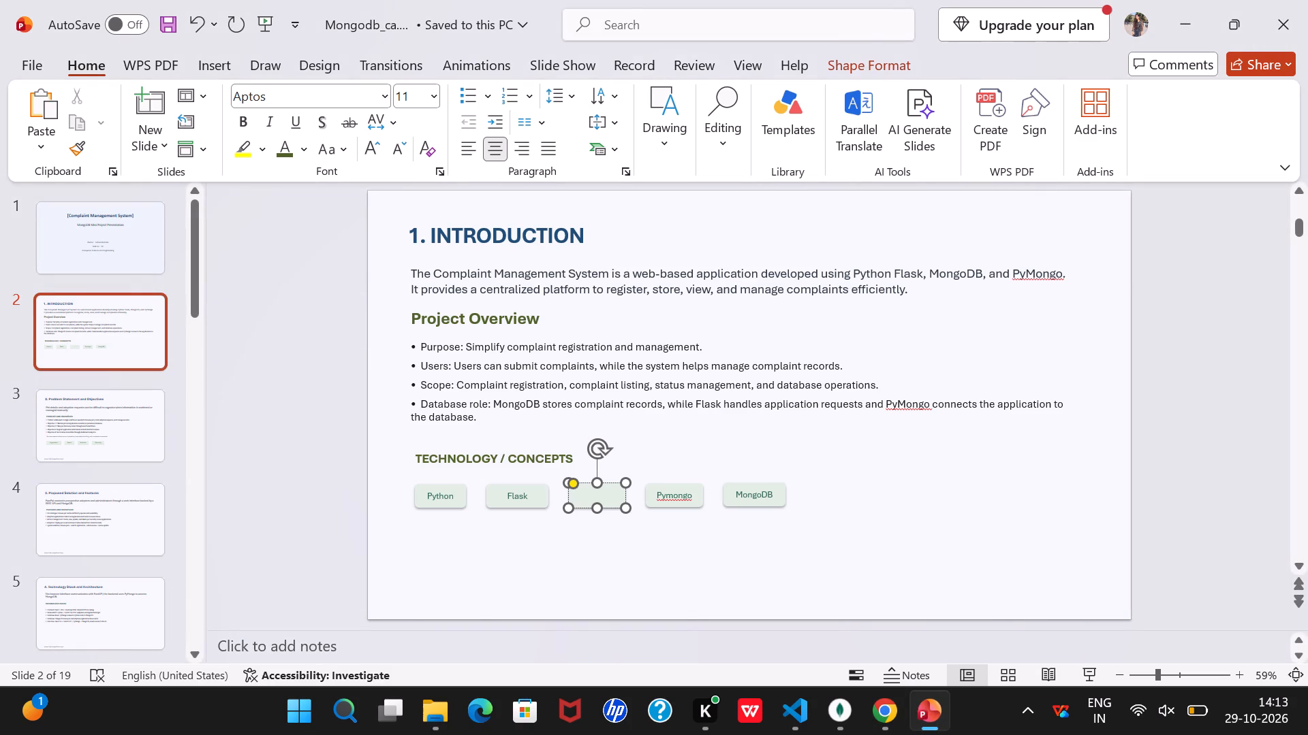
key("m")
type("db")
Replace the text of the fifth technology tag, "MongoDB", with "CRUD Opration".
left_click(775, 497)
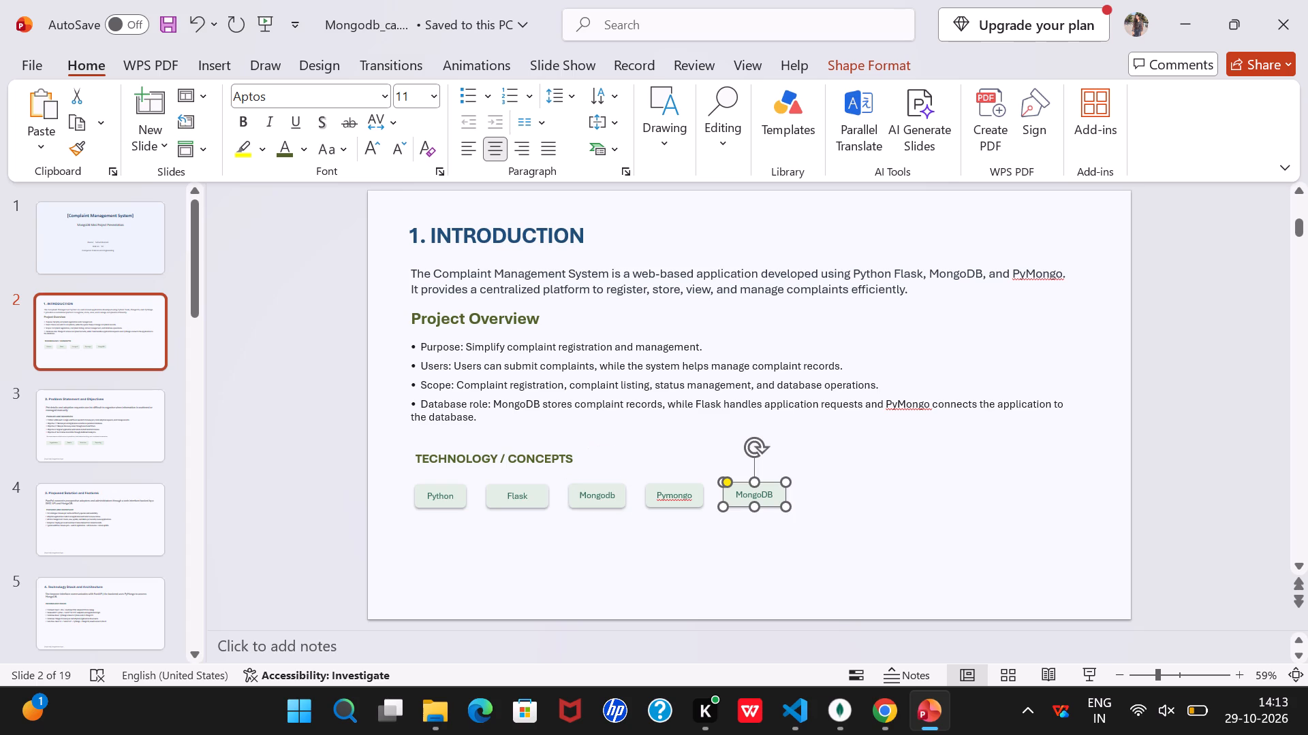
left_click(772, 493)
key("BackSpace")
key("BackSpace")
key("BackSpace")
key("BackSpace")
key("BackSpace")
key("BackSpace")
key("BackSpace")
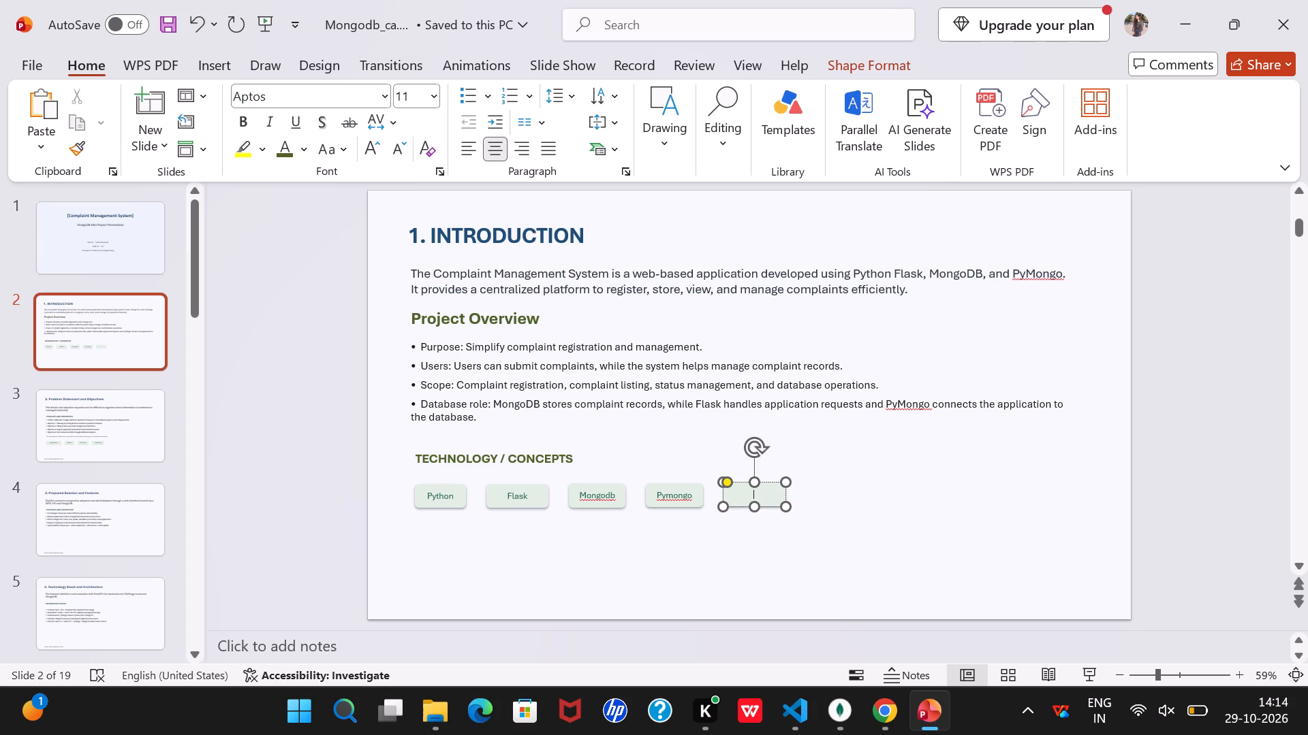
type("CRUD")
key("space")
type("pration")
Complete the fifth technology tag's text as "CRUD Oprations" and widen the tag so the text fits on one line.
key("s")
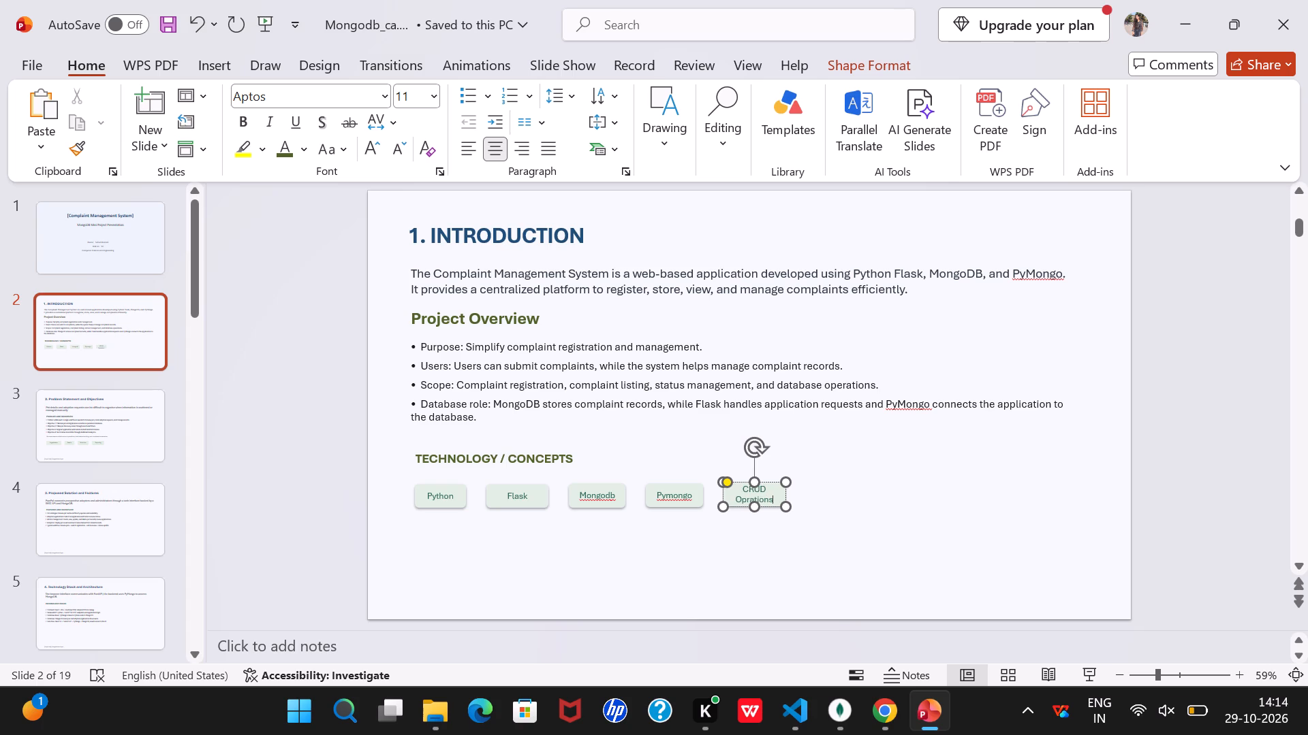
left_click(789, 493)
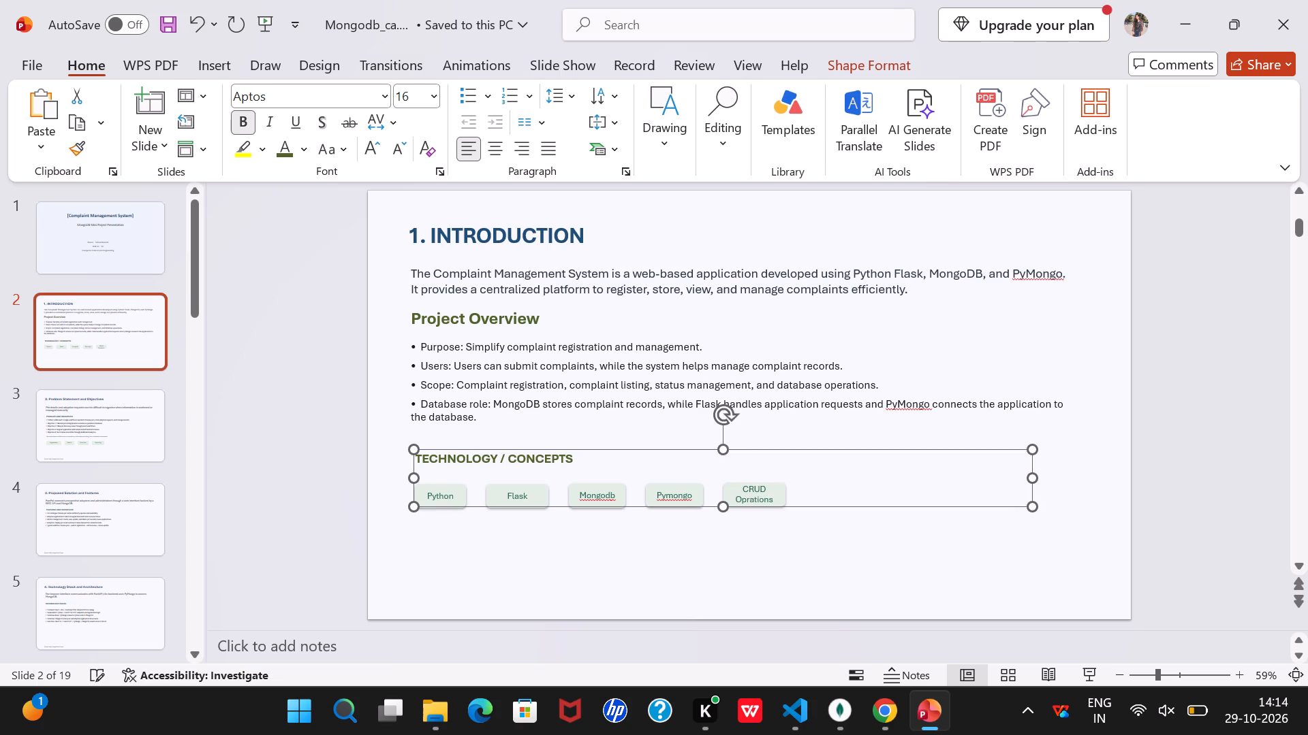
left_click(788, 560)
left_click(765, 487)
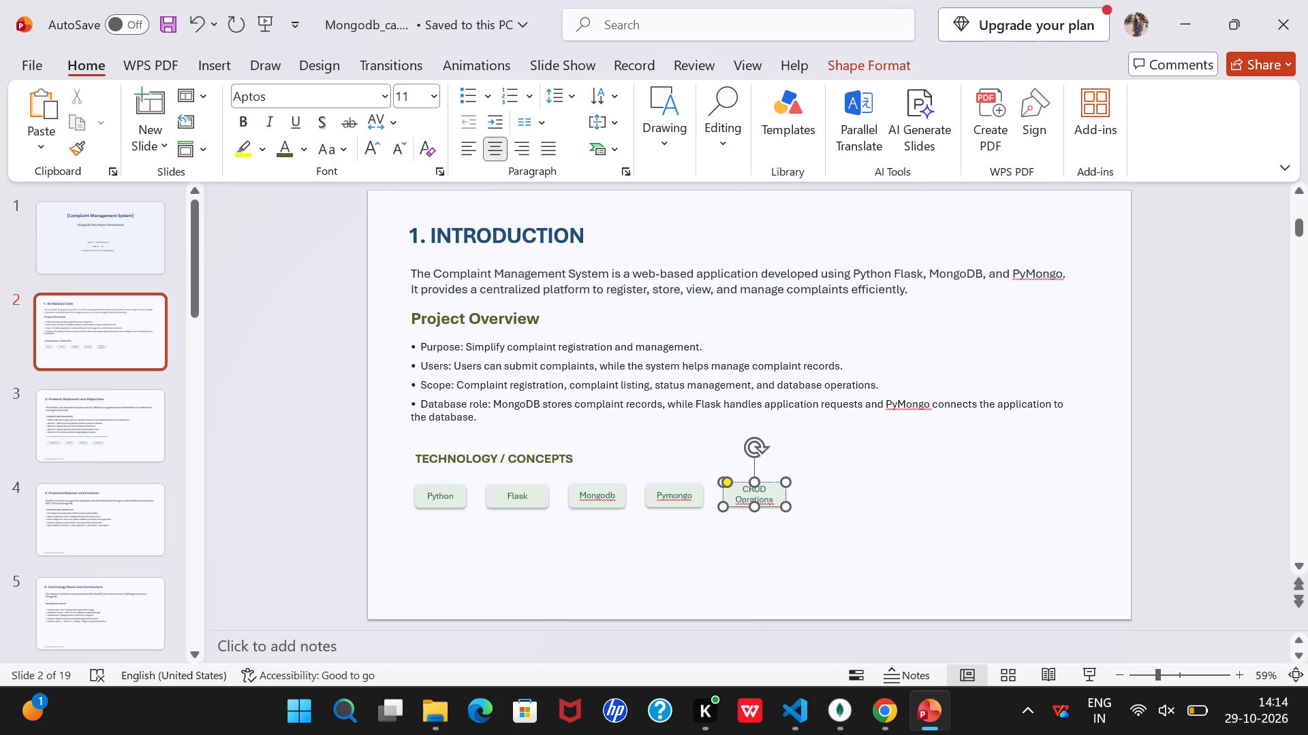
left_click_drag(786, 483, 803, 483)
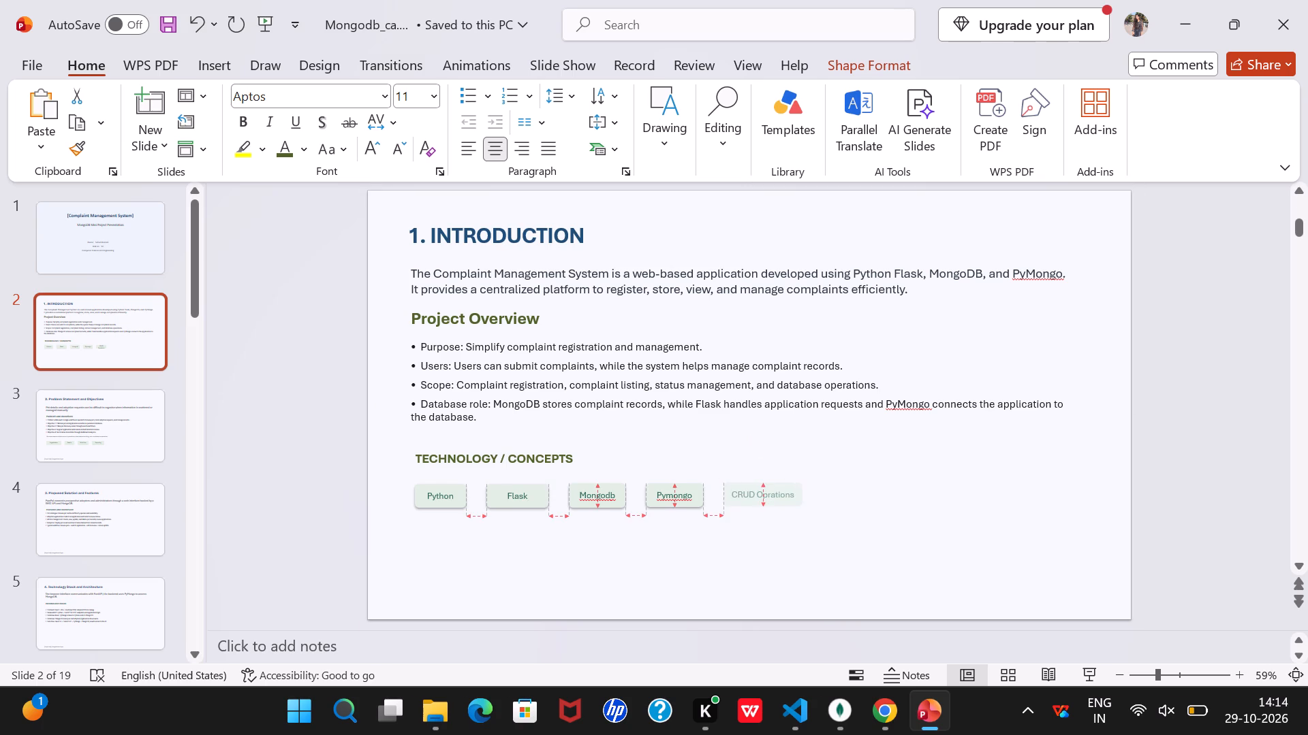
left_click_drag(803, 483, 810, 487)
left_click(948, 508)
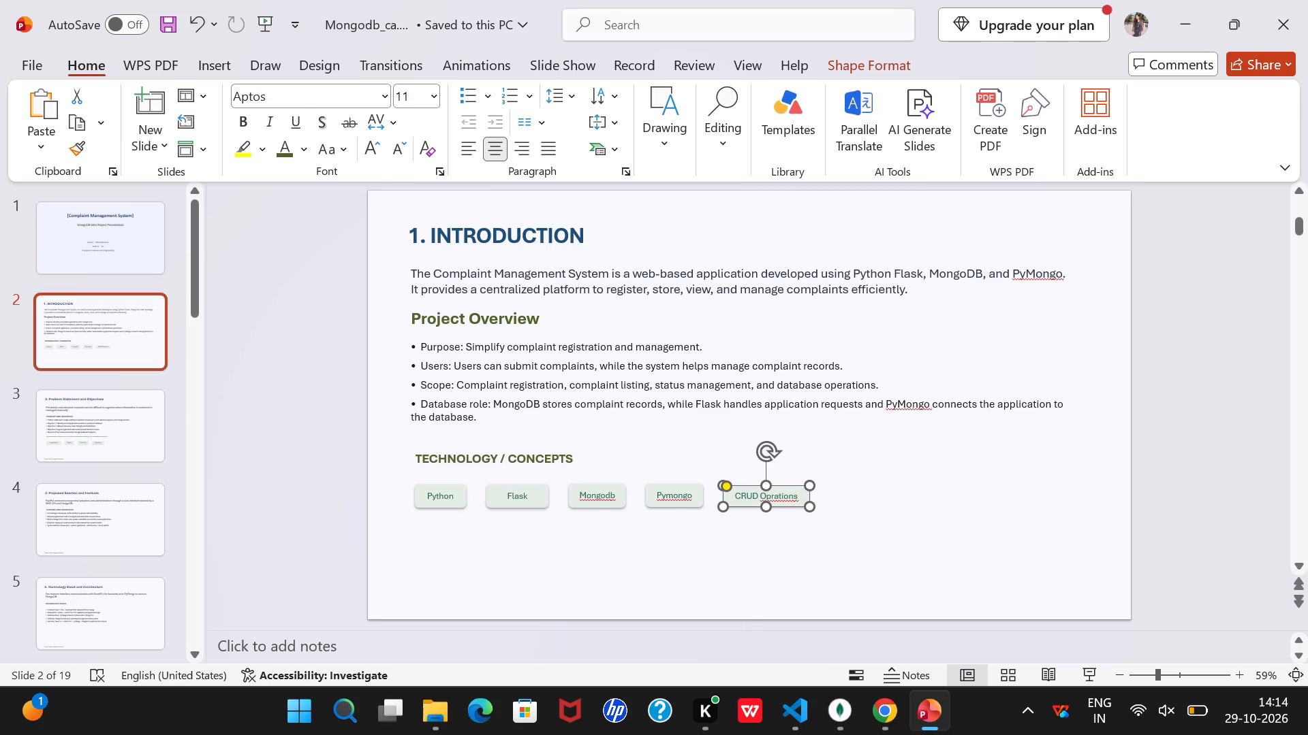
Correct the third technology tag's spelling to "MongoDB" using the spelling suggestion.
left_click(600, 495)
left_click(595, 497)
right_click(595, 497)
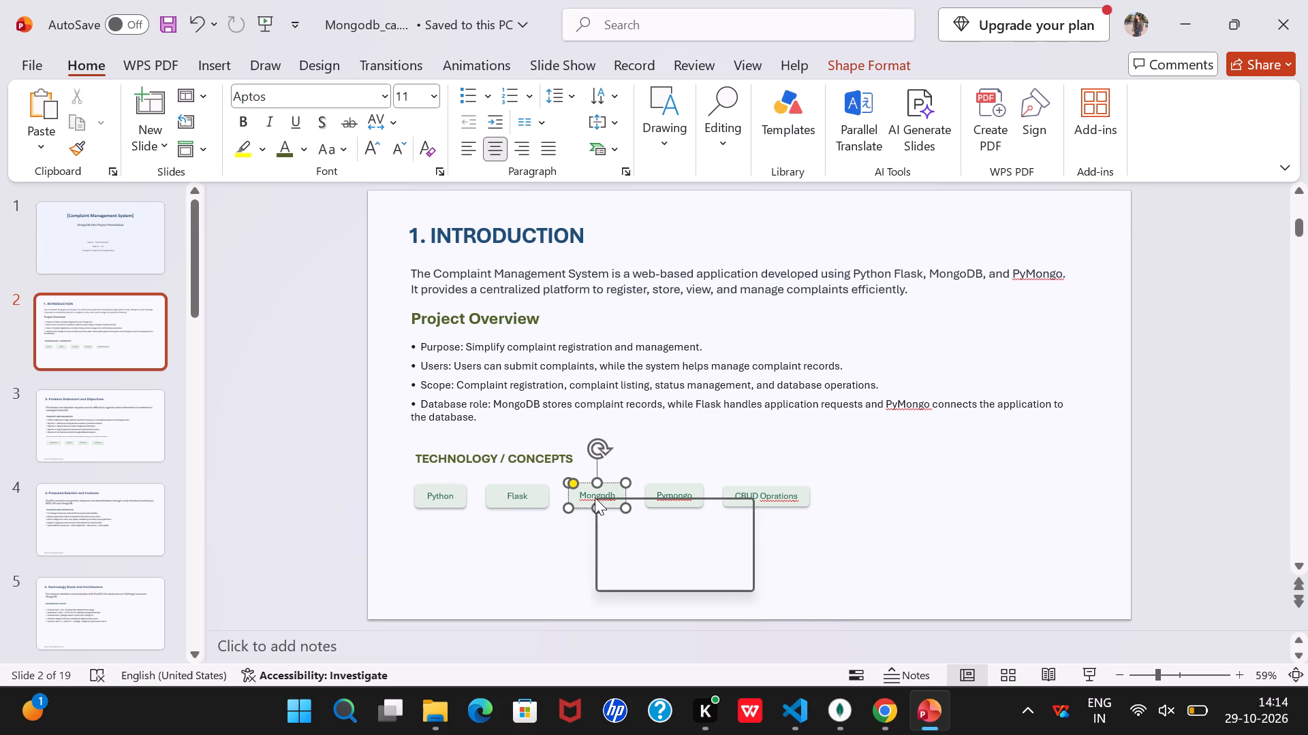
left_click(655, 509)
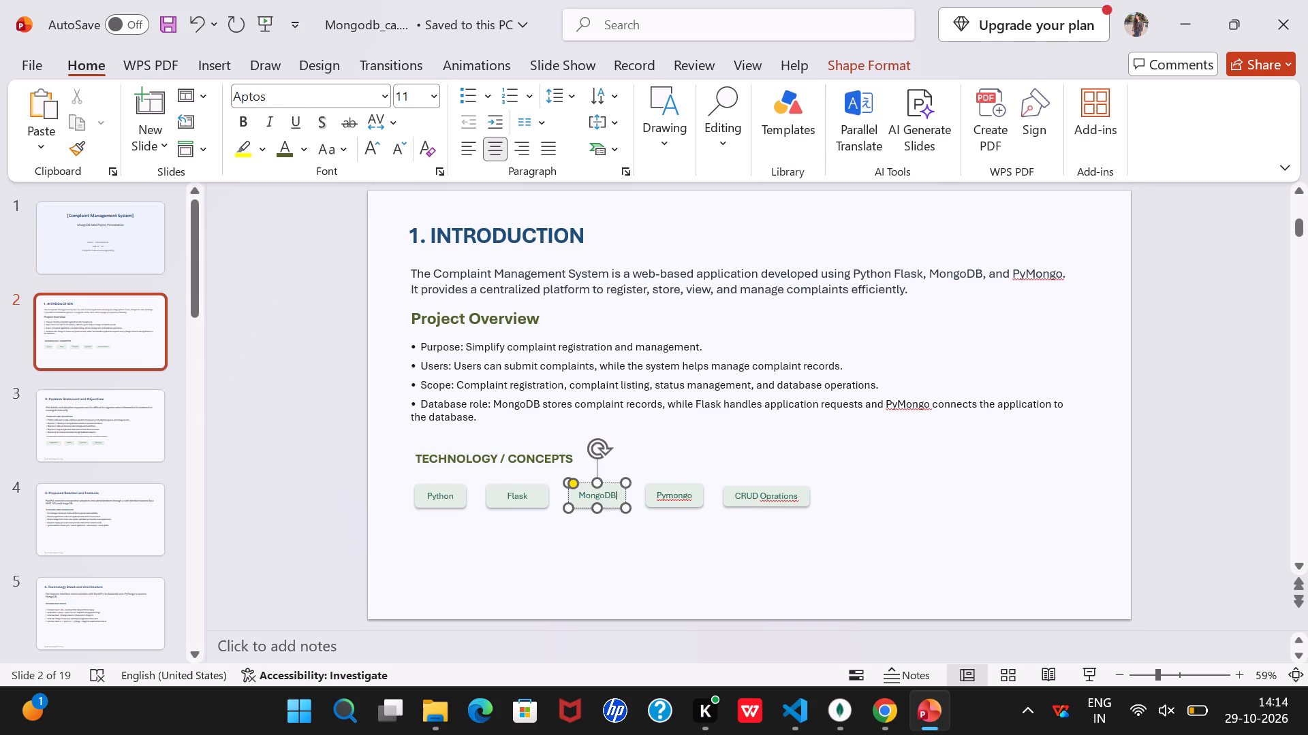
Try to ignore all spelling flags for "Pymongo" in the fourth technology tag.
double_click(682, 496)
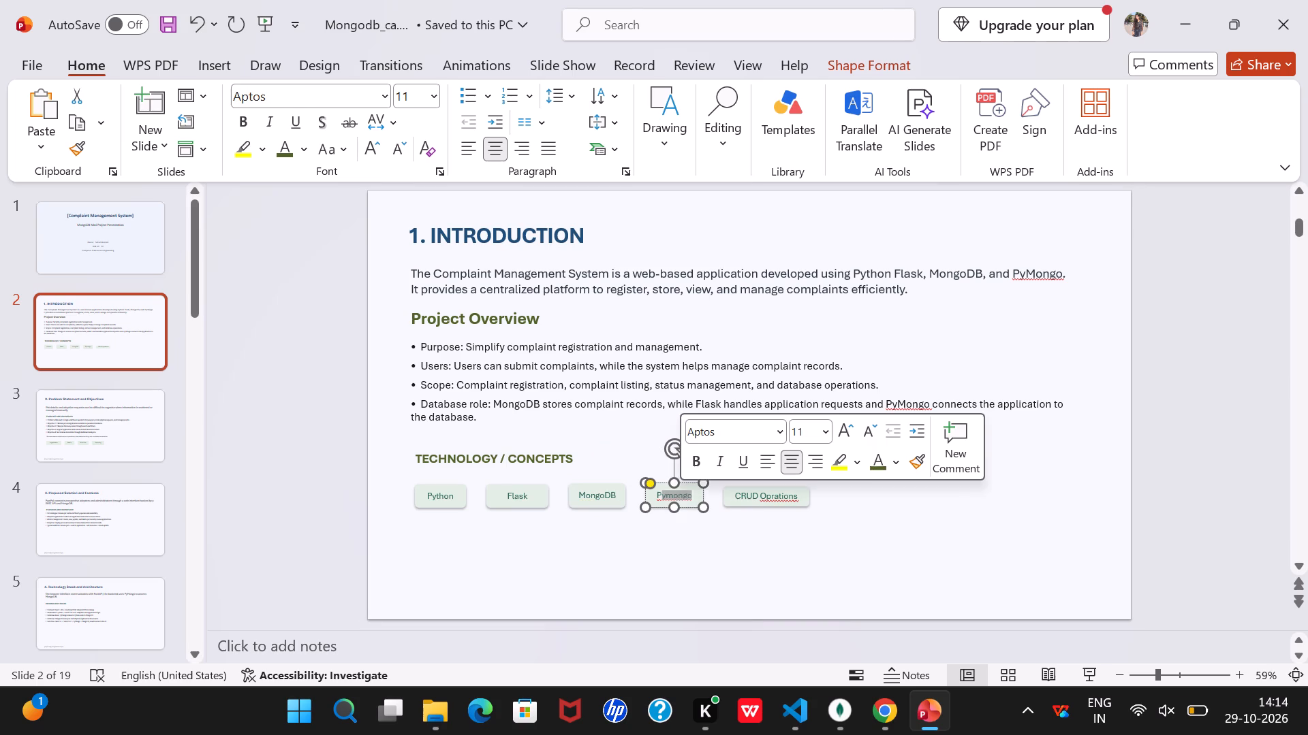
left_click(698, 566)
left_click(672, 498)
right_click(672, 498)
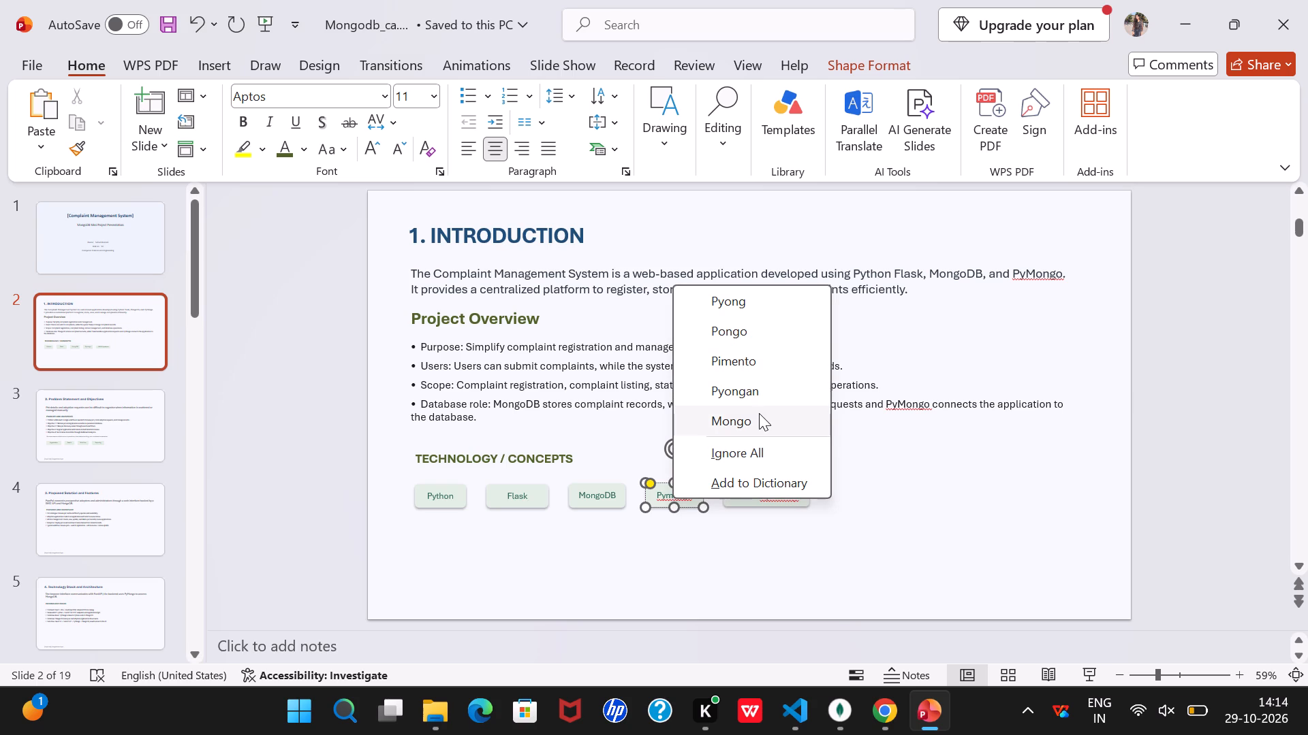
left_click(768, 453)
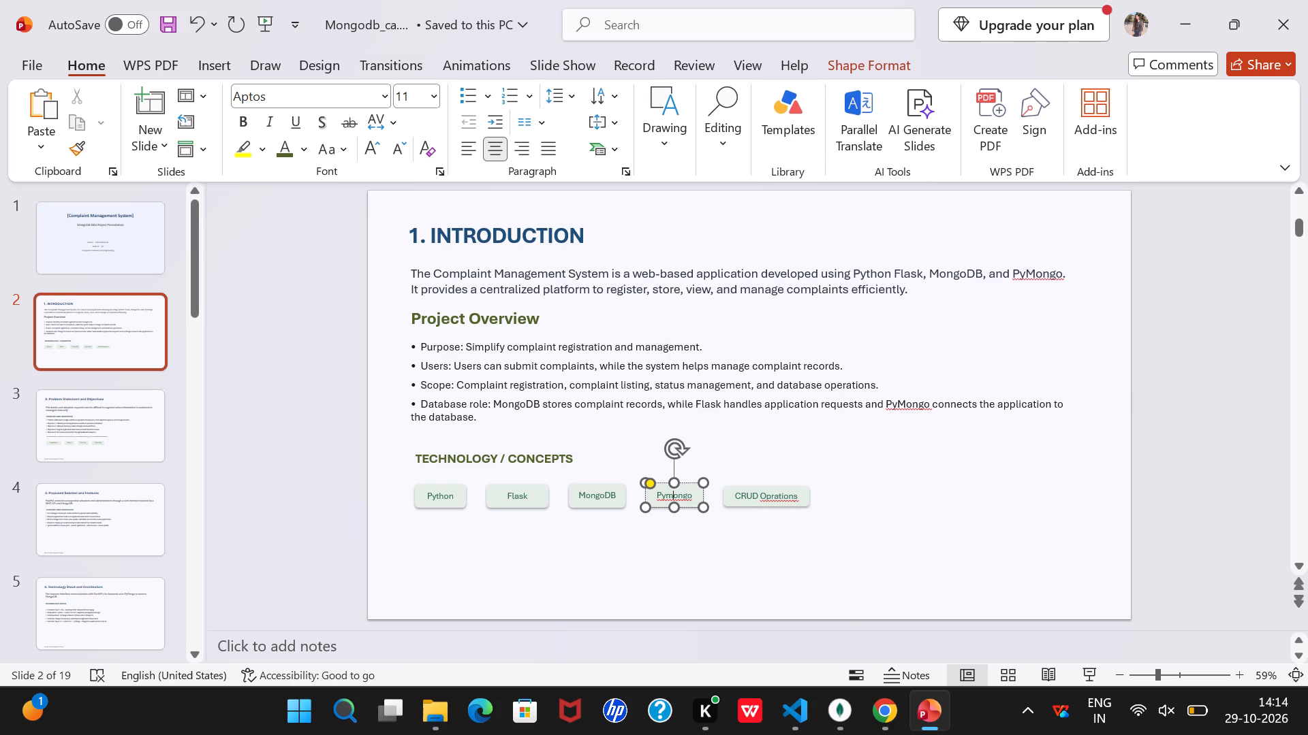
Ignore all spelling flags for "PyMongo" in the introduction text box and deselect the box.
left_click(1033, 265)
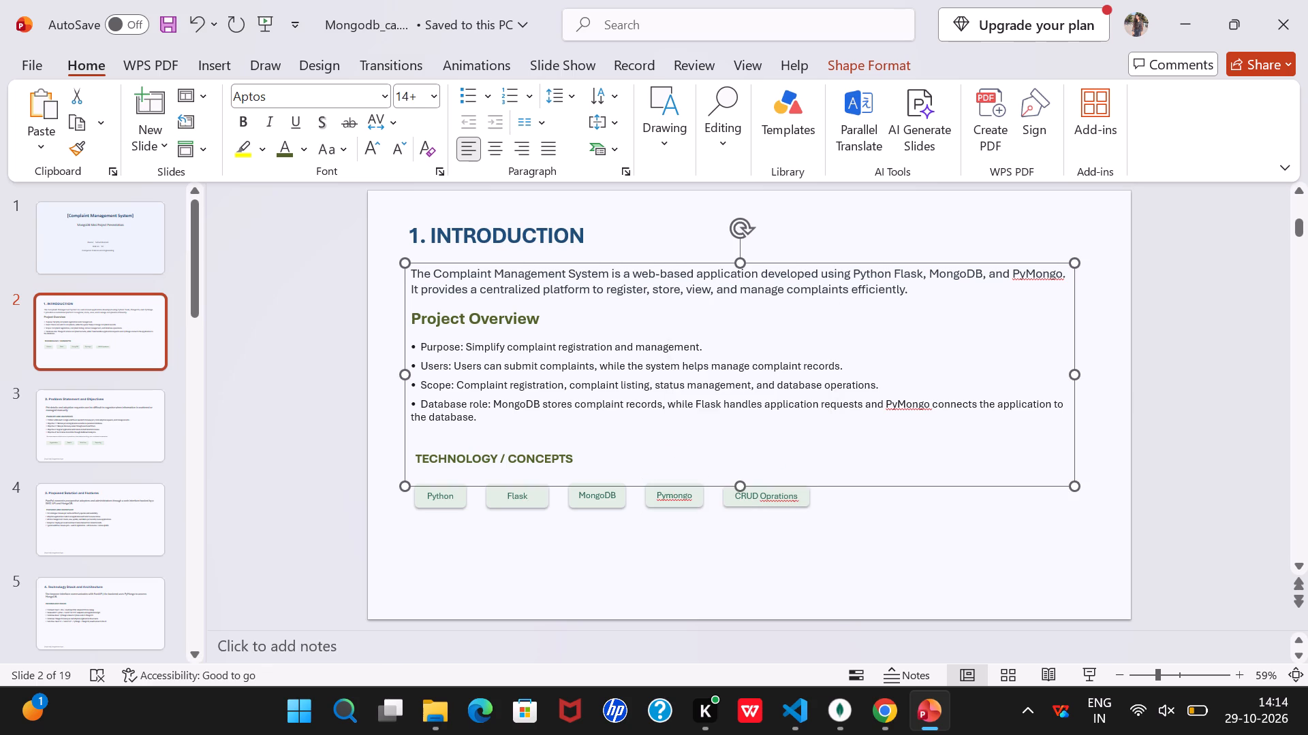
left_click(1037, 274)
right_click(1037, 274)
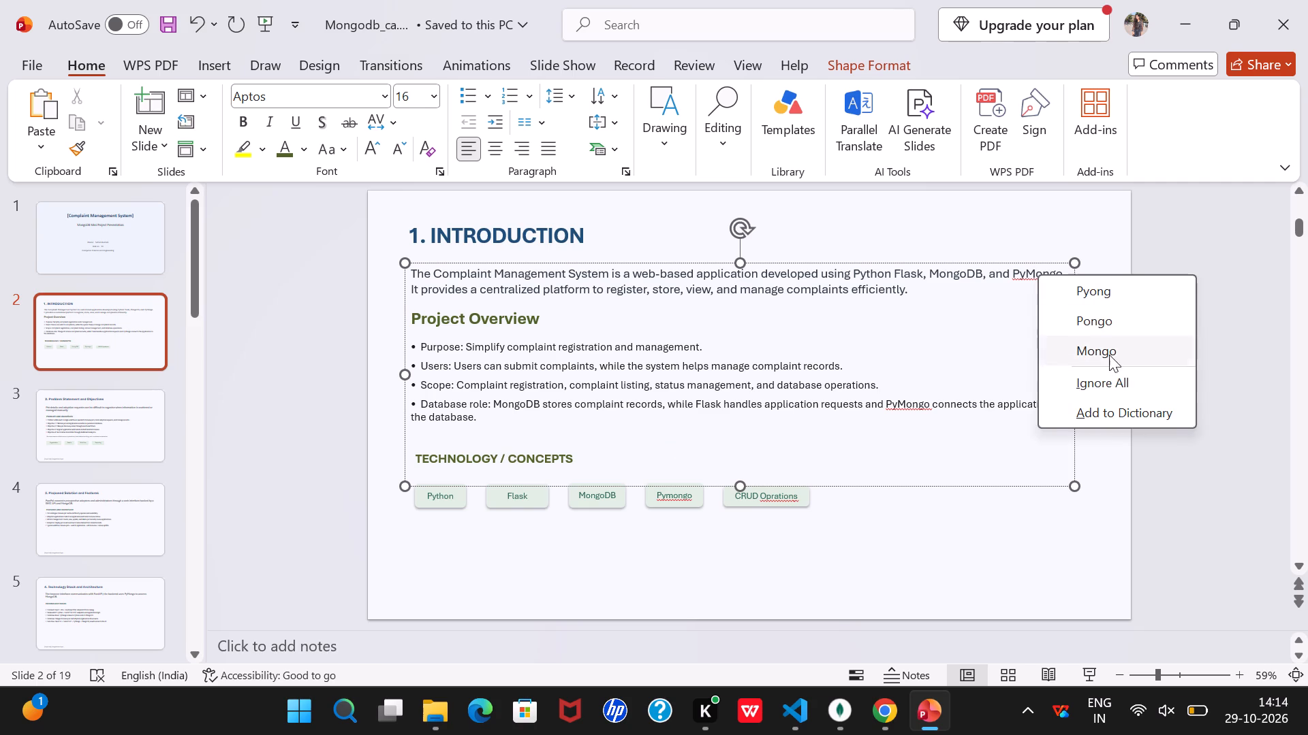
left_click(1103, 373)
left_click(754, 546)
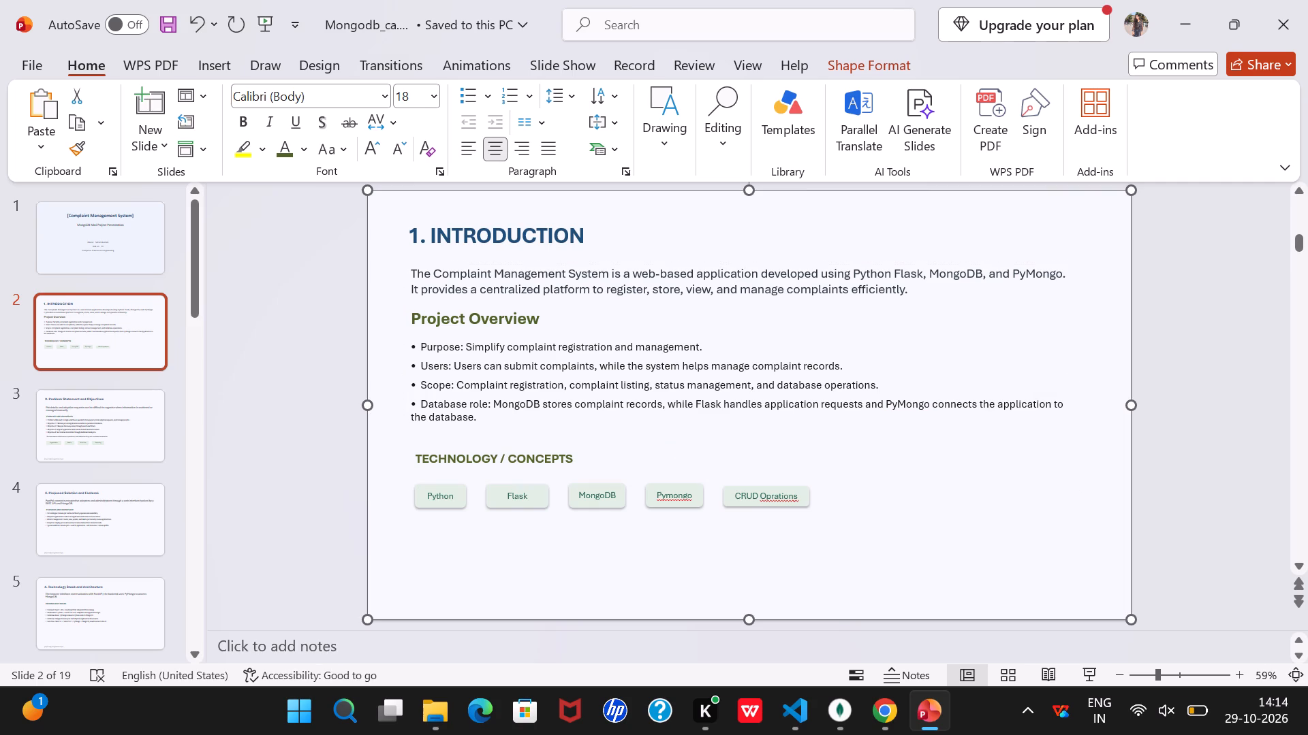
Capitalise the "m" in the fourth technology tag so it reads "PyMongo".
left_click(676, 498)
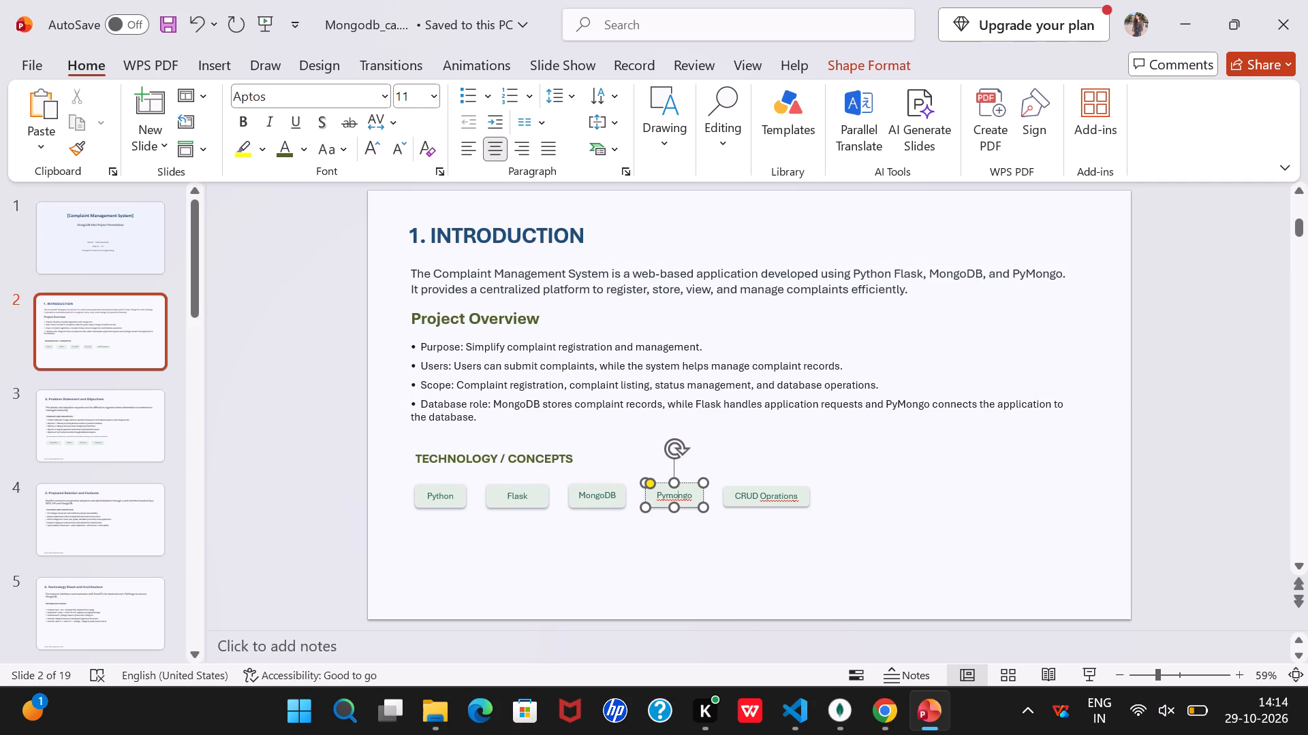
left_click(672, 498)
key("BackSpace")
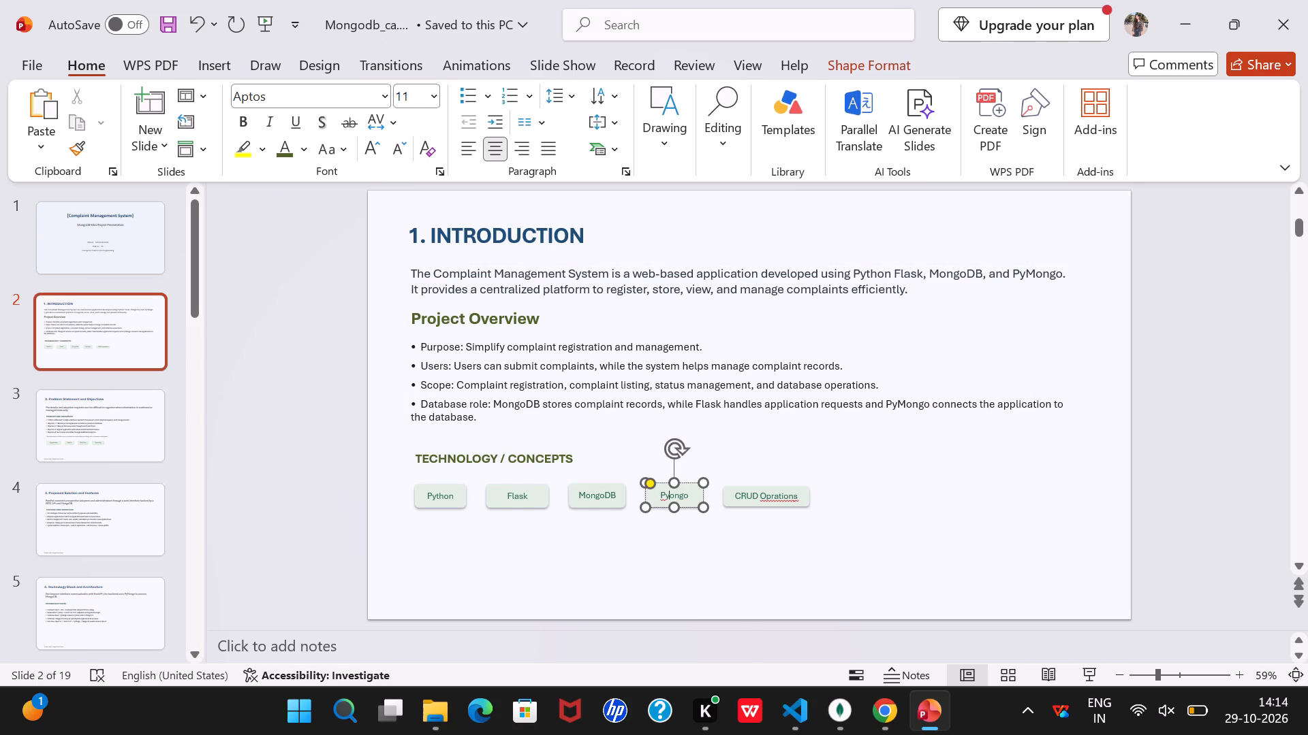
left_click(816, 631)
left_click(700, 572)
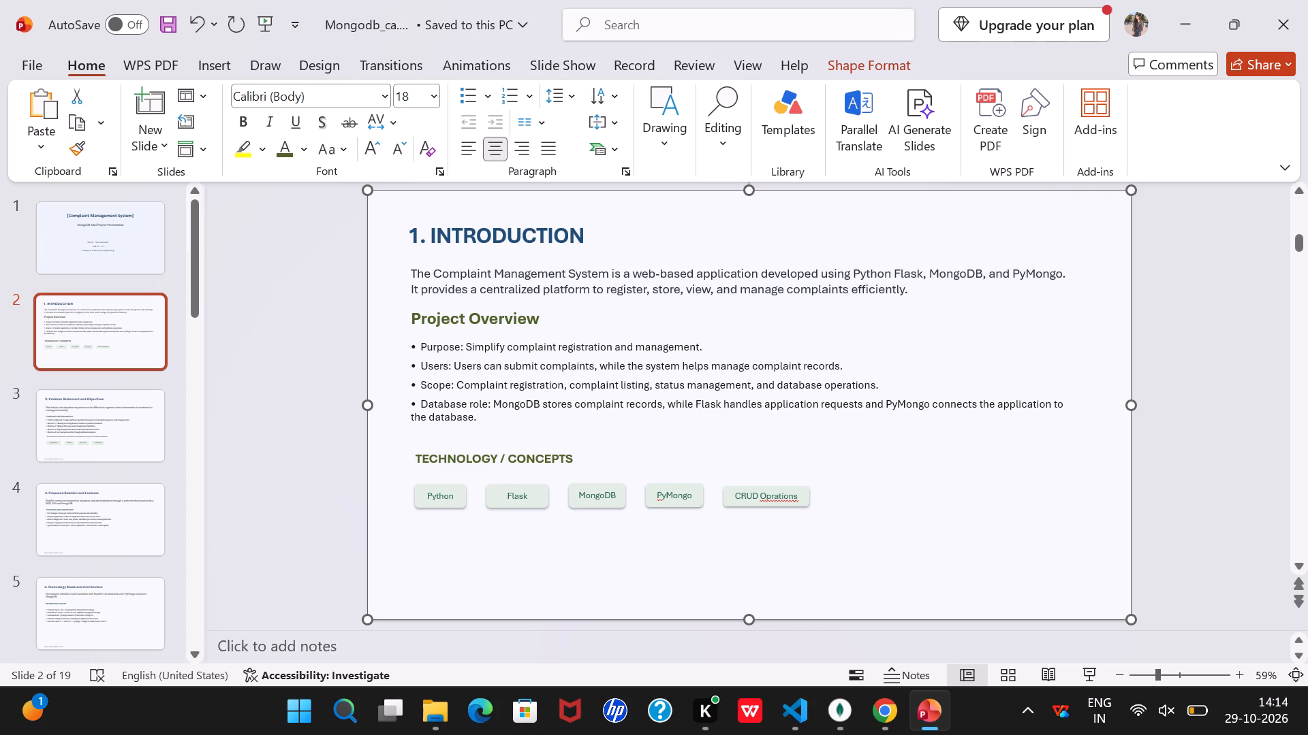
Correct the misspelled word in the fifth technology tag to "Operations" using the spelling suggestion.
left_click(775, 493)
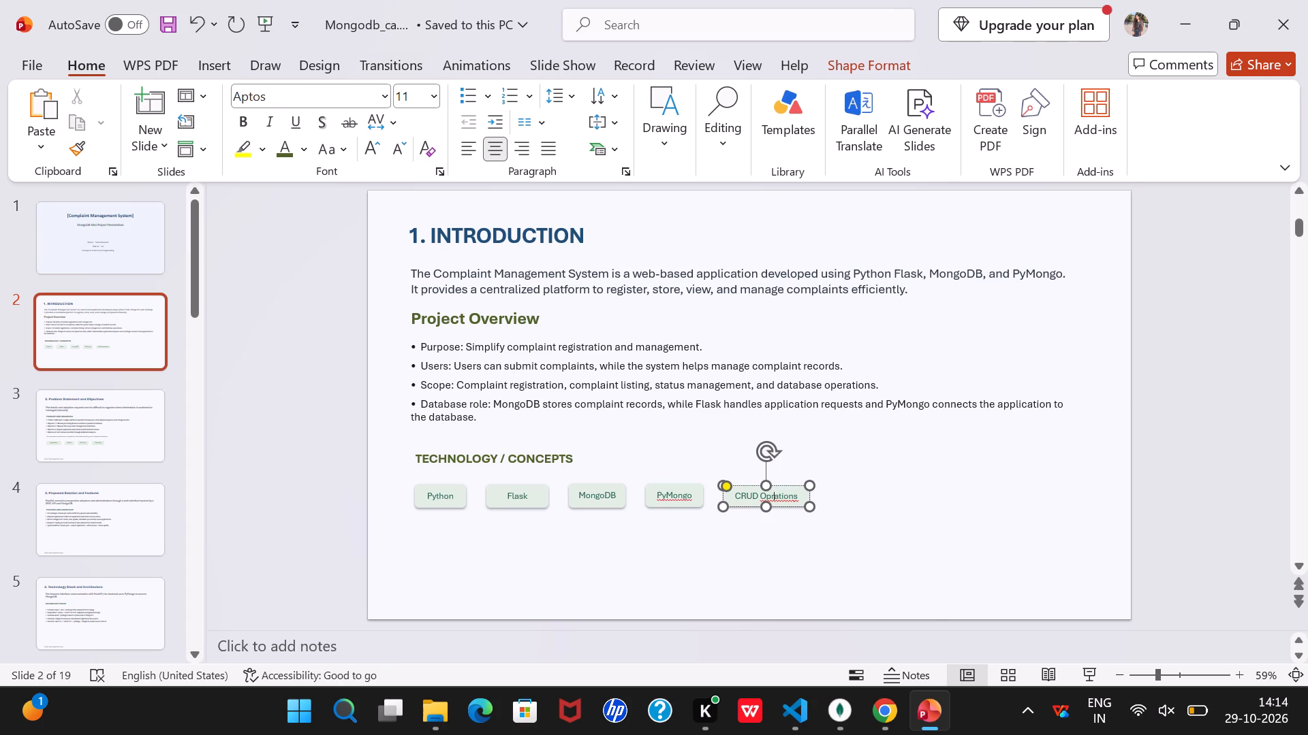
right_click(775, 493)
left_click(843, 519)
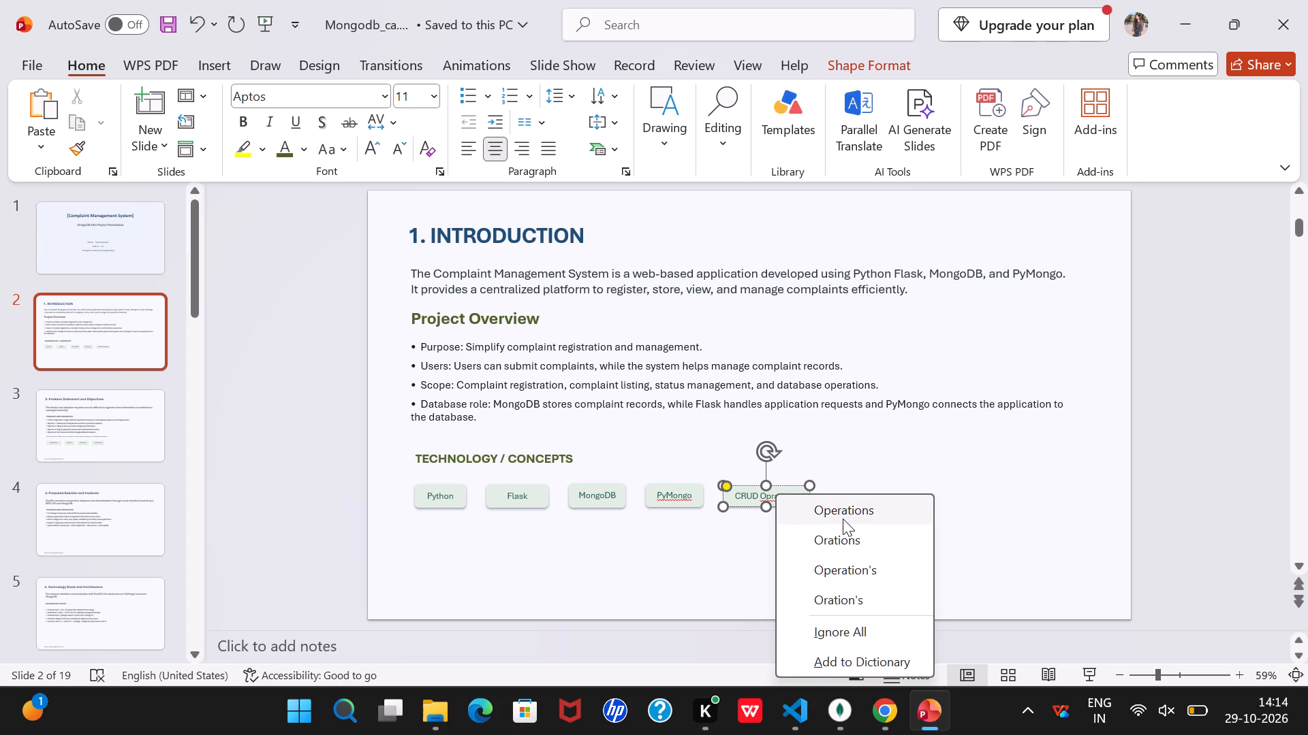
left_click(829, 541)
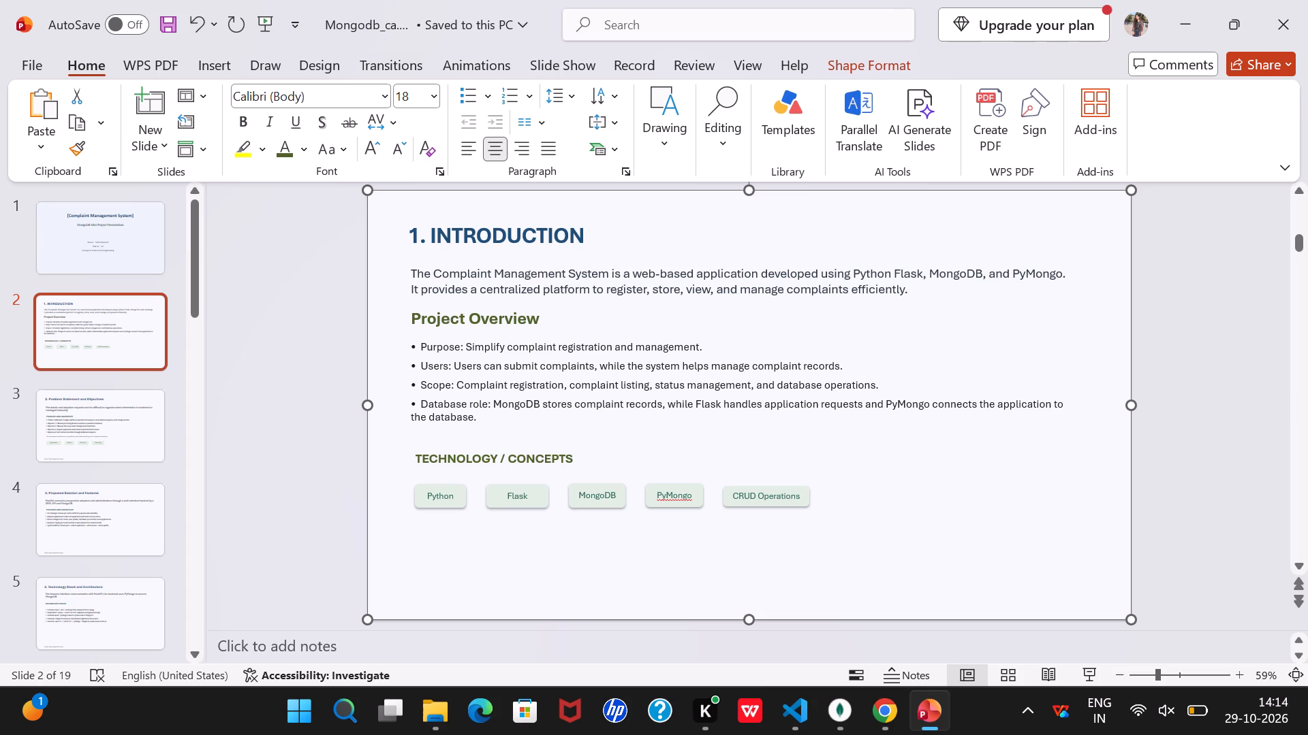
Try to ignore all spelling flags for "PyMongo" in the fourth technology tag, and deselect it.
left_click(680, 497)
left_click(673, 495)
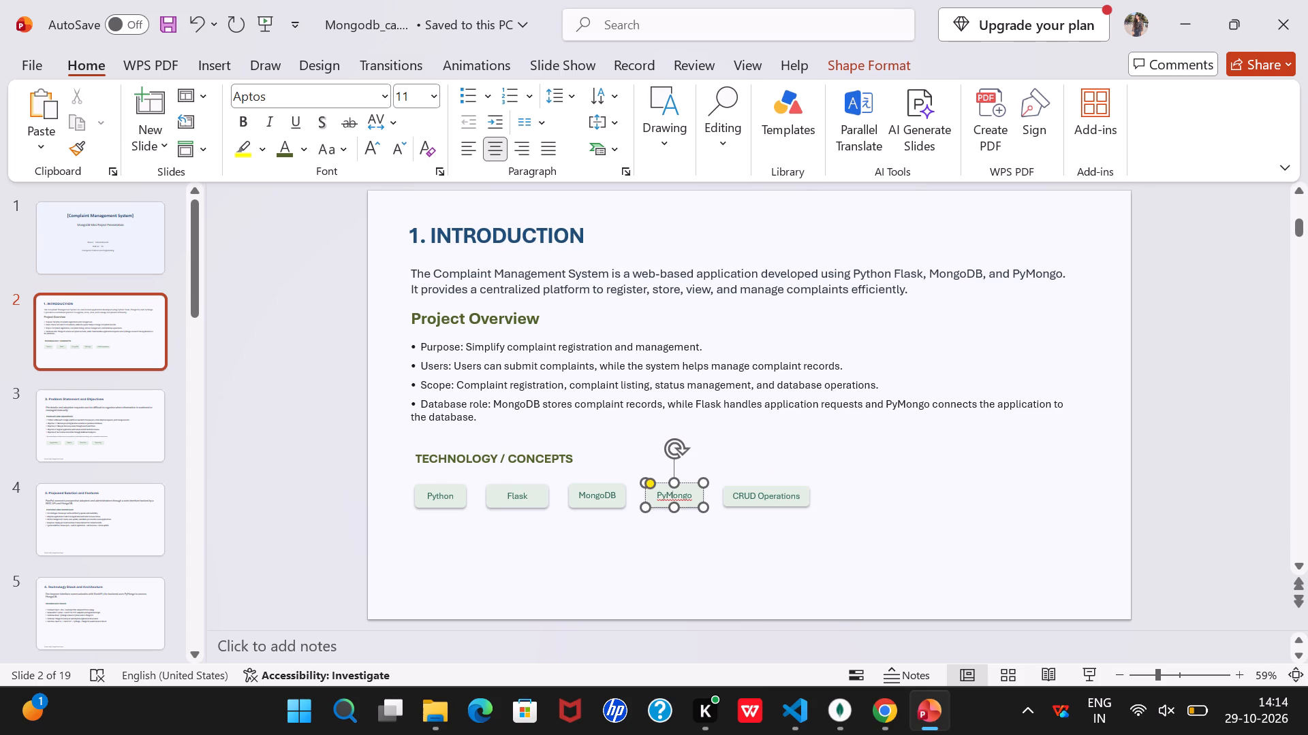
left_click(682, 495)
right_click(682, 495)
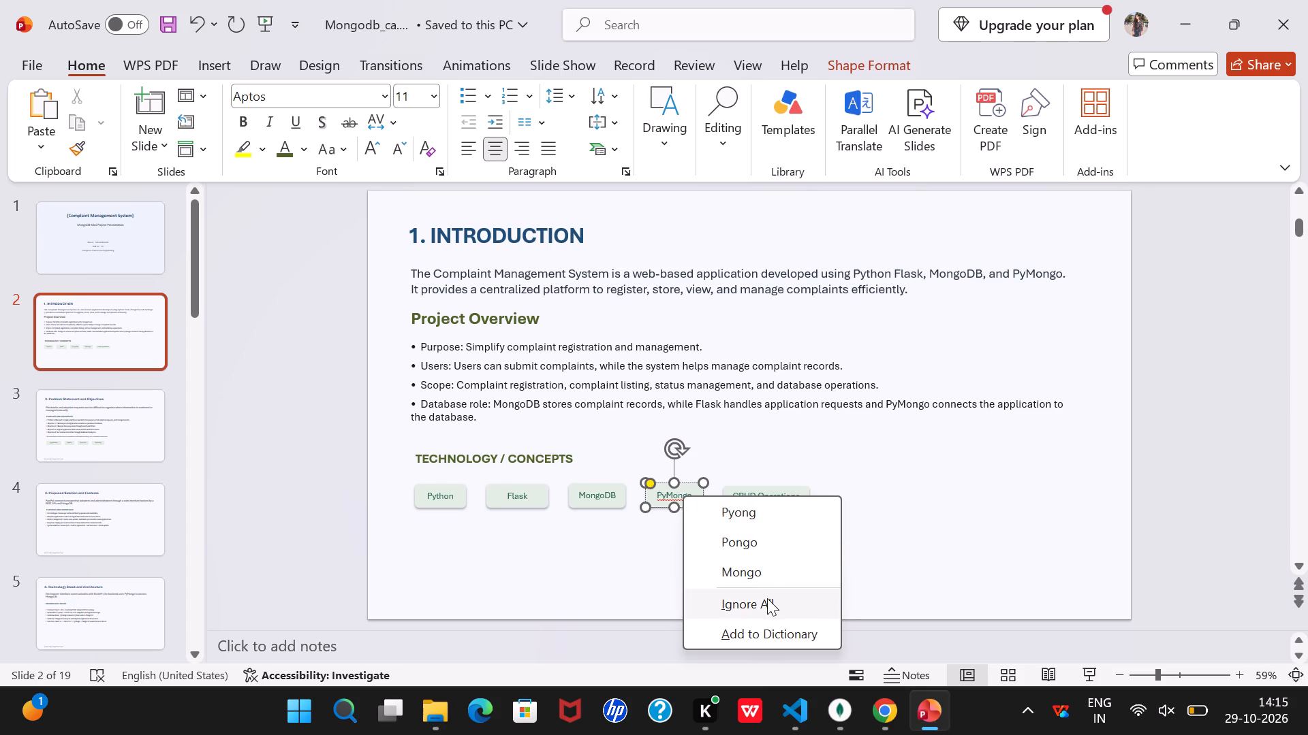
left_click(767, 598)
left_click(698, 577)
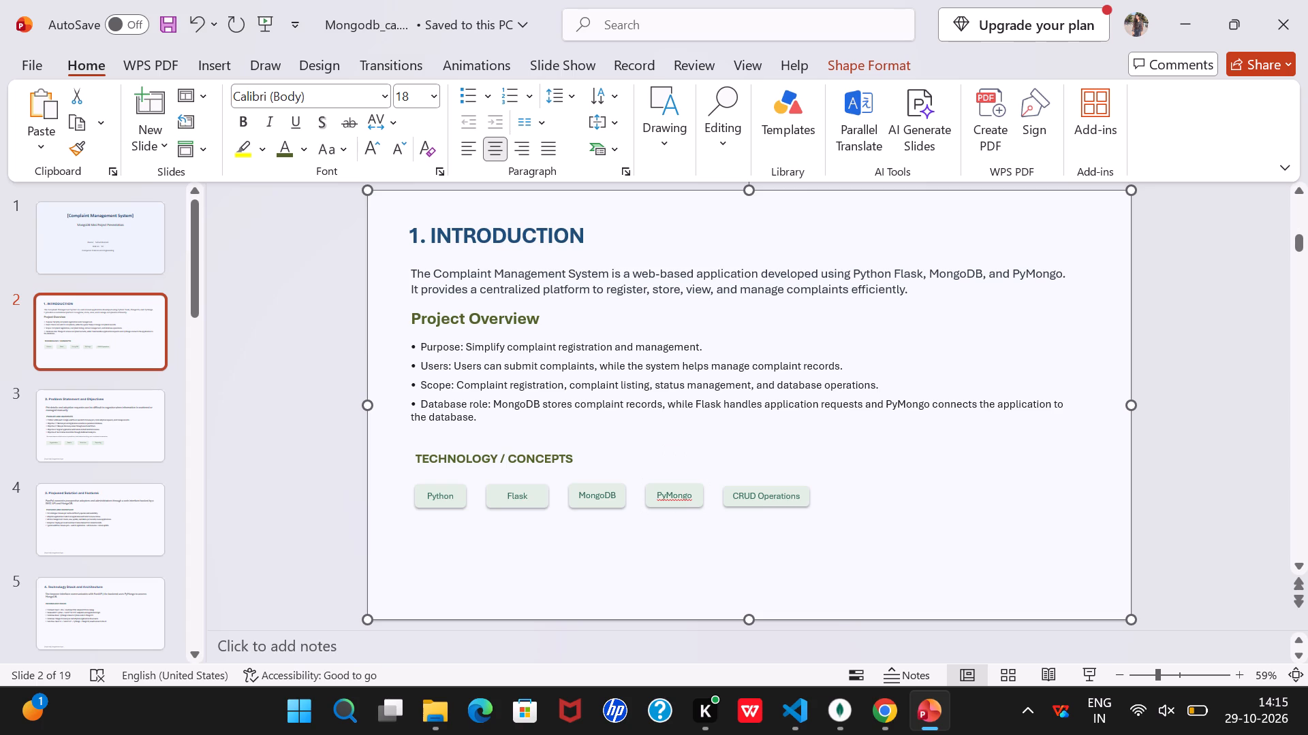
left_click(1139, 507)
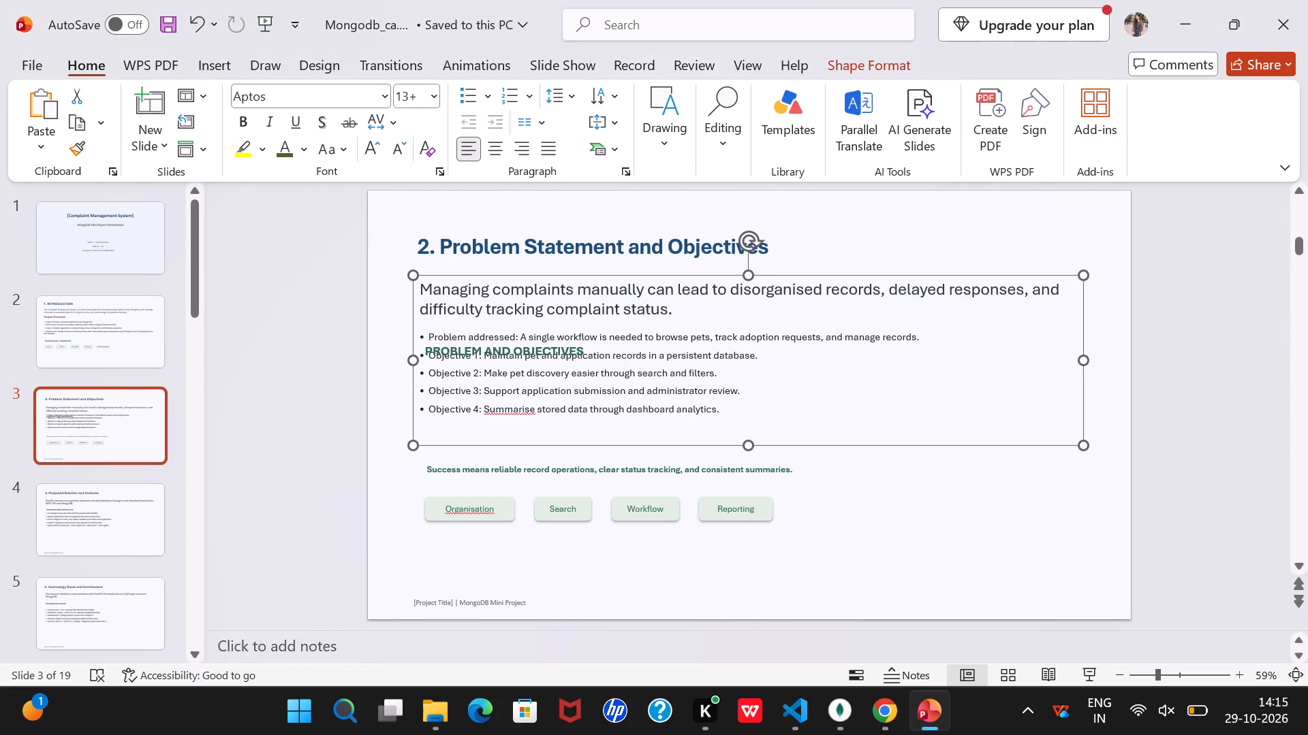
left_click_drag(422, 285, 694, 316)
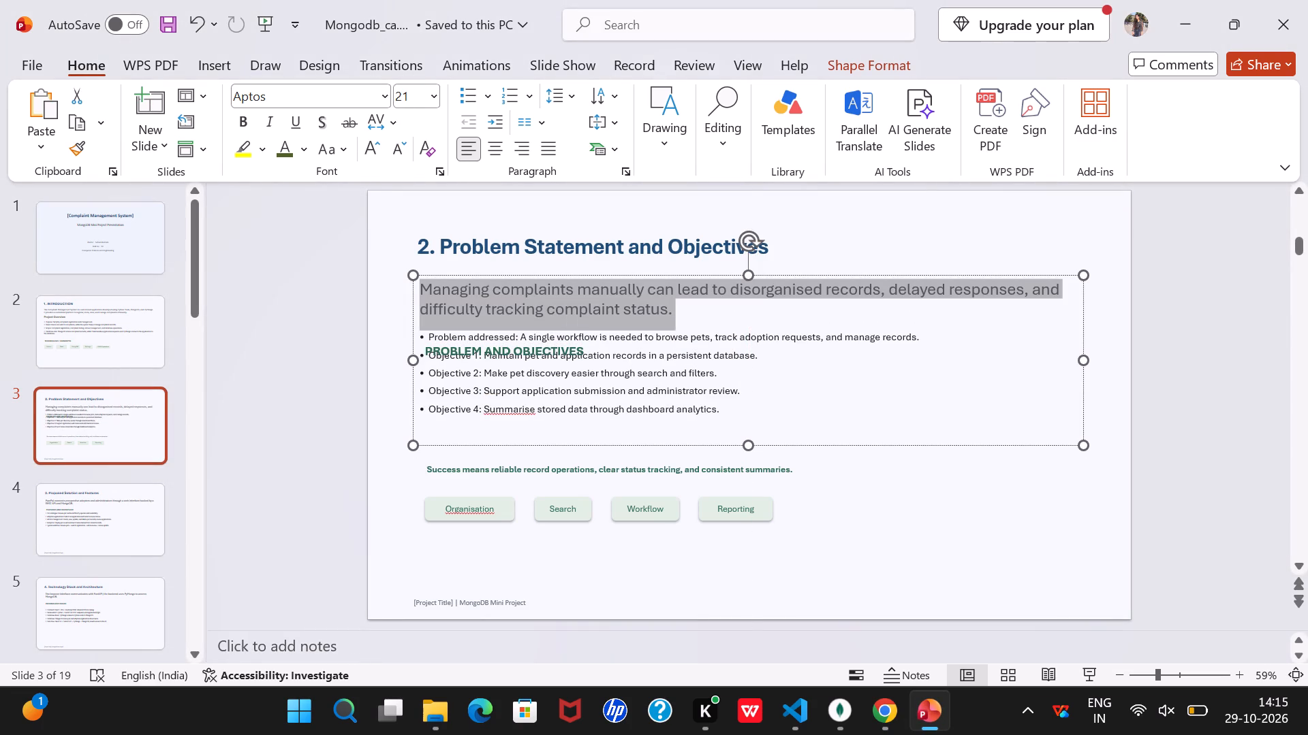
left_click_drag(694, 316, 669, 310)
left_click(429, 98)
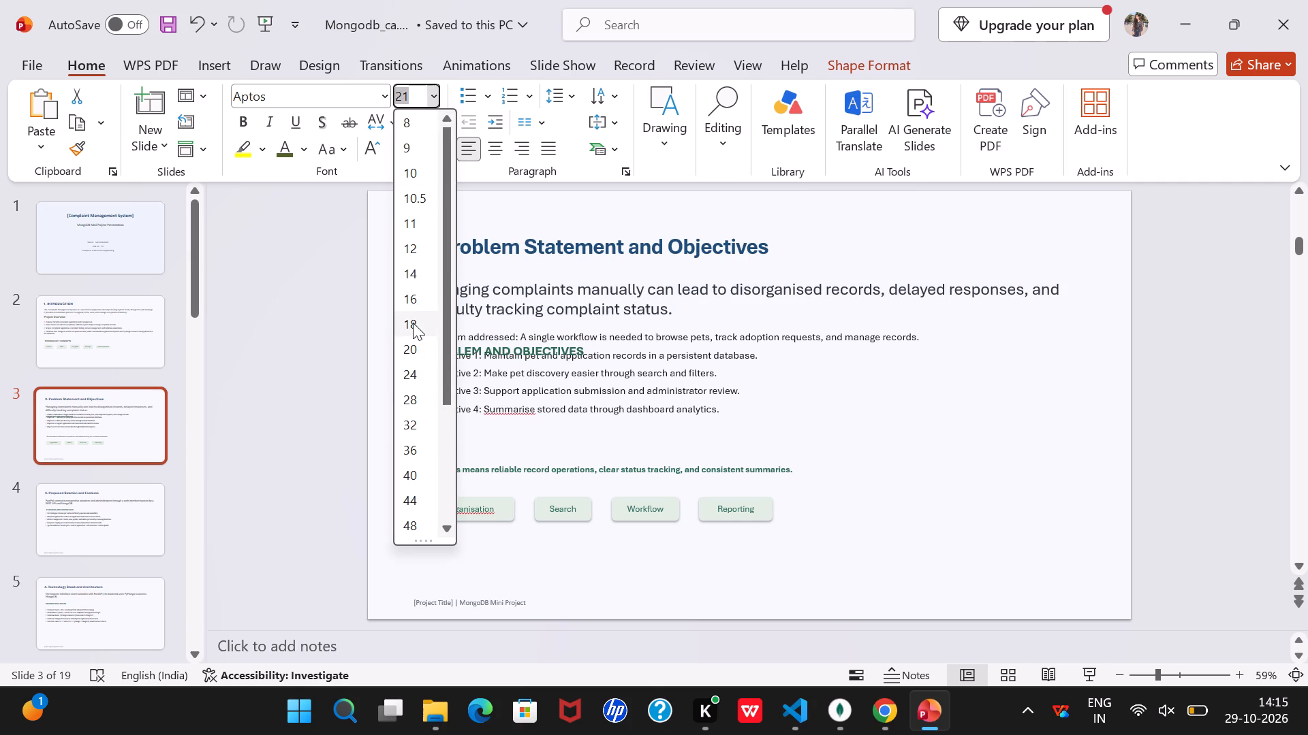
left_click(410, 304)
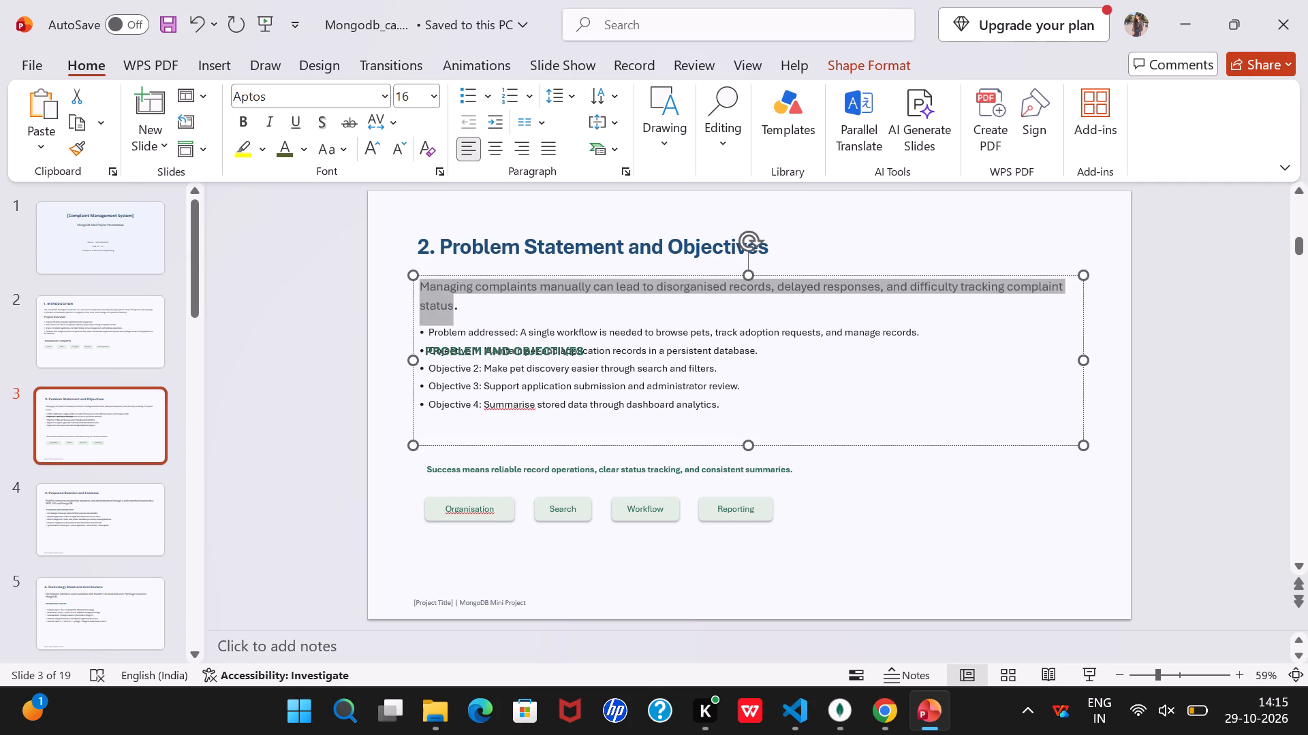
Retype the full stop ending the opening paragraph, set its font size to 16, and deselect the text box.
left_click(511, 304)
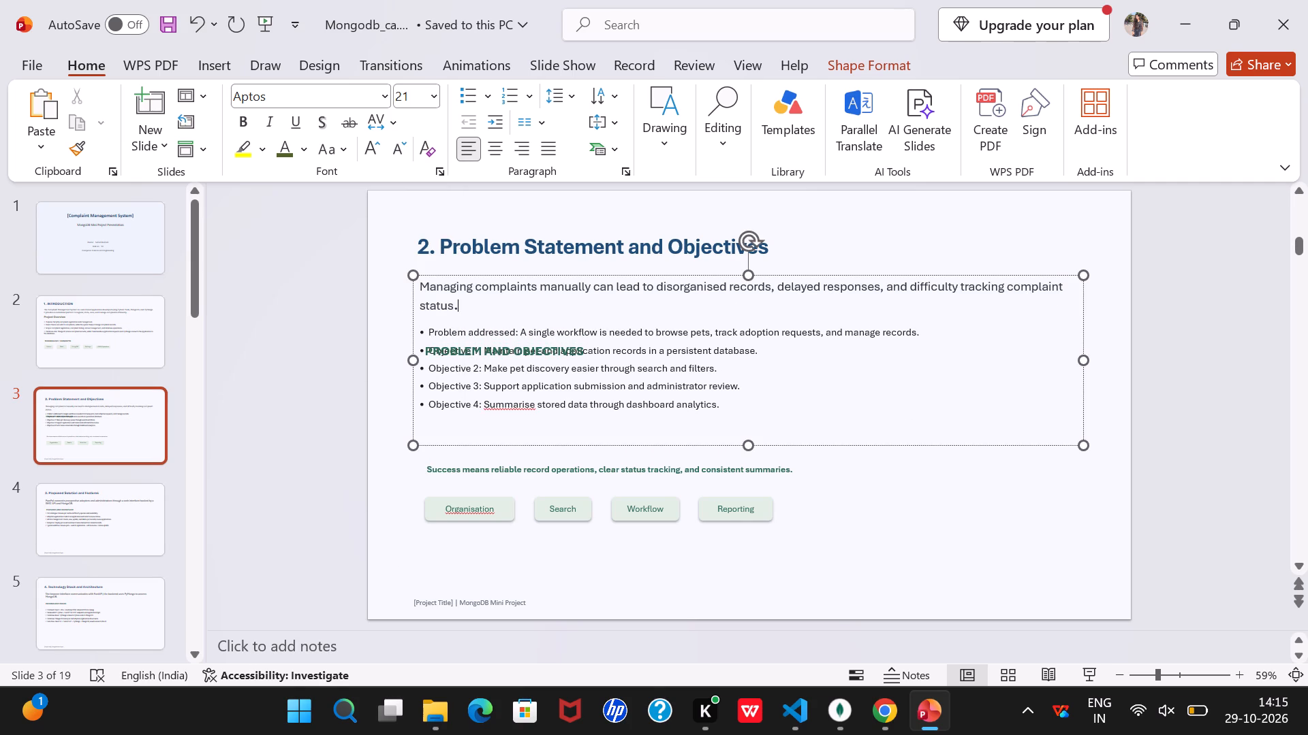
key("BackSpace")
key("period")
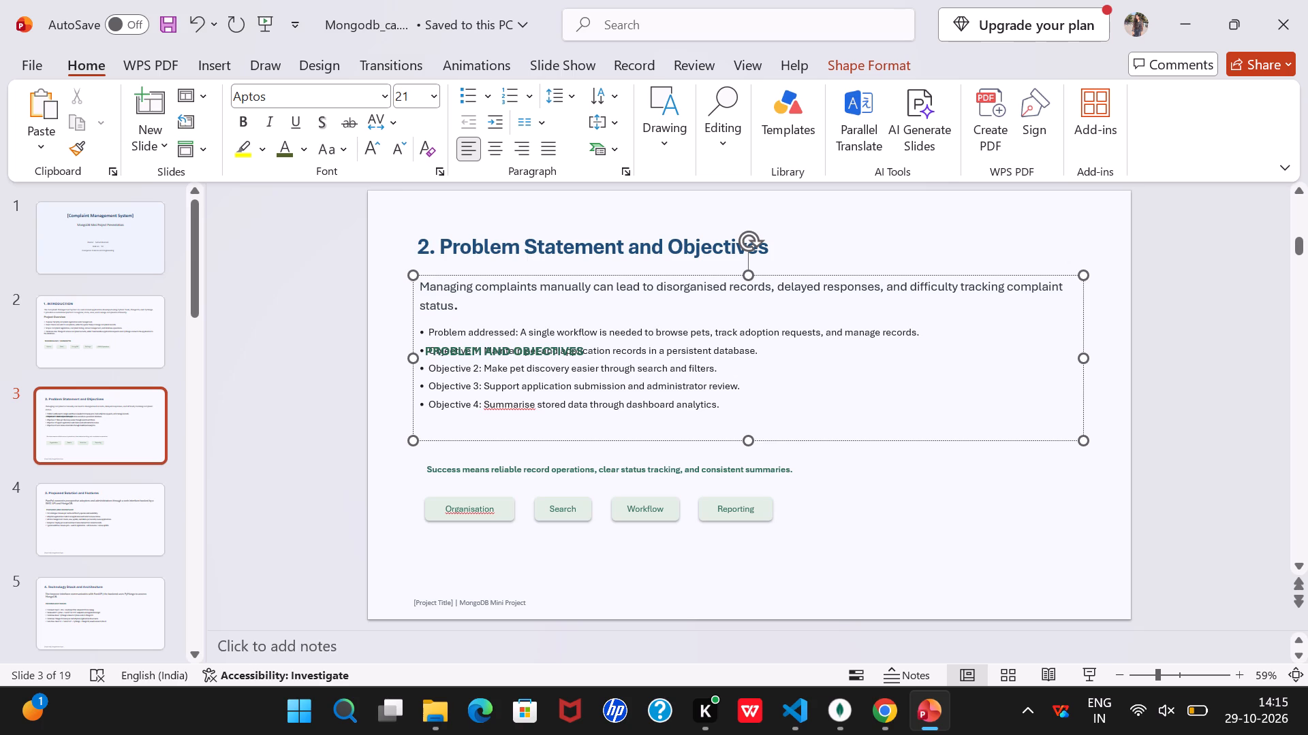
key("BackSpace")
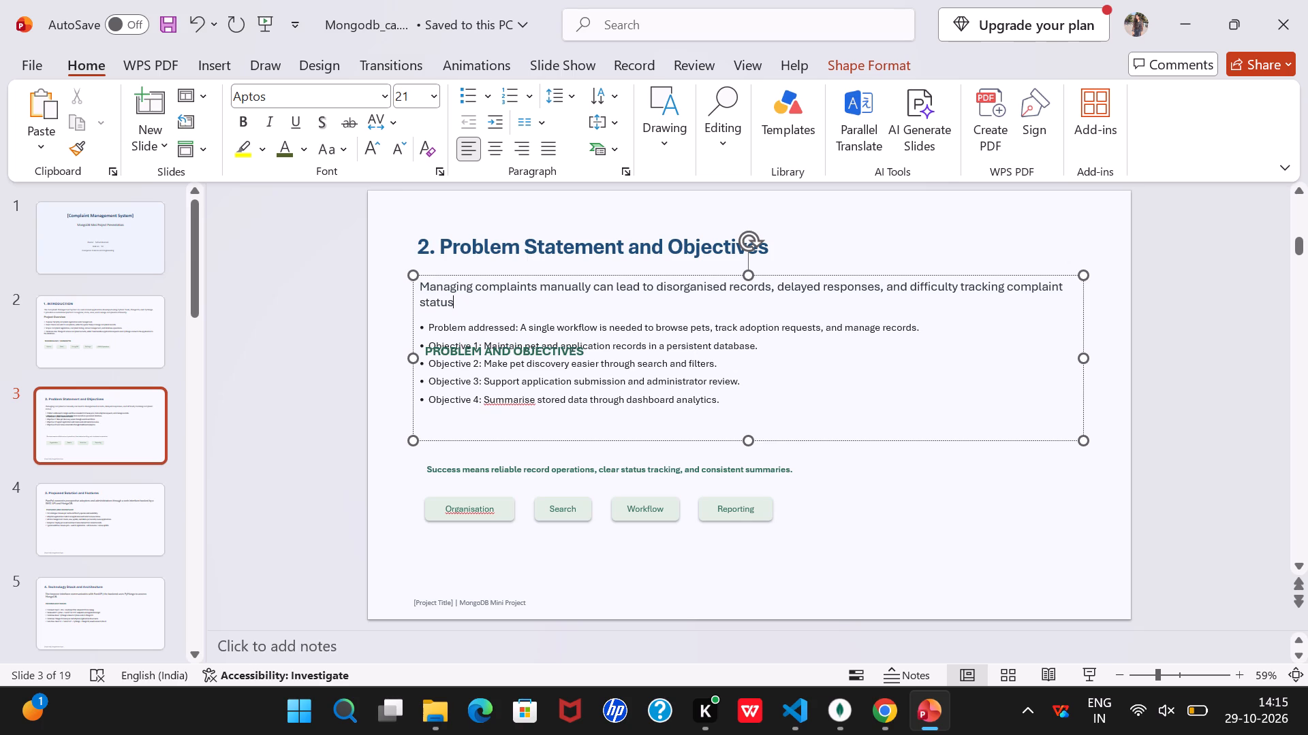
key("period")
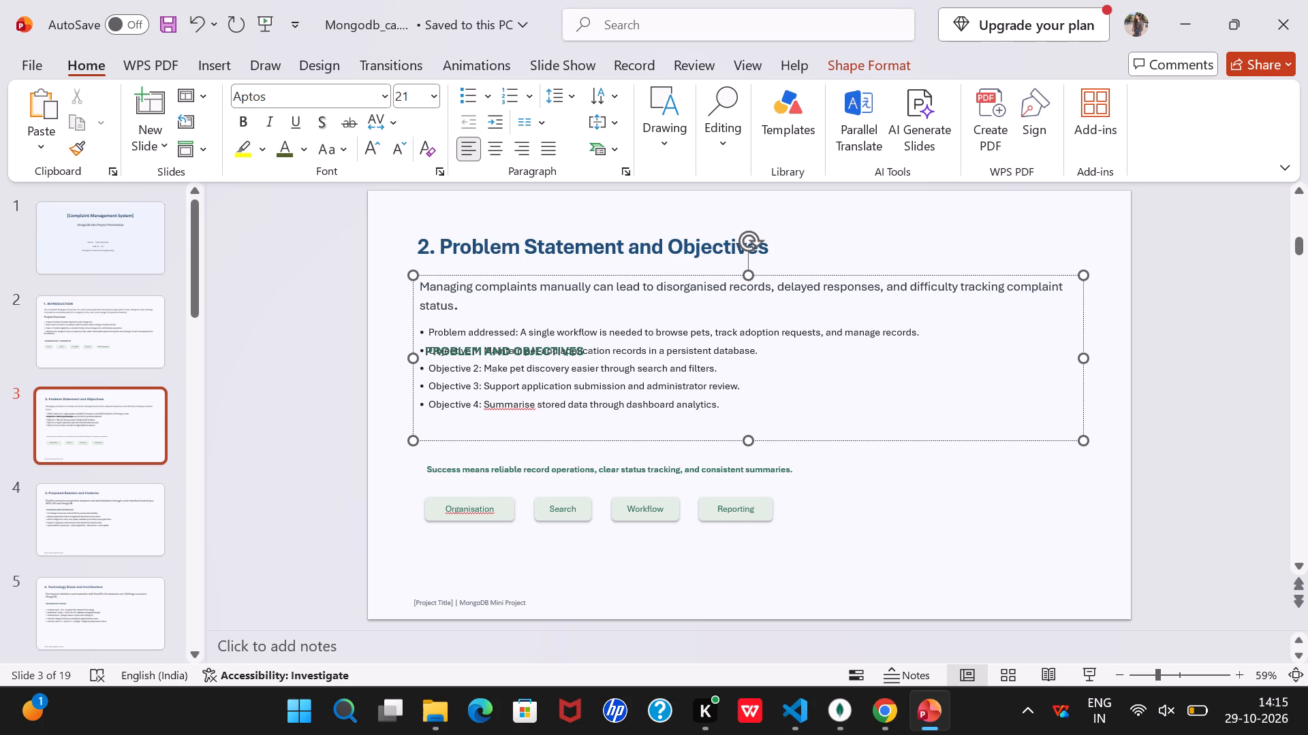
left_click(456, 302)
left_click(431, 94)
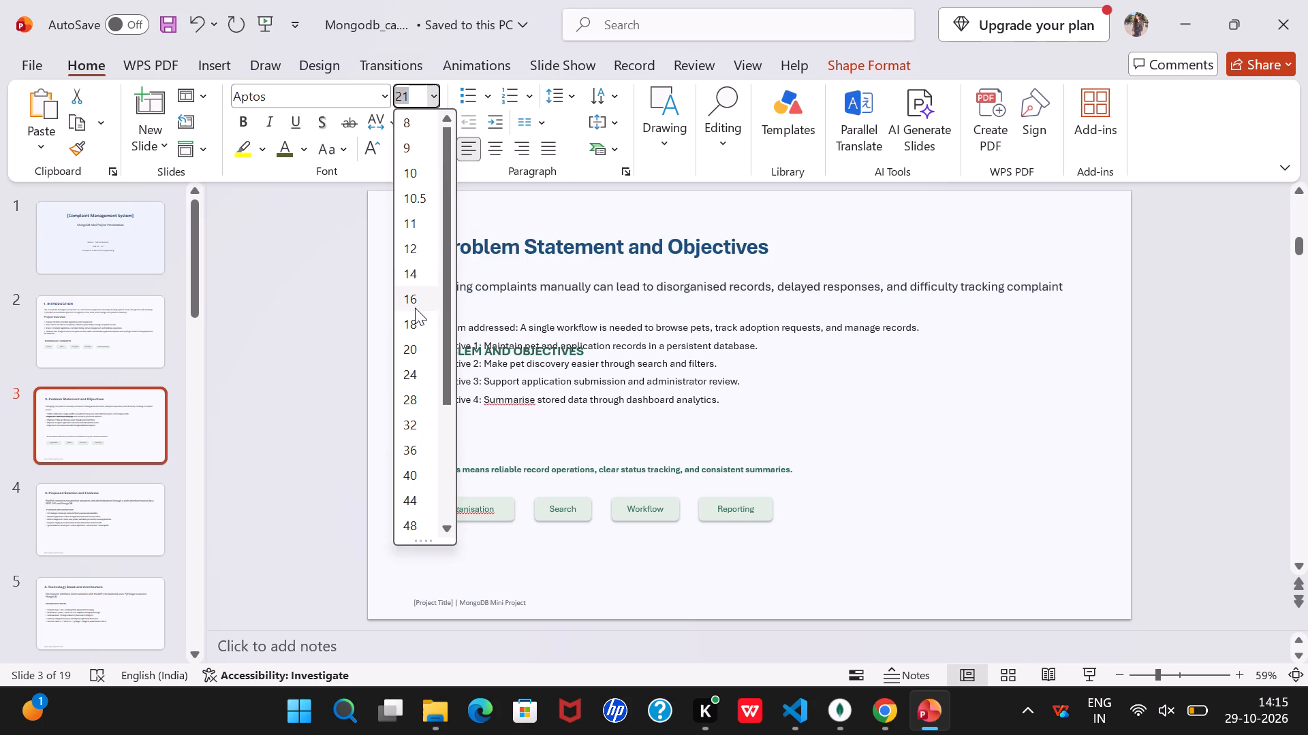
left_click(415, 308)
left_click(345, 338)
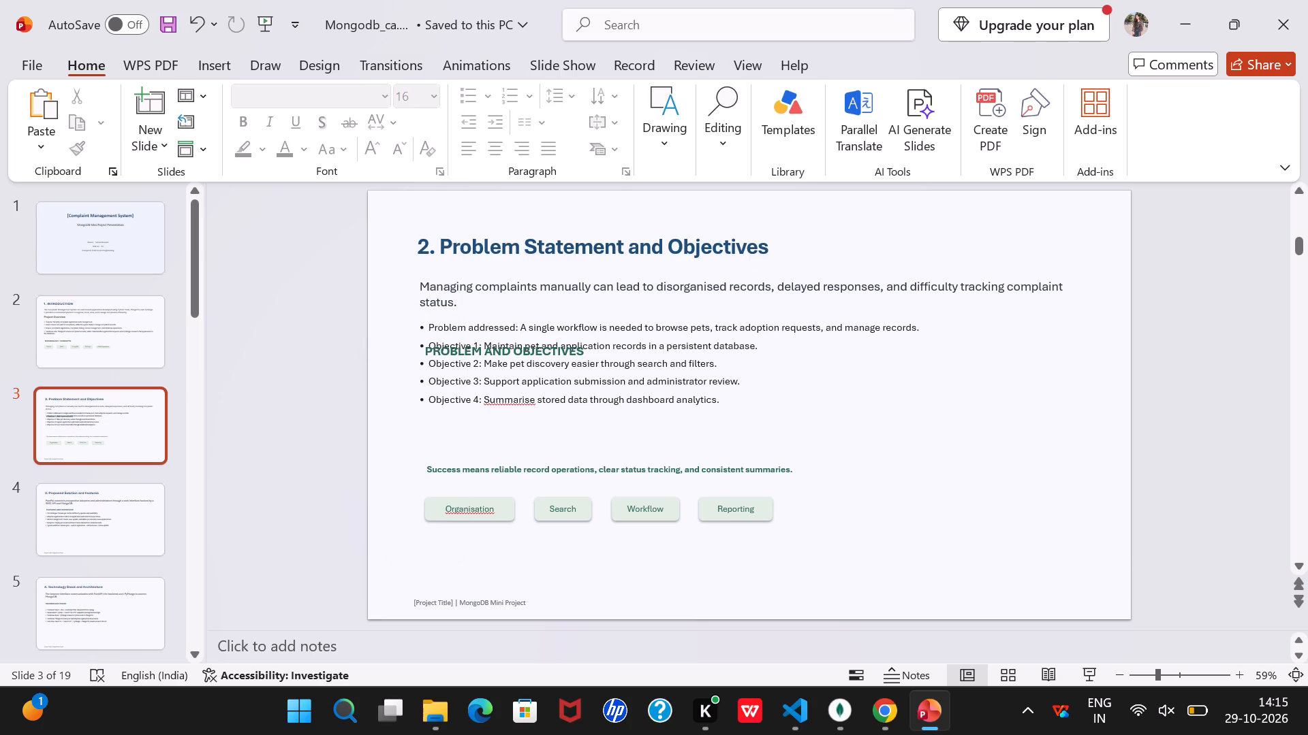
Insert two blank lines after the opening paragraph, above the bullet list, to make room for the "PROBLEM AND OBJECTIVES" heading.
left_click(503, 349)
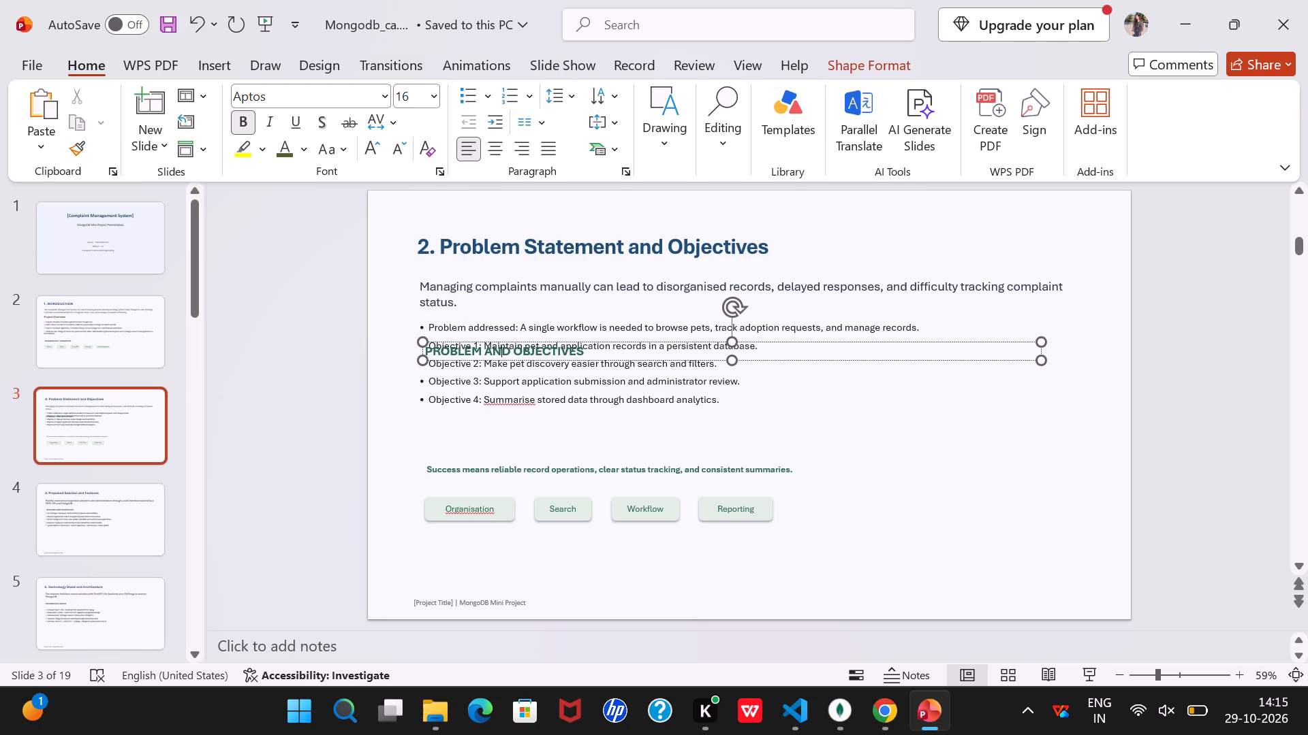
left_click(473, 308)
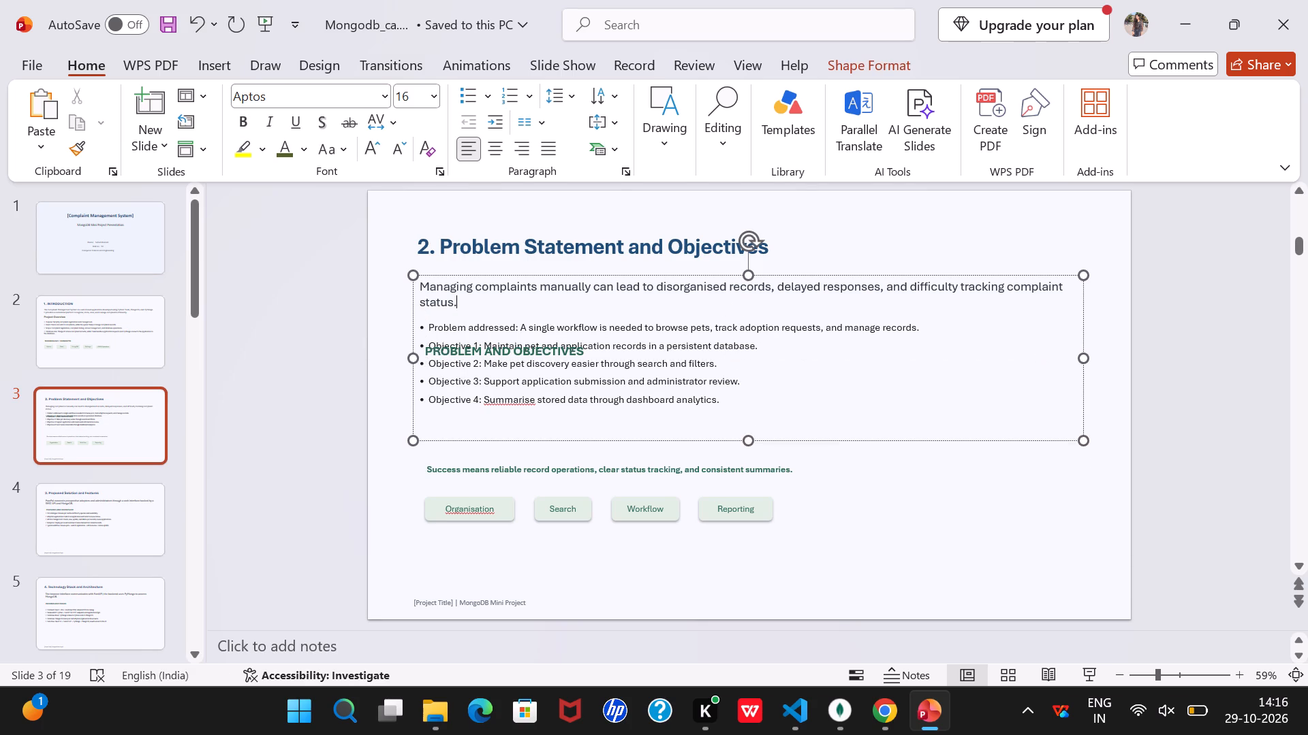
key("Return")
key("Return")
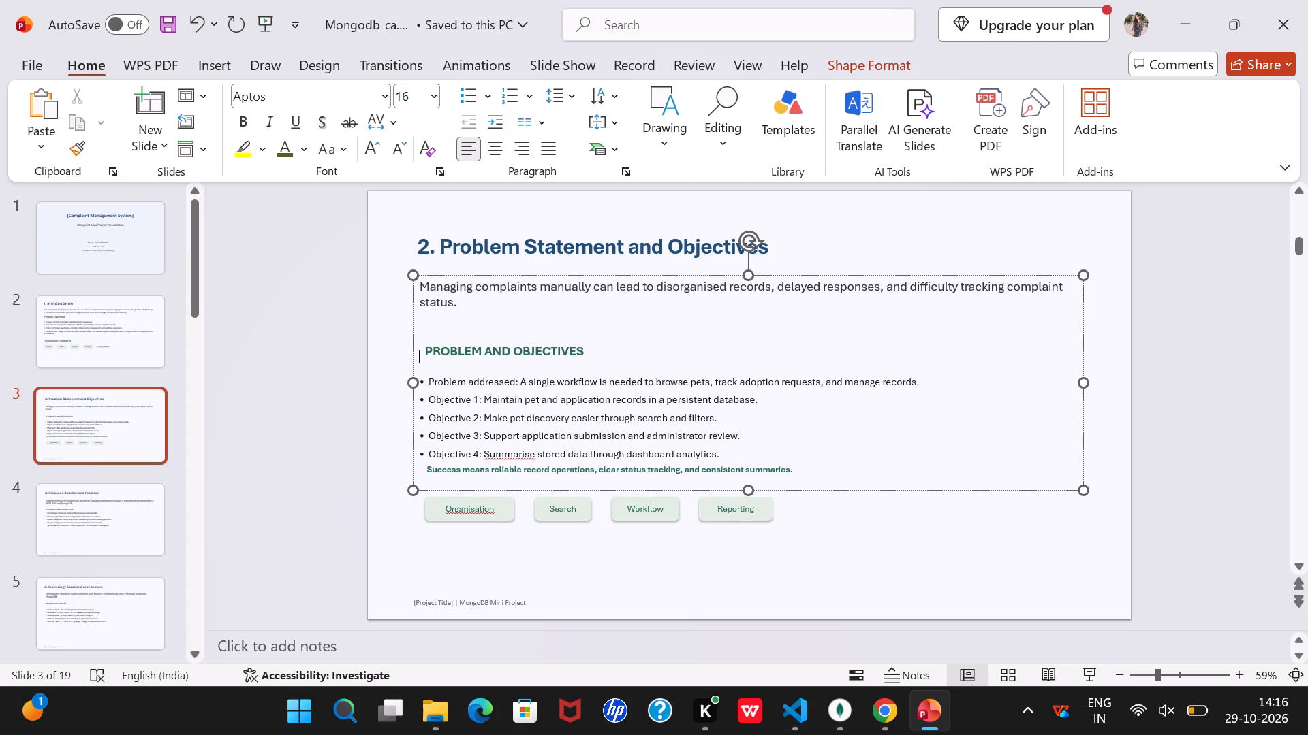
left_click(443, 334)
key("BackSpace")
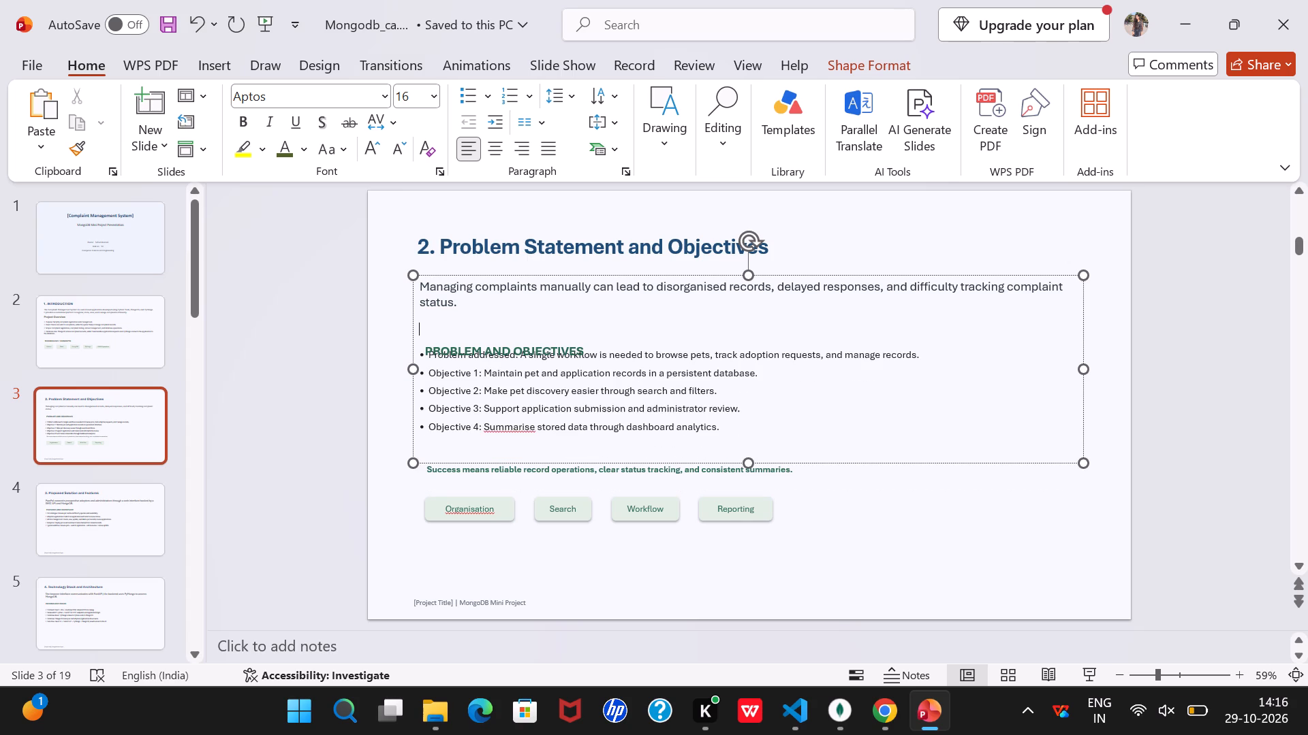
key("Return")
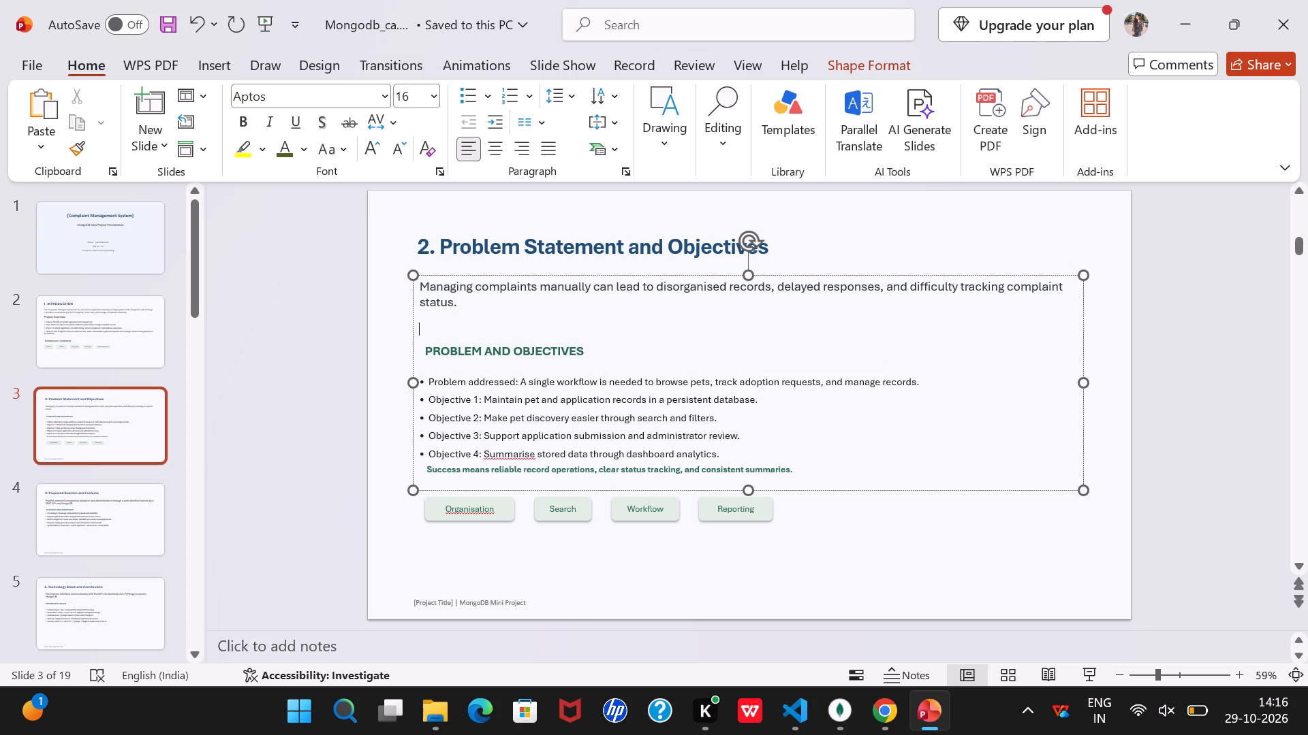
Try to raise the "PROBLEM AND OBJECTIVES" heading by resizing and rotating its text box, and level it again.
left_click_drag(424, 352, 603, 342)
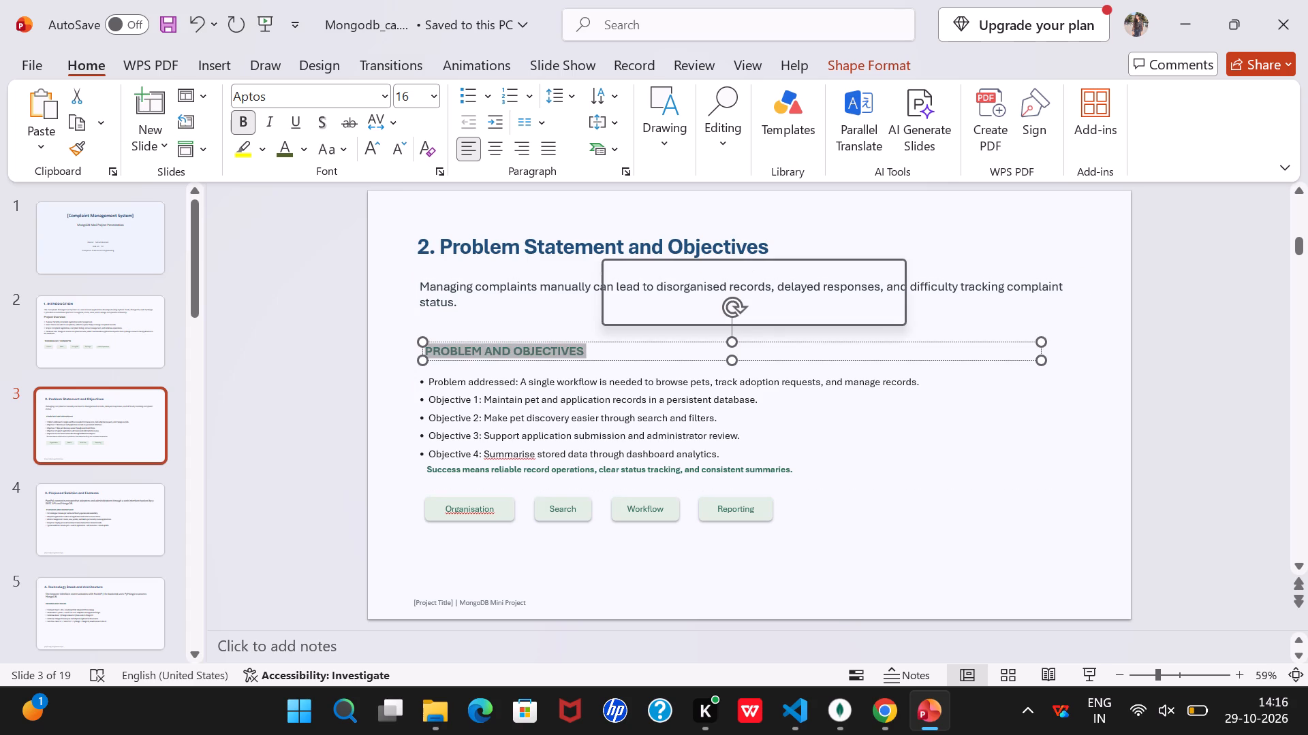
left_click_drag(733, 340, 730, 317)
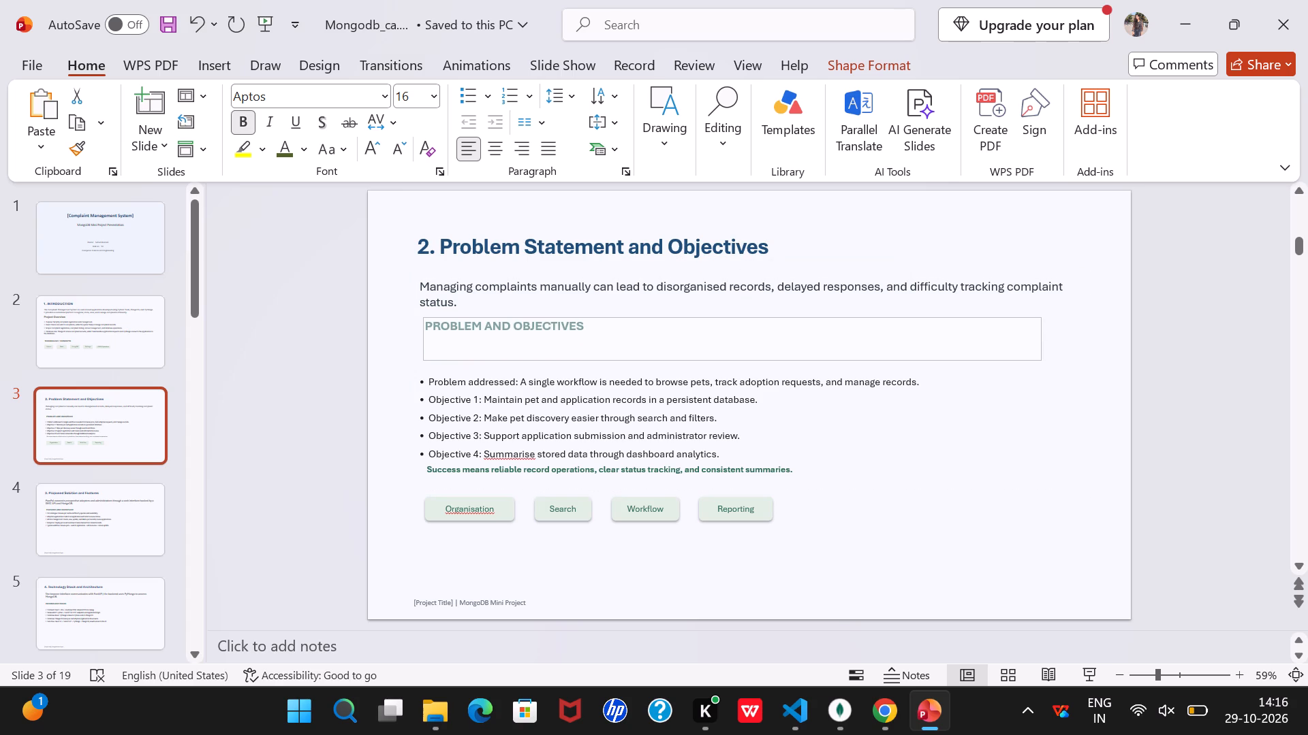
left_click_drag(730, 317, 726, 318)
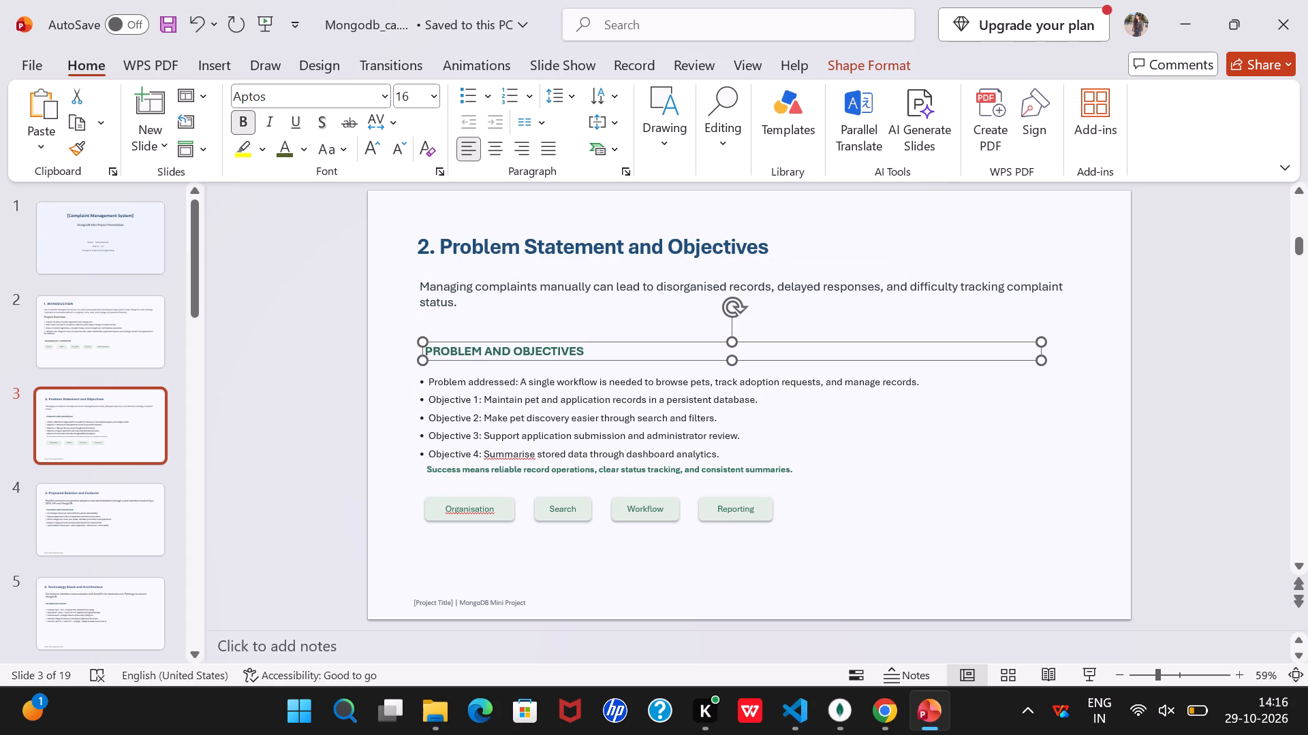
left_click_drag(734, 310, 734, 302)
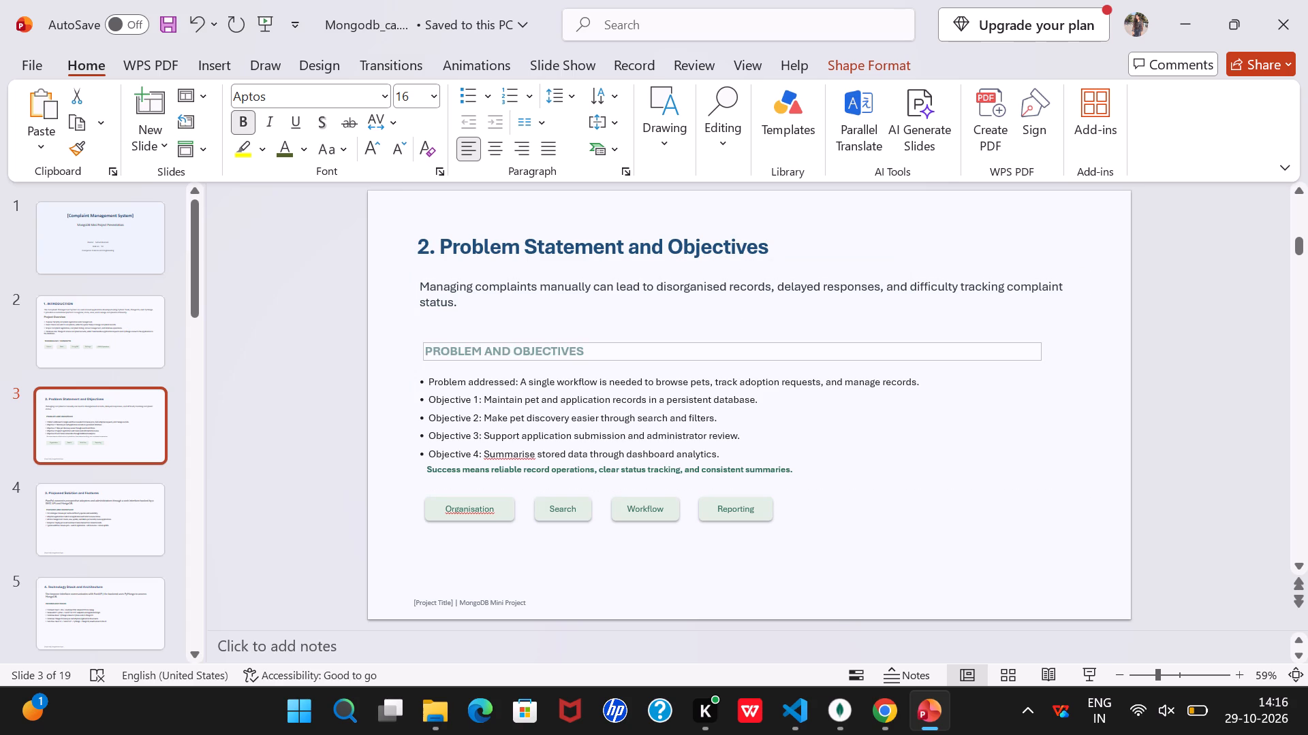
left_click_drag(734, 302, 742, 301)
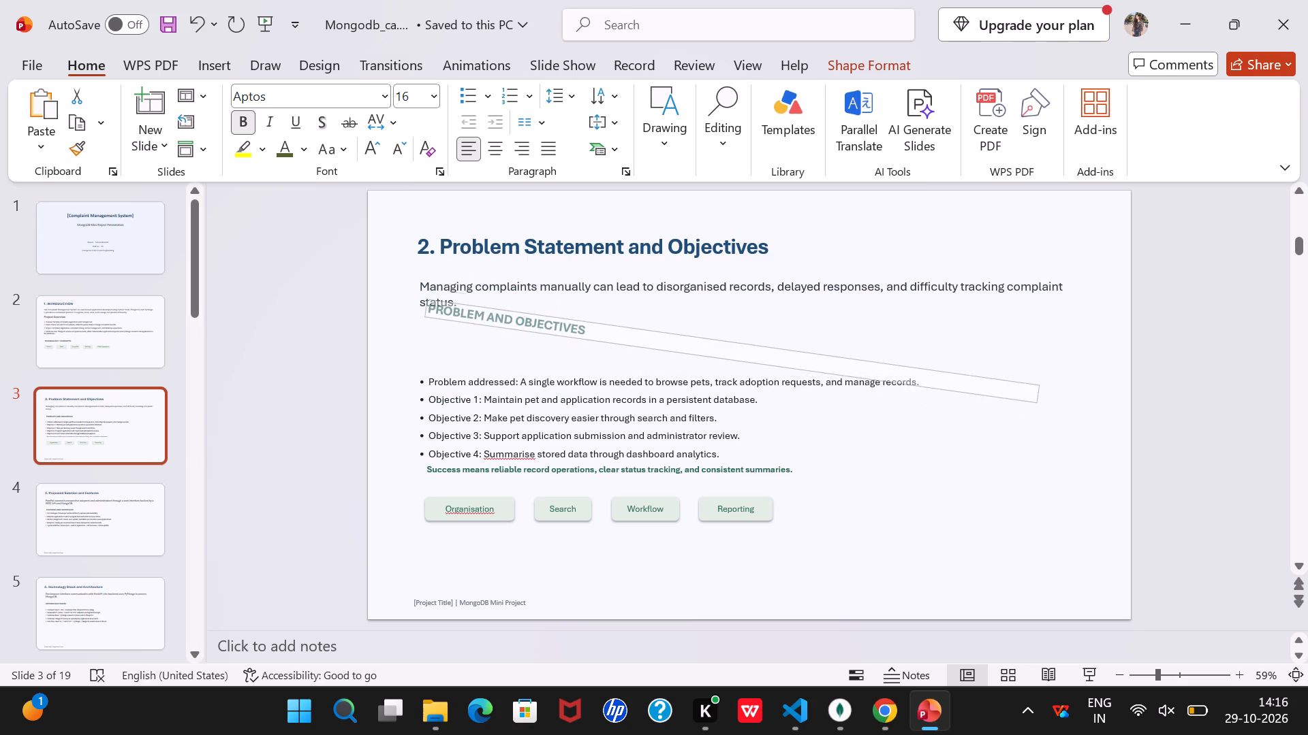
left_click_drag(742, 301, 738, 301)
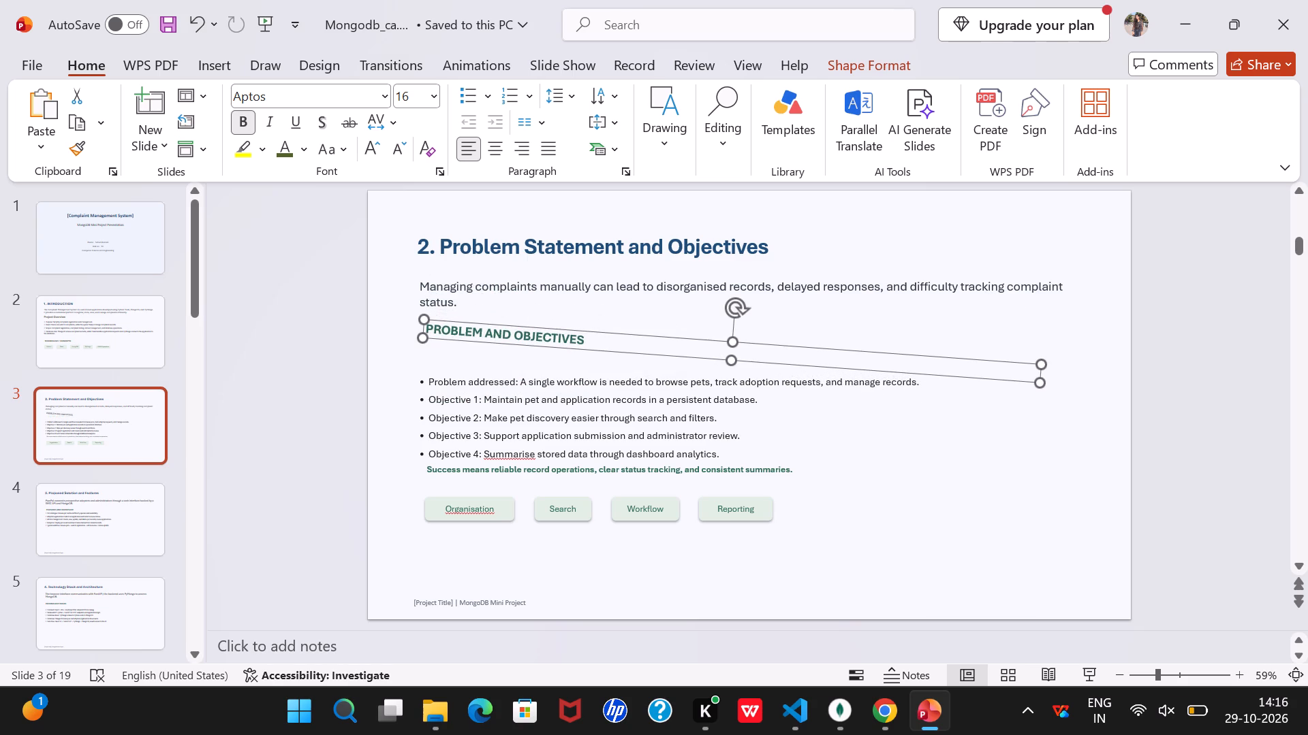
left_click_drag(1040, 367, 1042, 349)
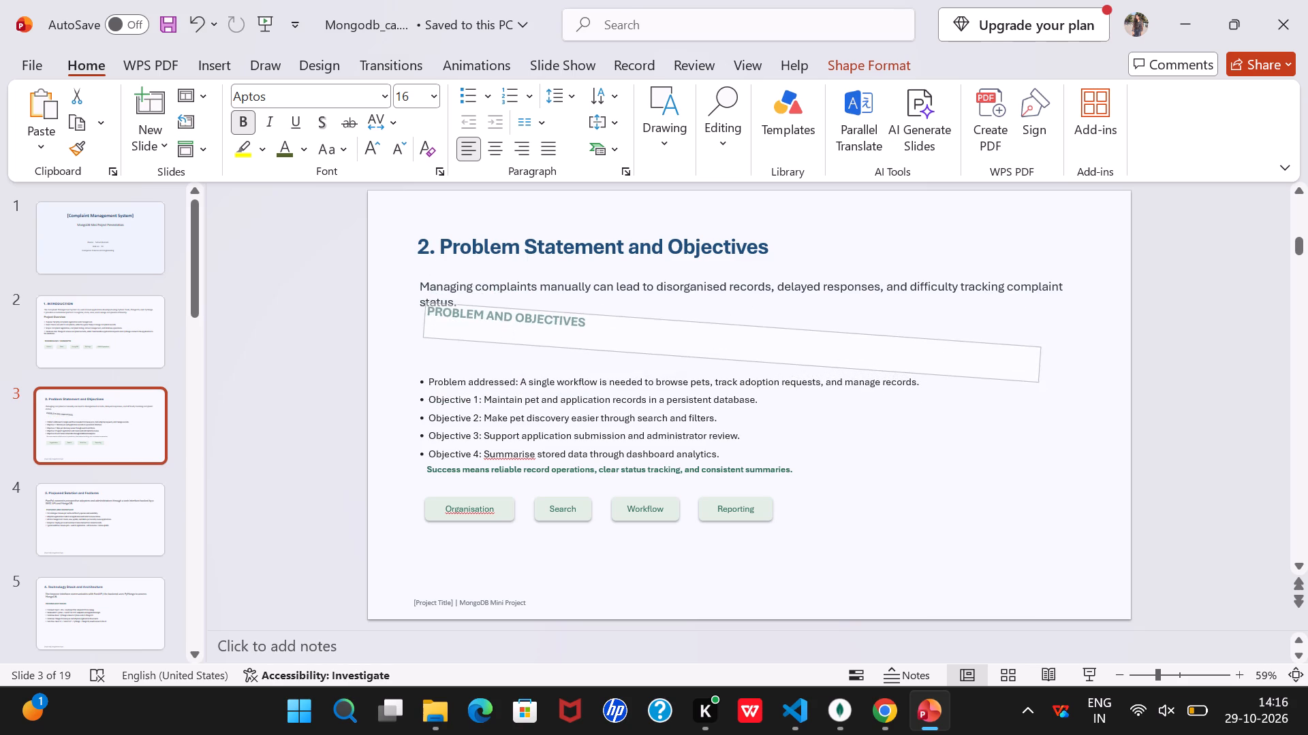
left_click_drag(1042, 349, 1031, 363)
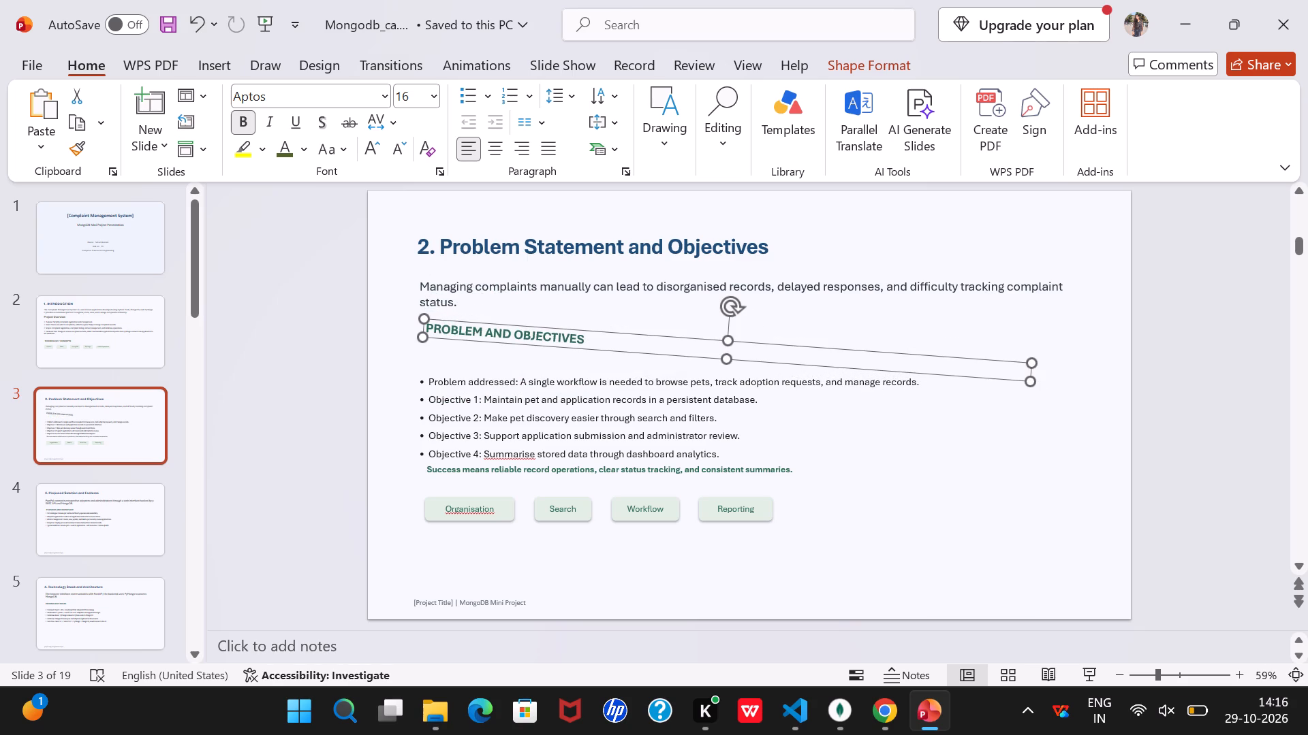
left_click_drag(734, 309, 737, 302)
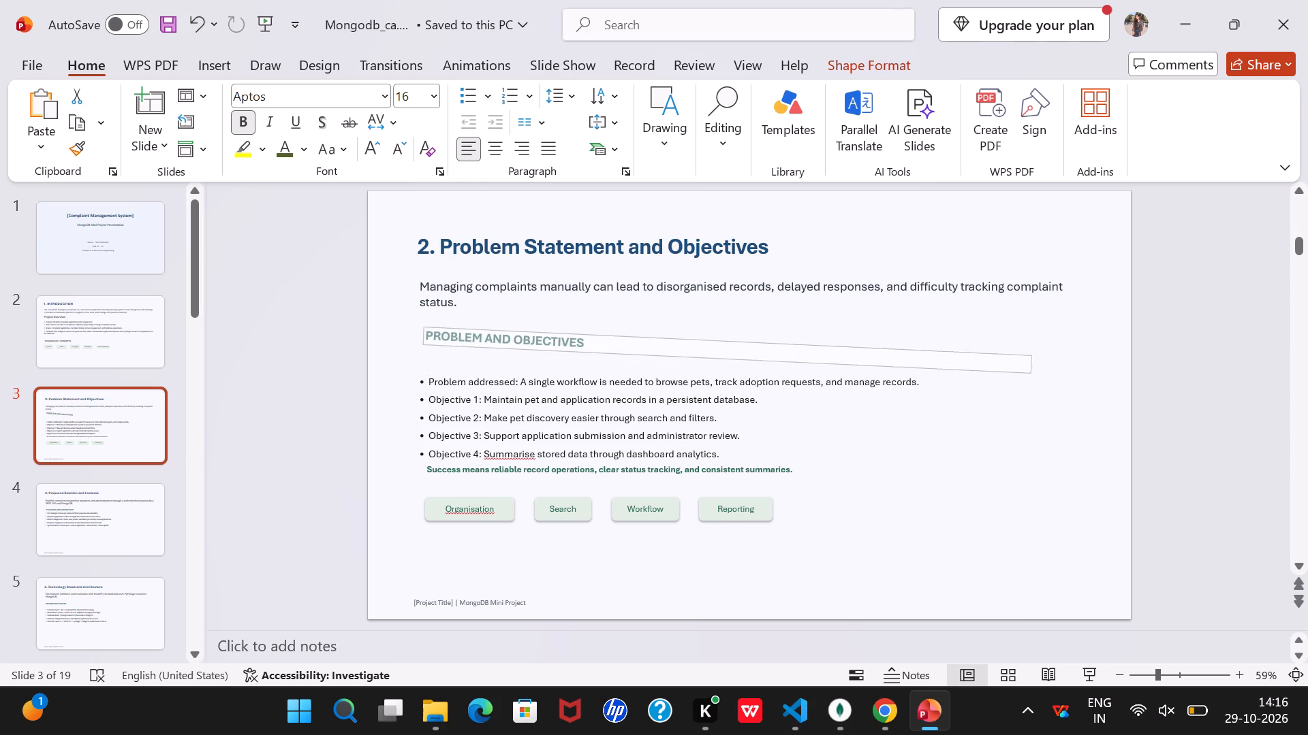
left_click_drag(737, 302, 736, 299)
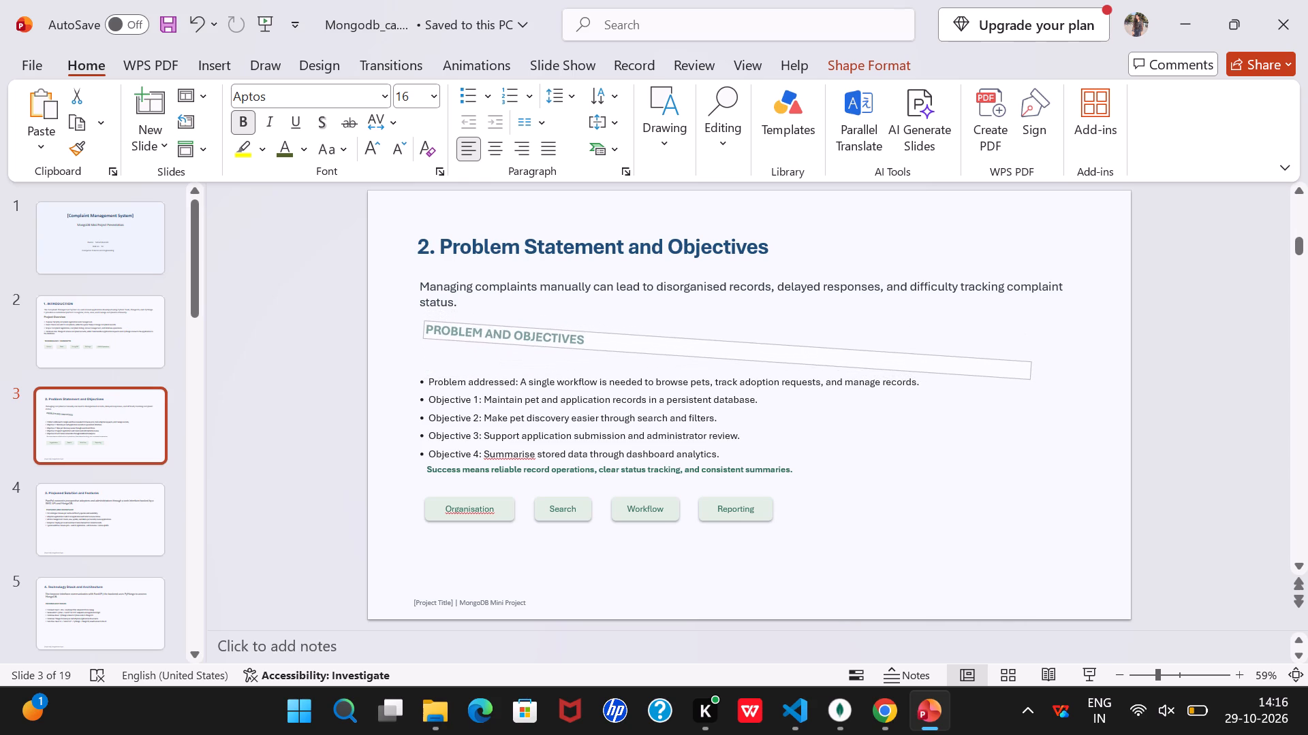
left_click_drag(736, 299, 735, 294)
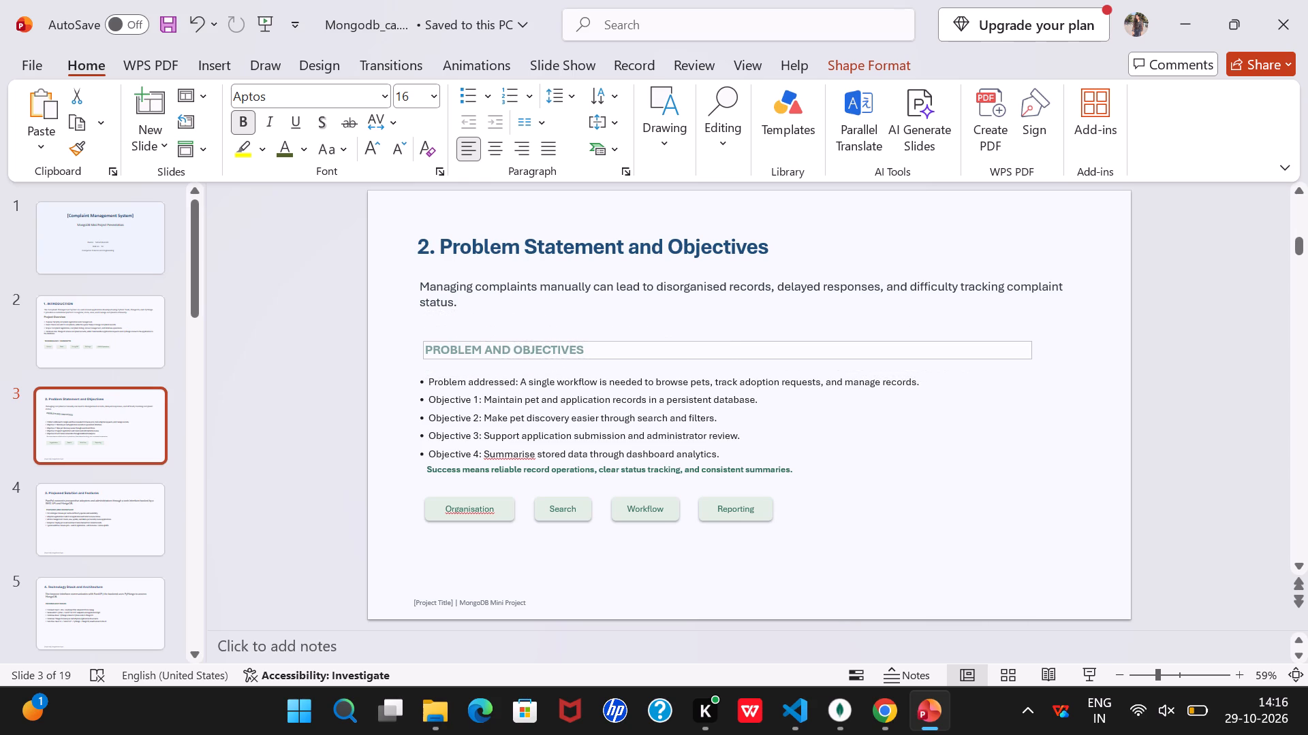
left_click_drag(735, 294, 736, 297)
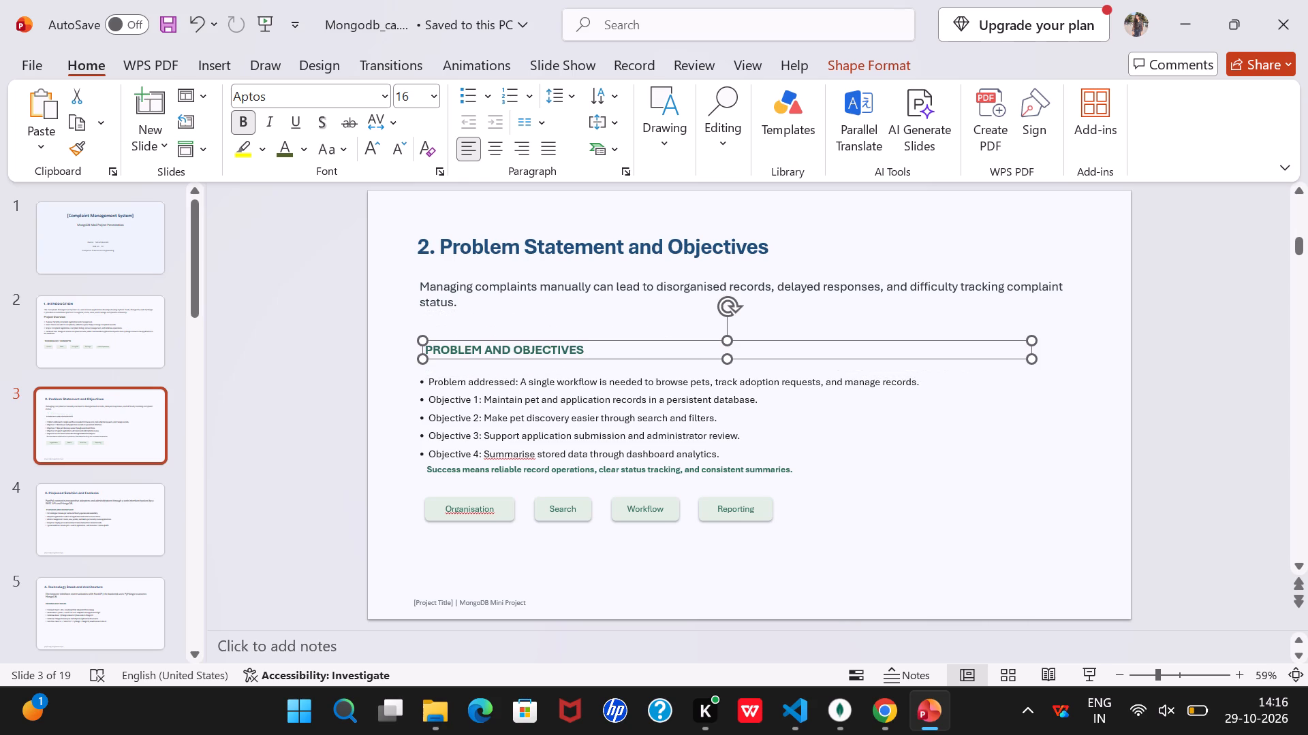
Move the "PROBLEM AND OBJECTIVES" heading up to sit directly beneath the opening paragraph, and deselect it.
left_click(837, 350)
left_click(837, 350)
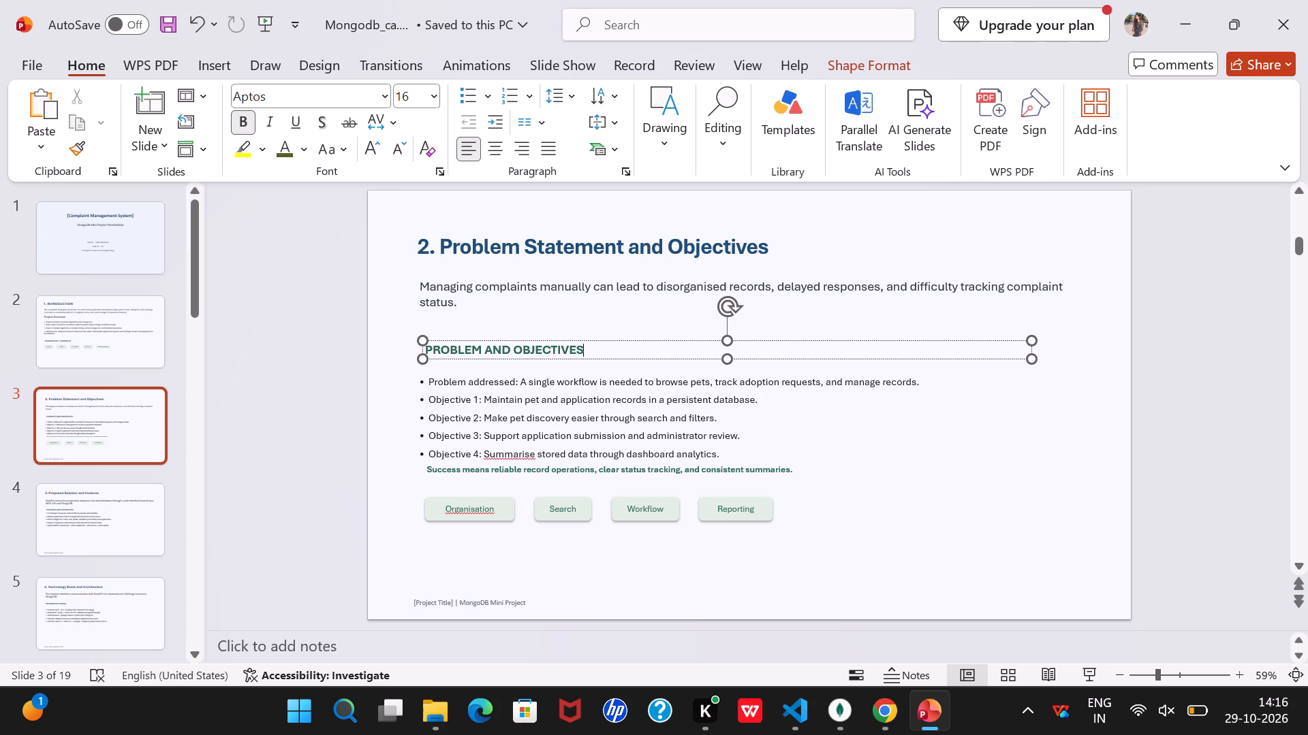
left_click(832, 344)
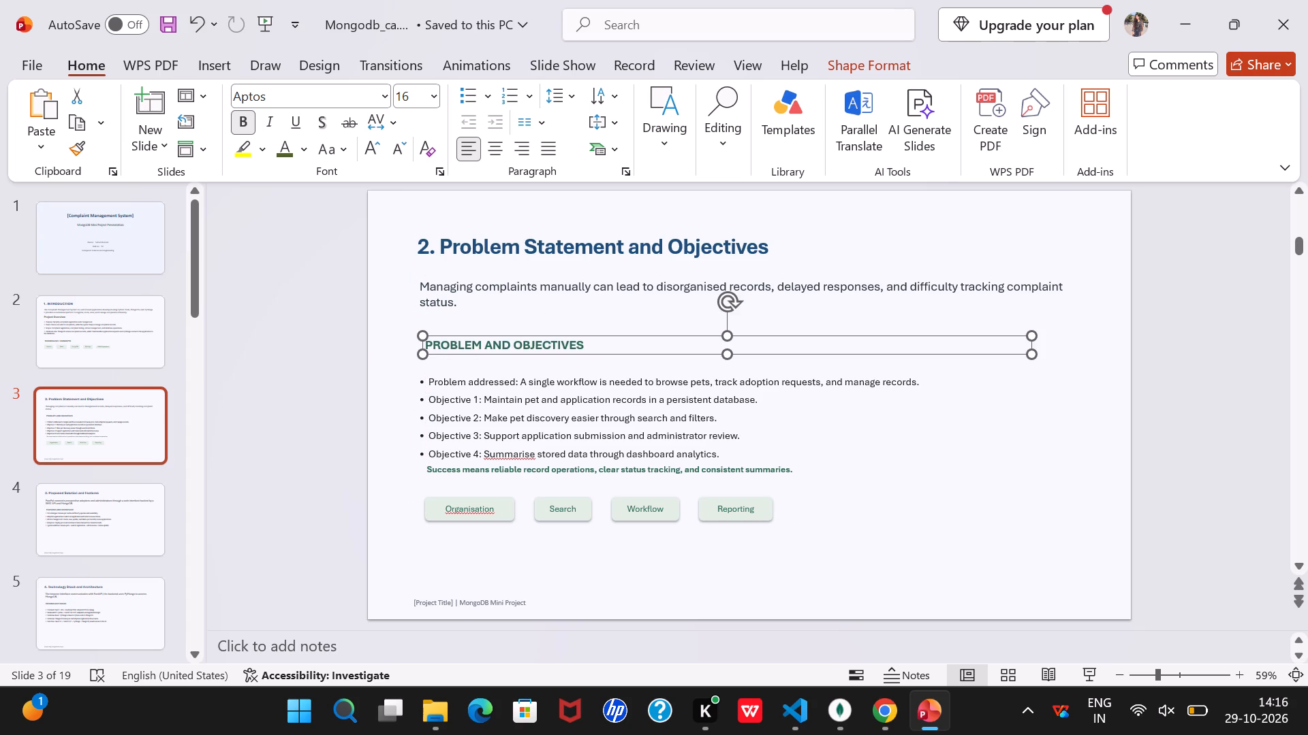
left_click(888, 389)
left_click(897, 353)
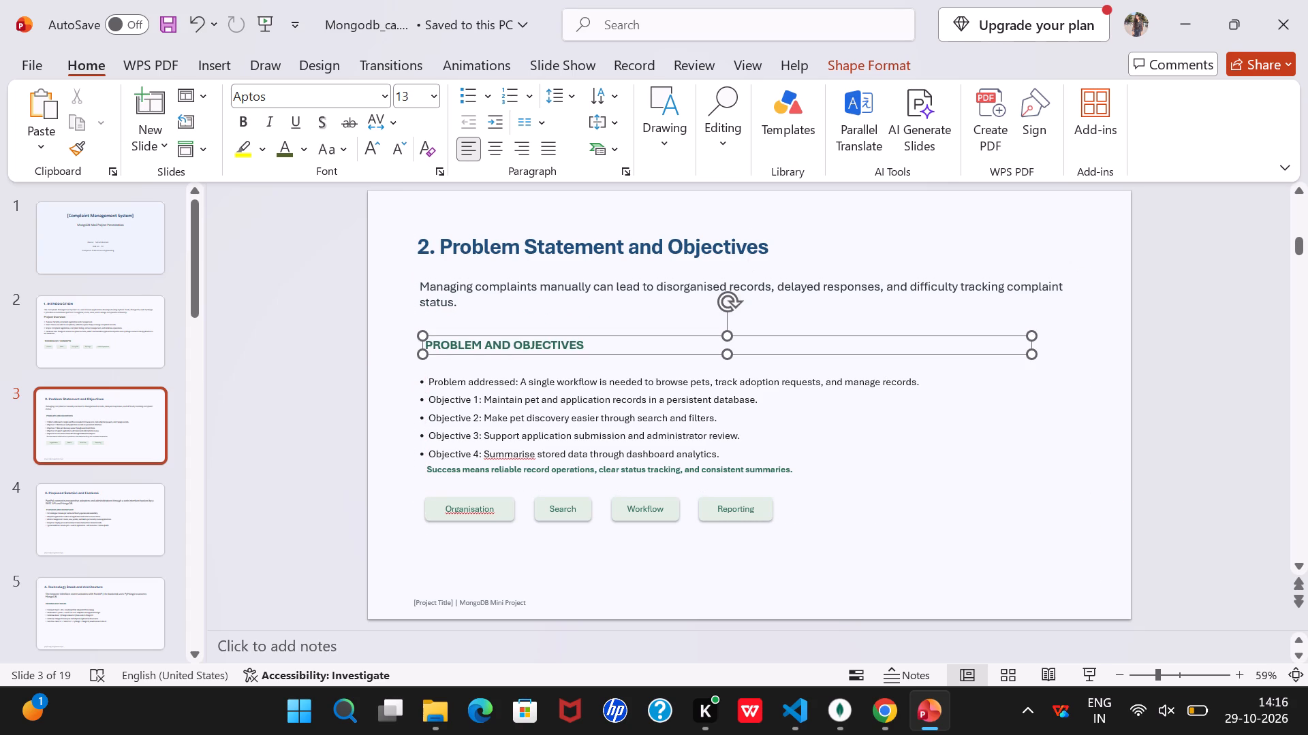
left_click(912, 340)
left_click_drag(912, 340, 913, 328)
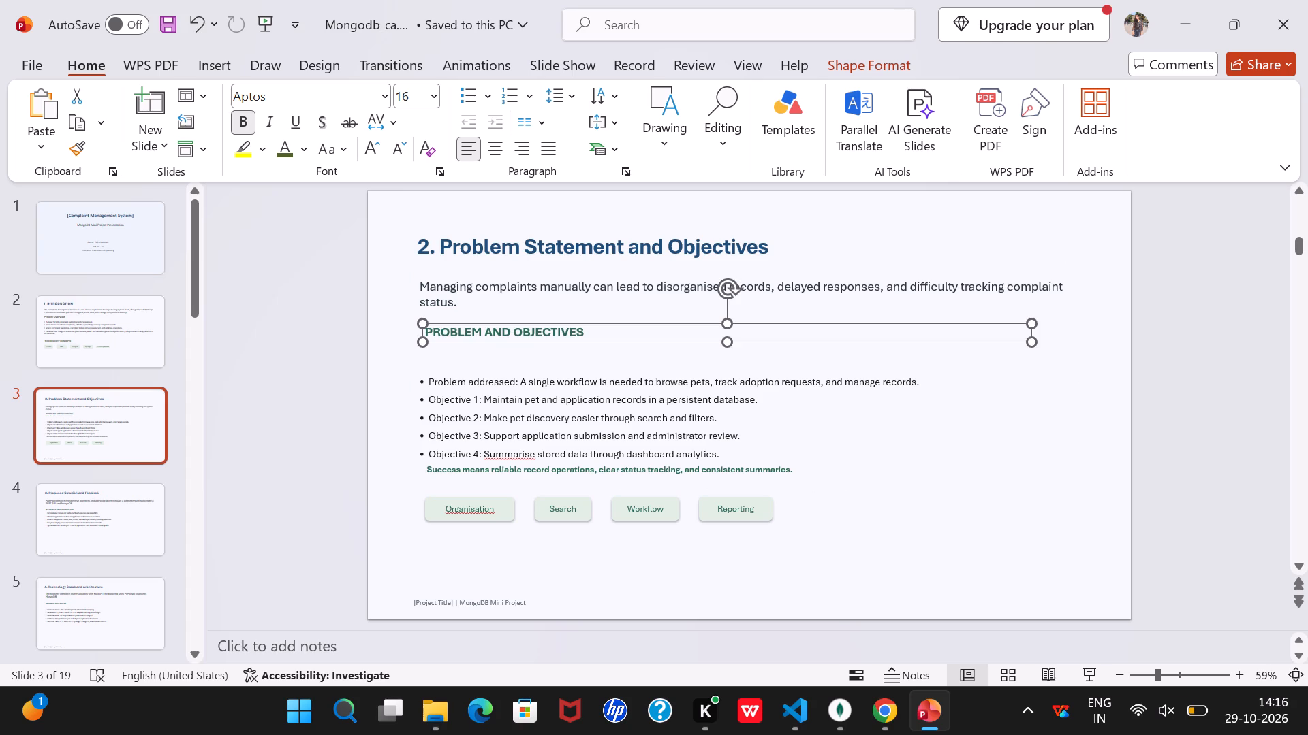
left_click(331, 408)
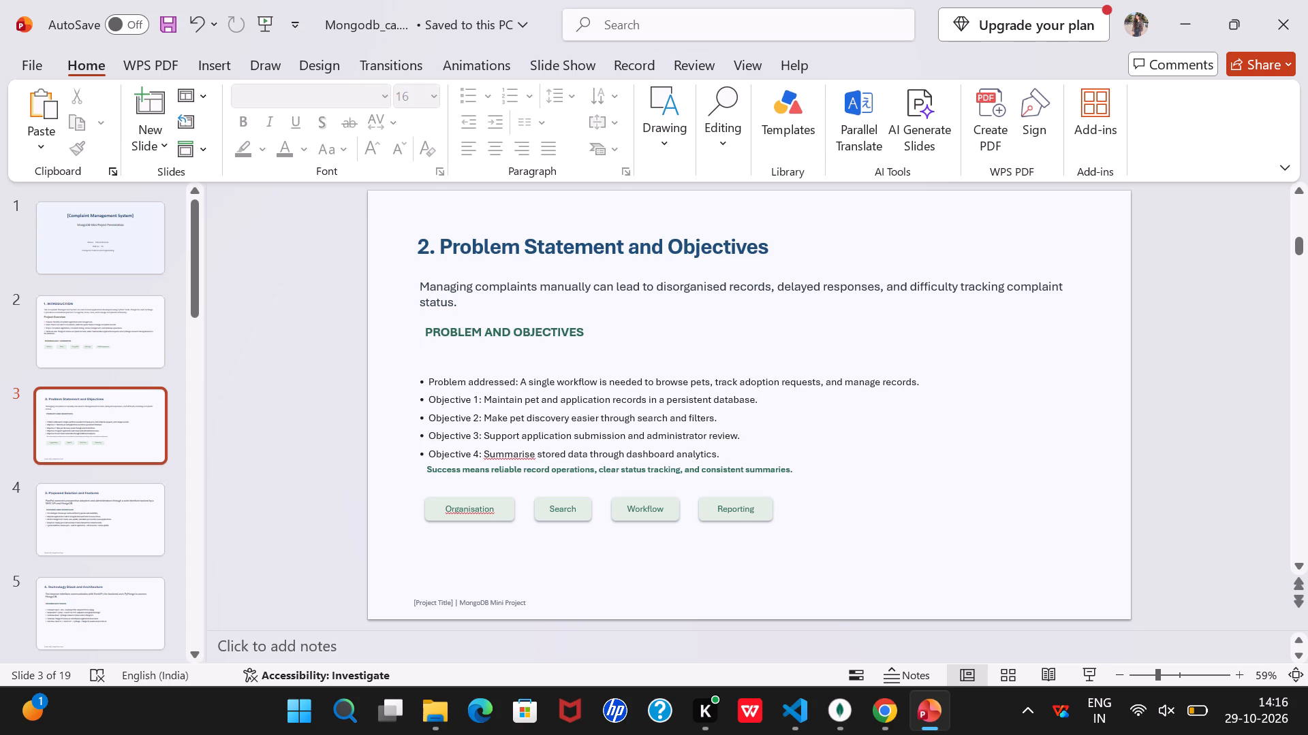
Remove one of the blank lines between the "PROBLEM AND OBJECTIVES" heading and the bullet list.
left_click(442, 377)
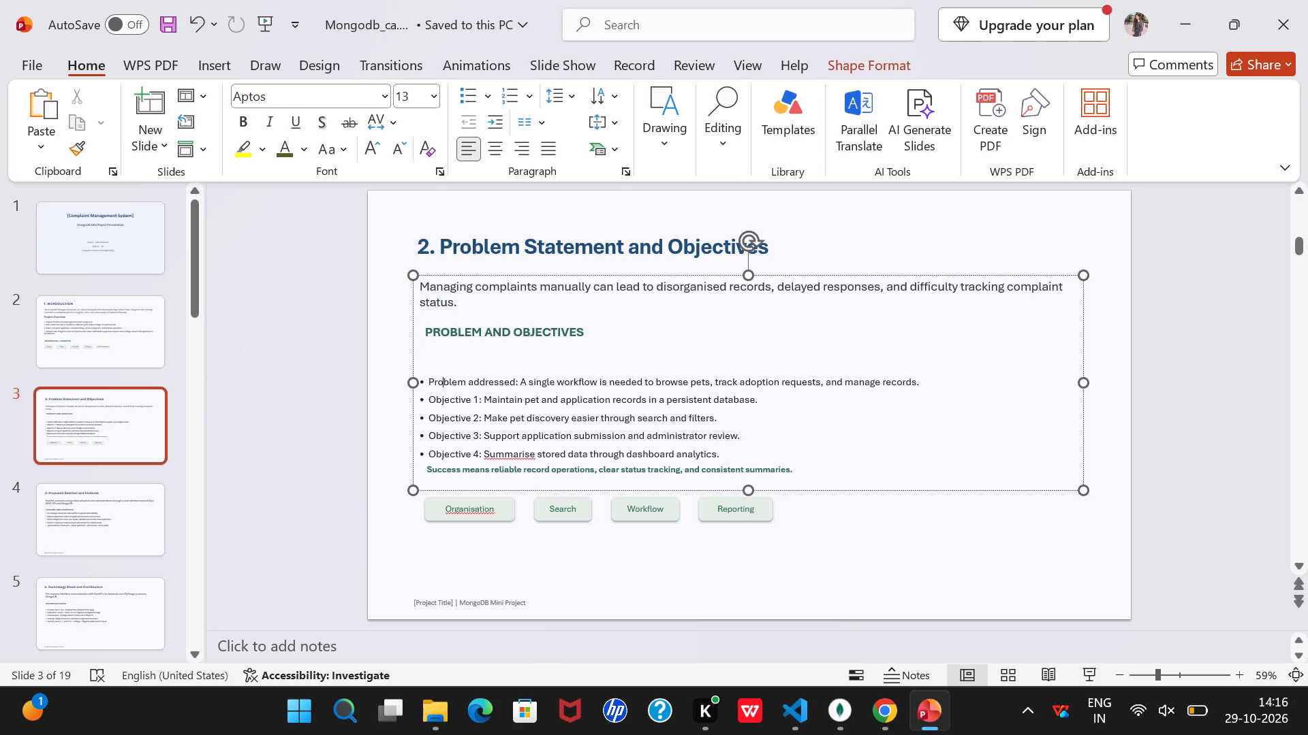
left_click(436, 369)
key("BackSpace")
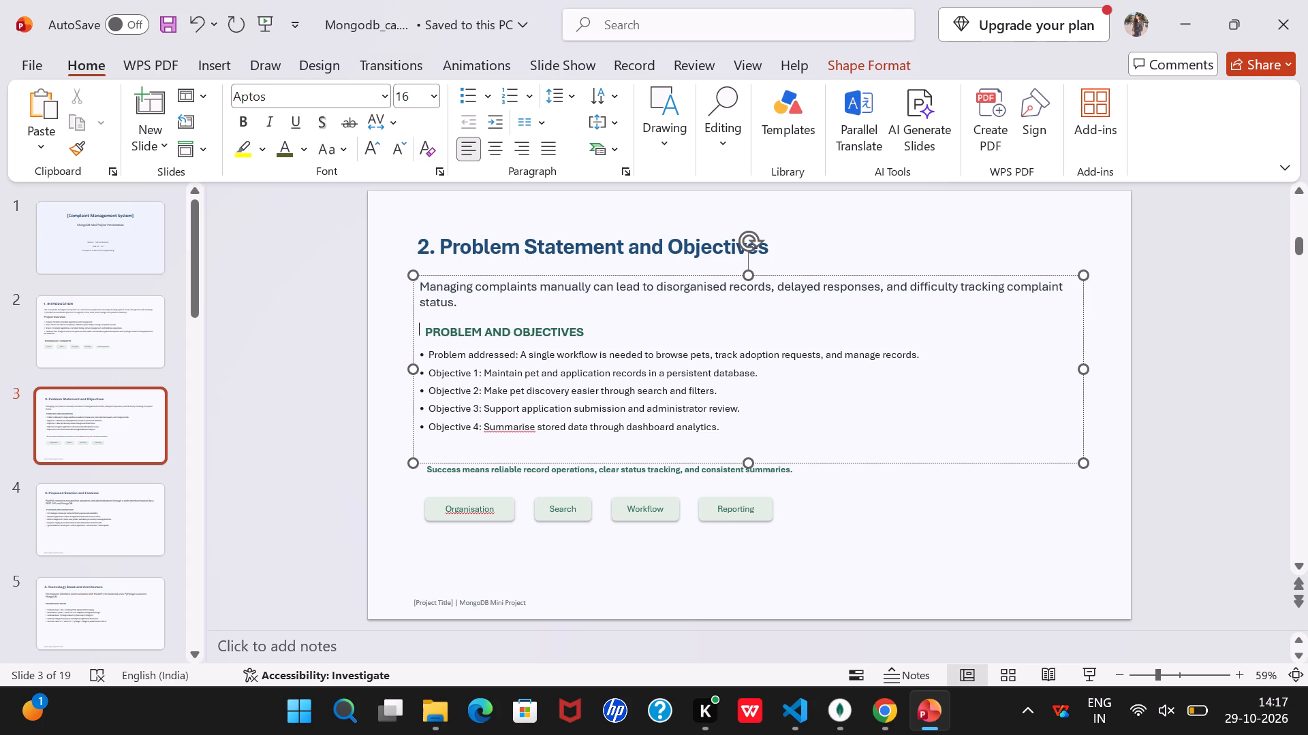
left_click_drag(429, 355, 743, 422)
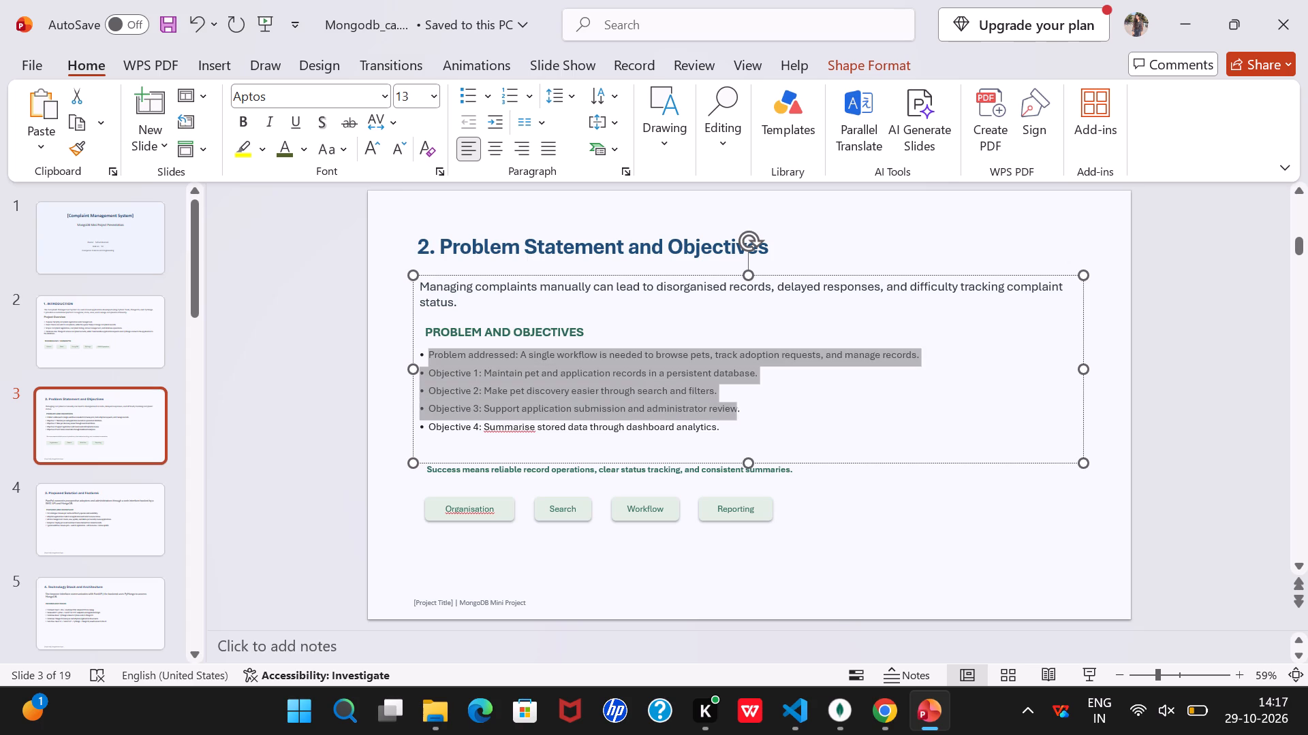